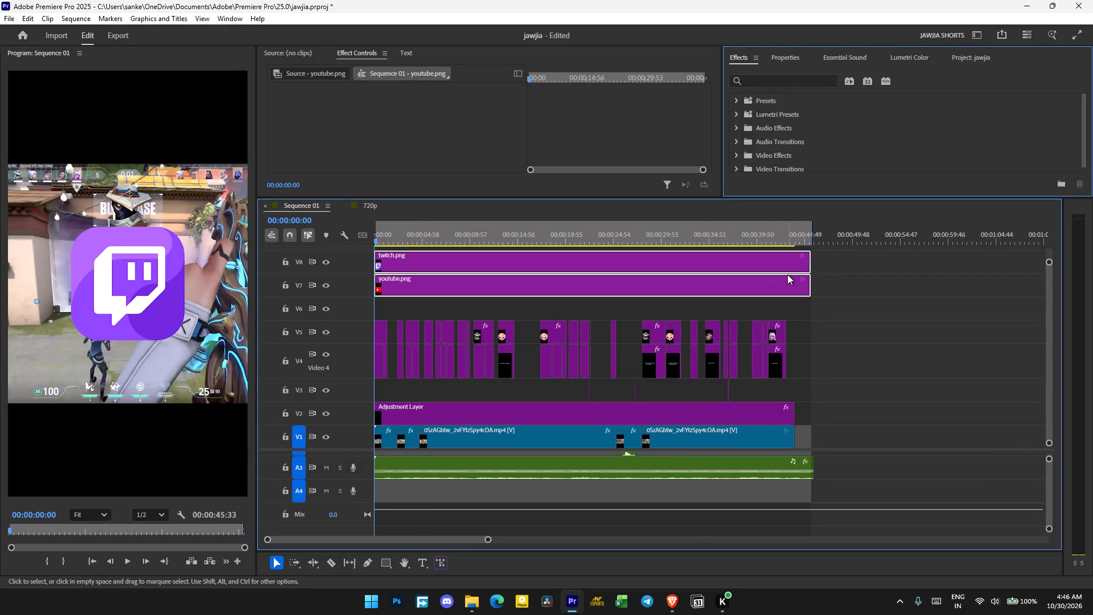
Trim the ends of the twitch.png and youtube.png clips to line up with the end of the adjustment layer.
left_click_drag(812, 269, 791, 274)
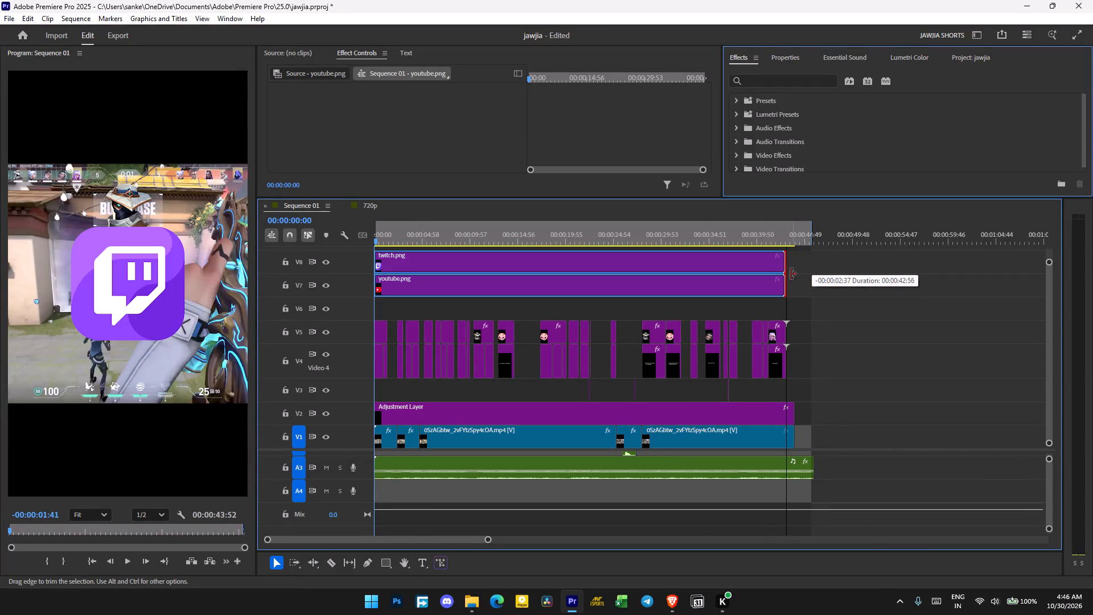
left_click_drag(791, 274, 796, 276)
left_click(939, 326)
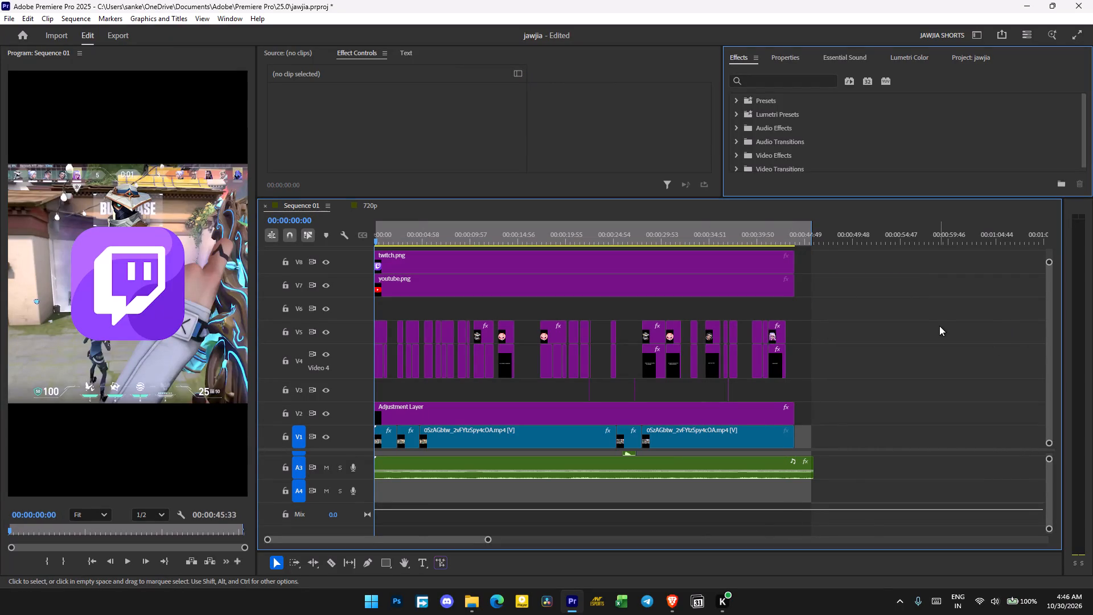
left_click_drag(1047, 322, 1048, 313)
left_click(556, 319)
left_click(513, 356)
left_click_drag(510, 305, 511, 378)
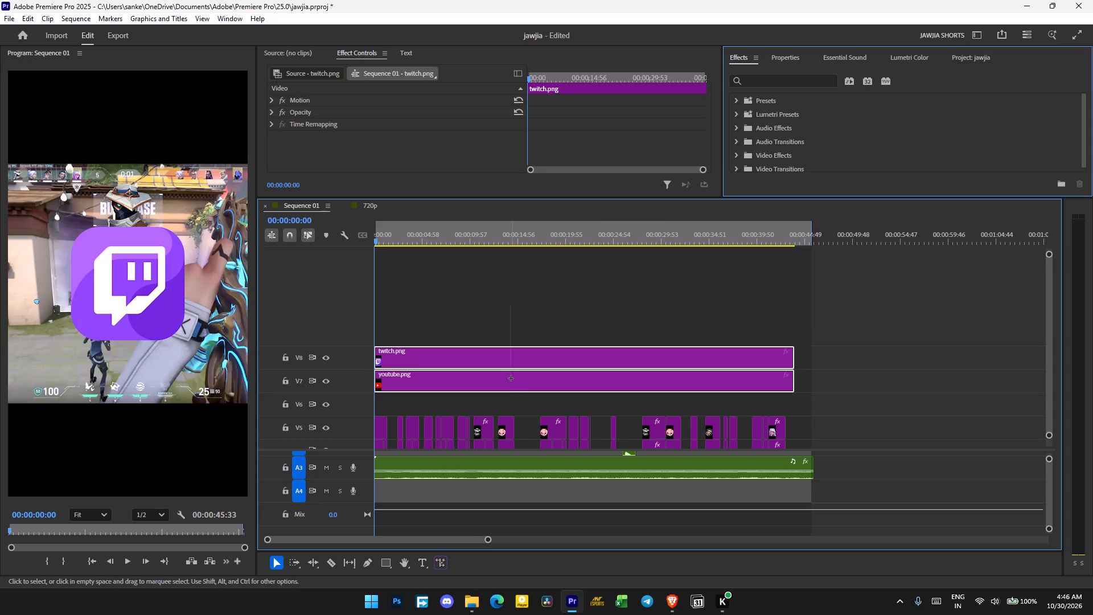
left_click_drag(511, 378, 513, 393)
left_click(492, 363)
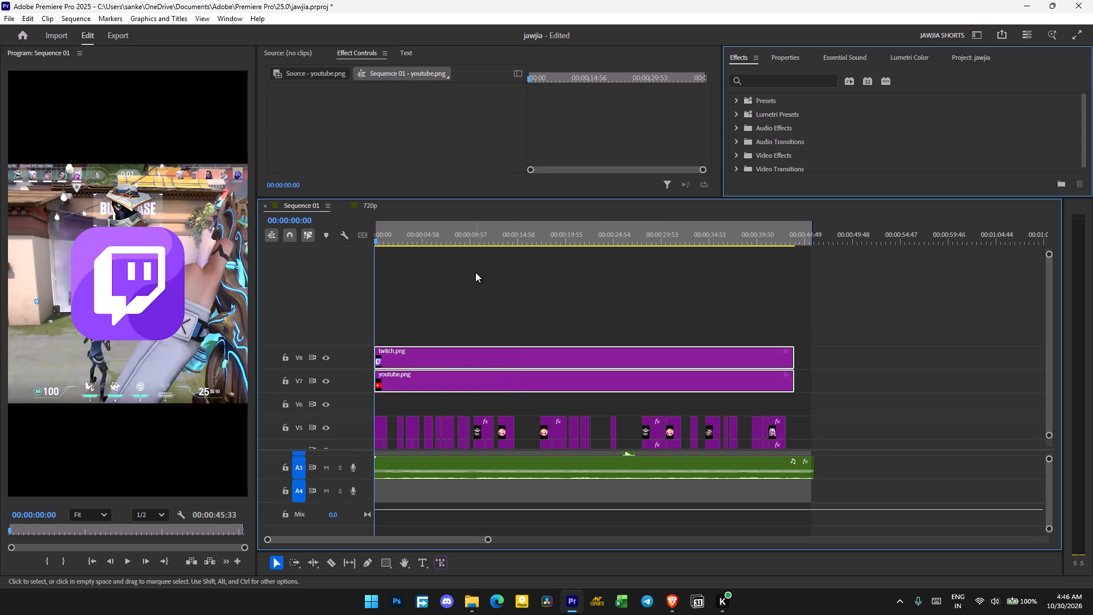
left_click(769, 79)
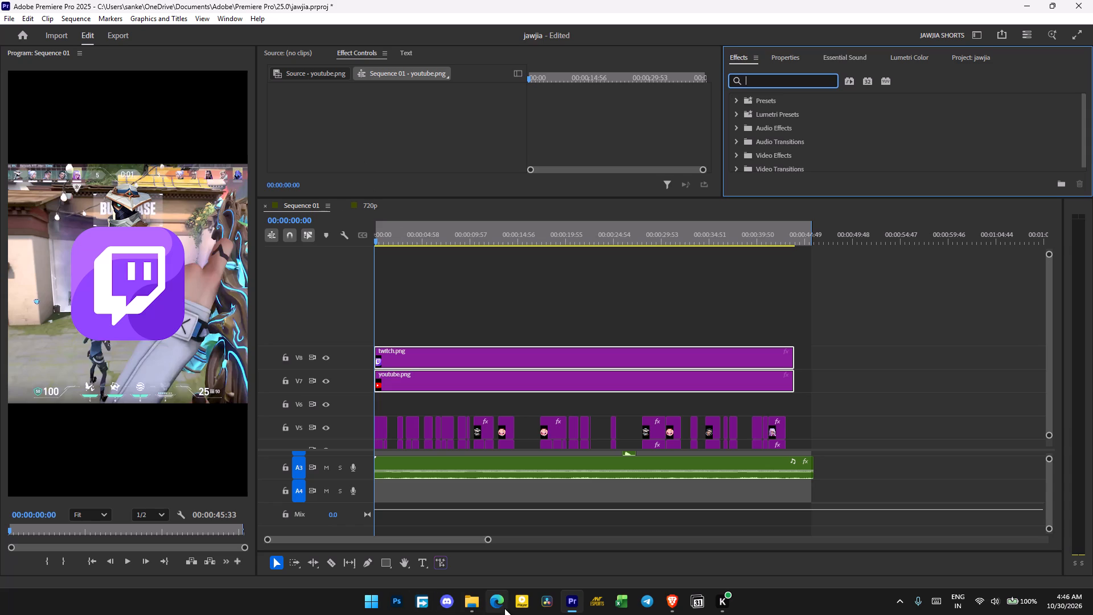
Switch to Google Chrome and open the Twitch website.
key("g")
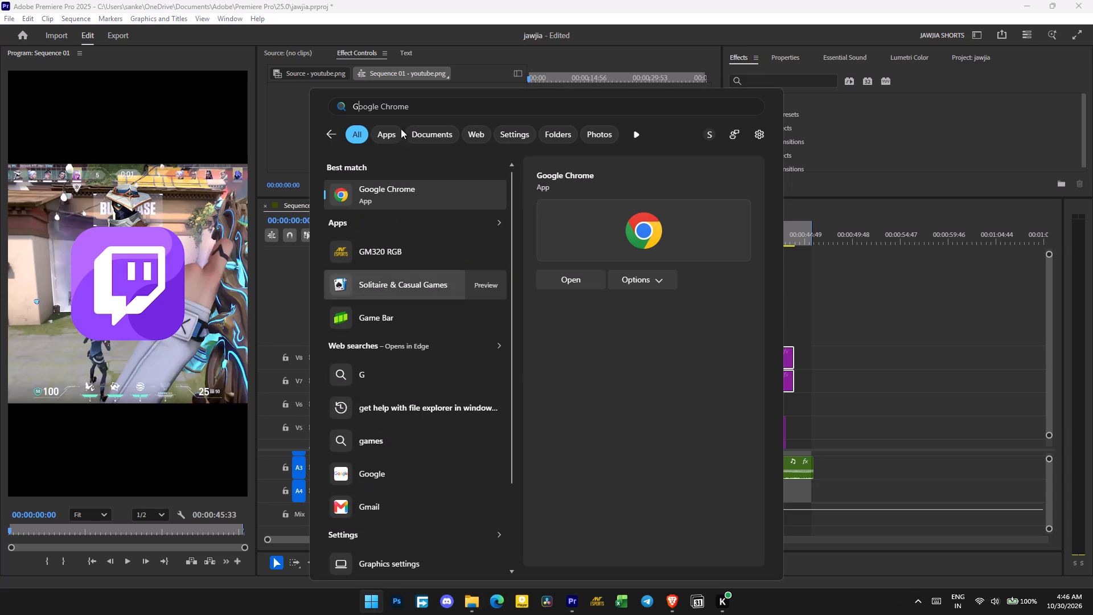
left_click(388, 187)
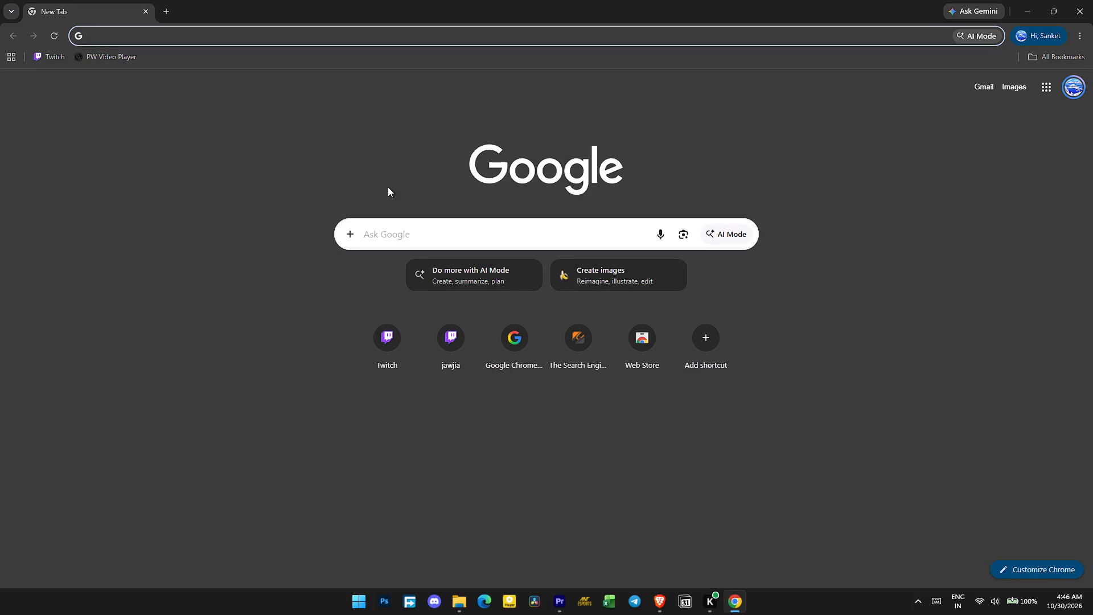
key("g")
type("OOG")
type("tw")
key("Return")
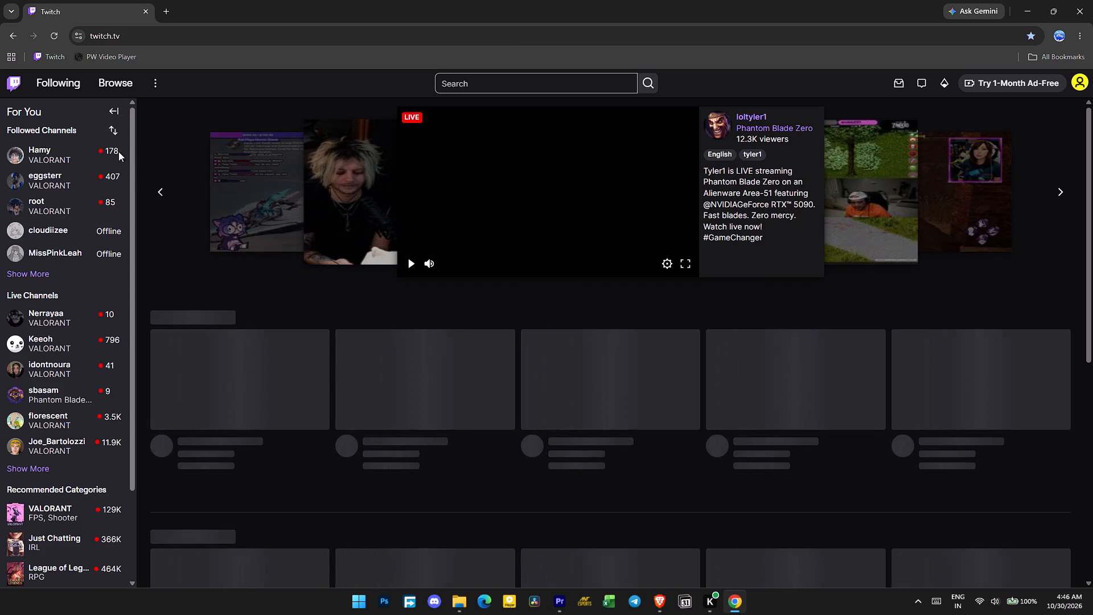
Expand the followed channels on Twitch and open the jawjia channel page.
left_click(46, 155)
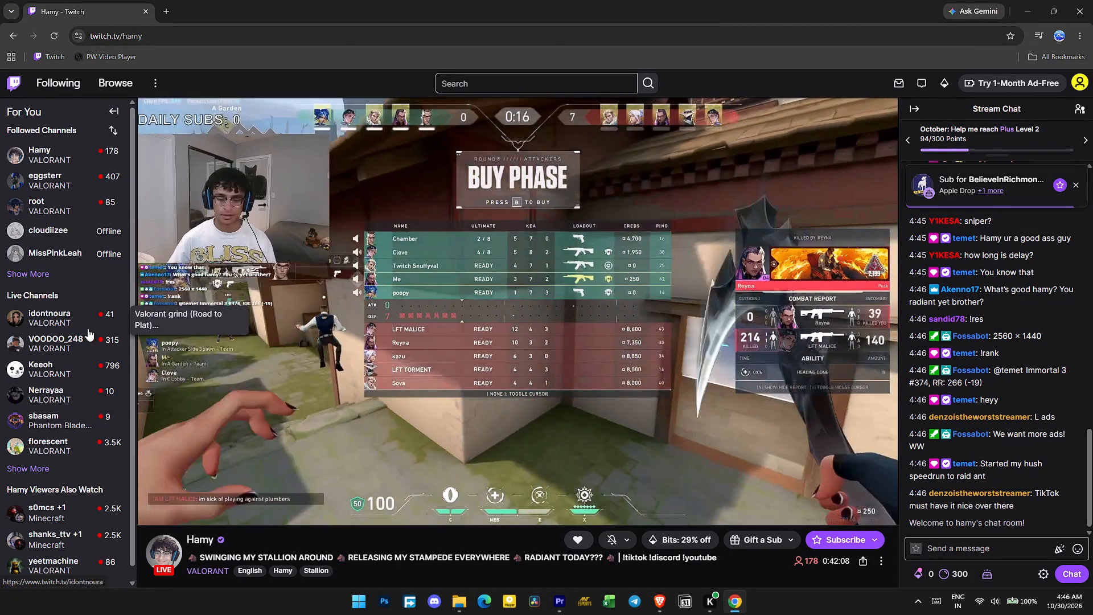
scroll(79, 333, "down", 2)
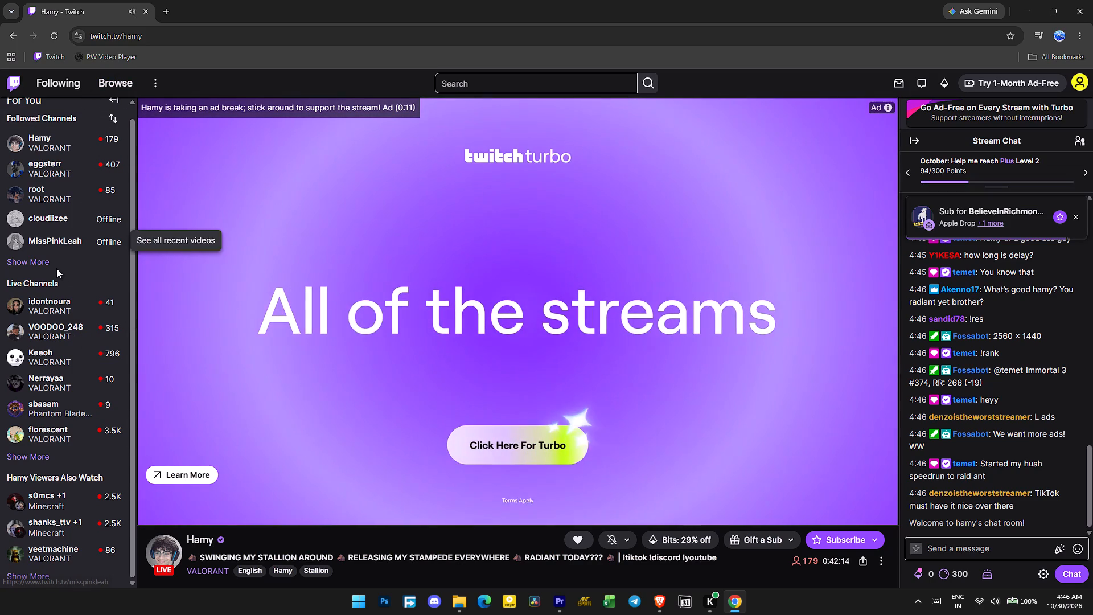
left_click(56, 268)
left_click(44, 266)
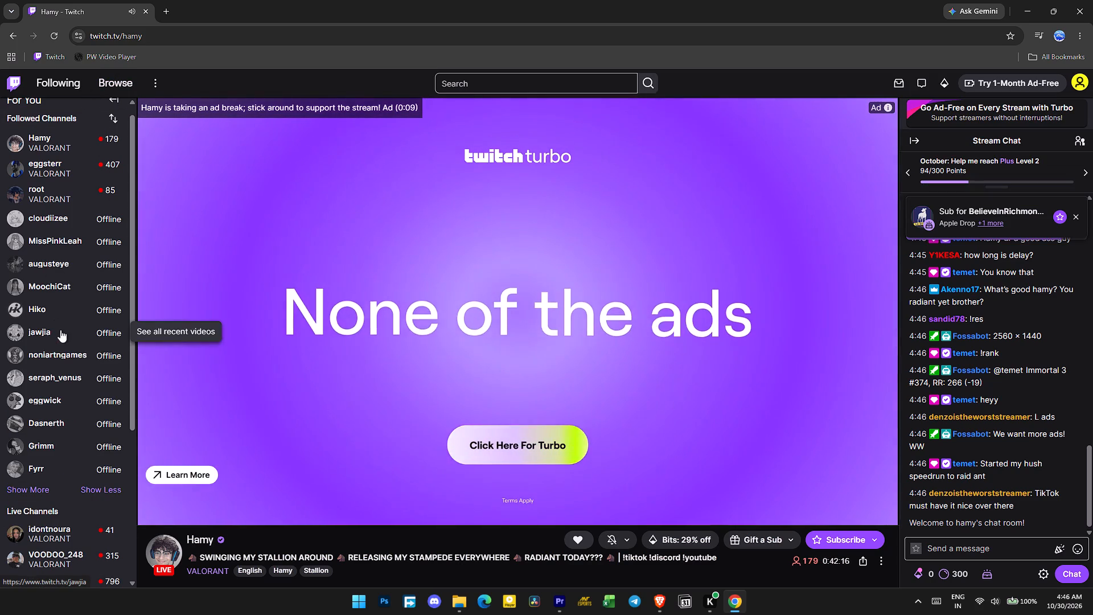
left_click(60, 335)
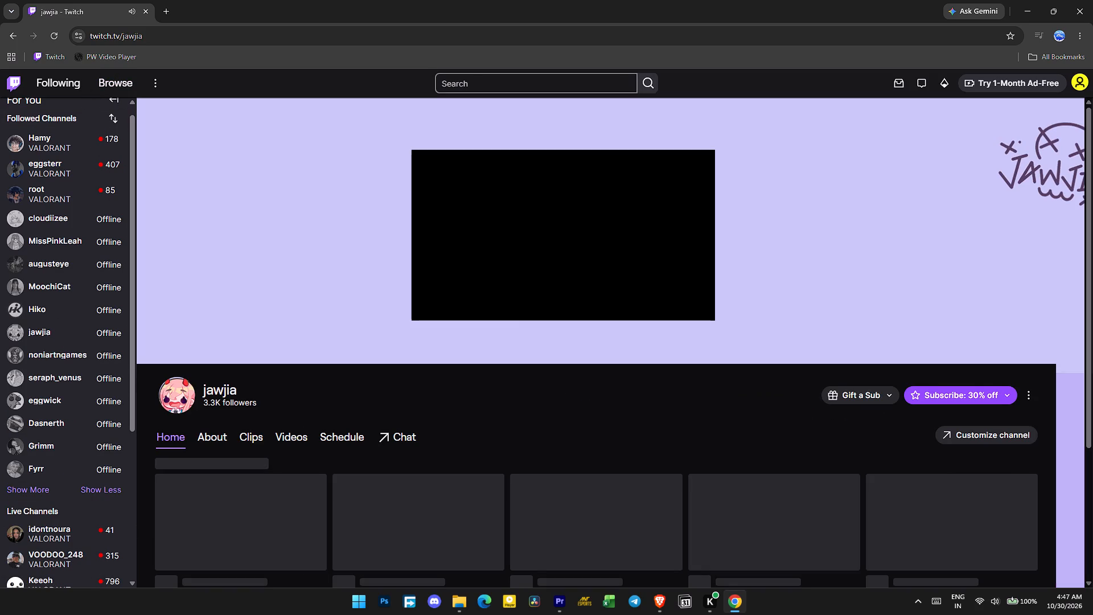
Copy the twitch.tv/jawjia part of the channel's web address.
double_click(339, 32)
left_click(324, 30)
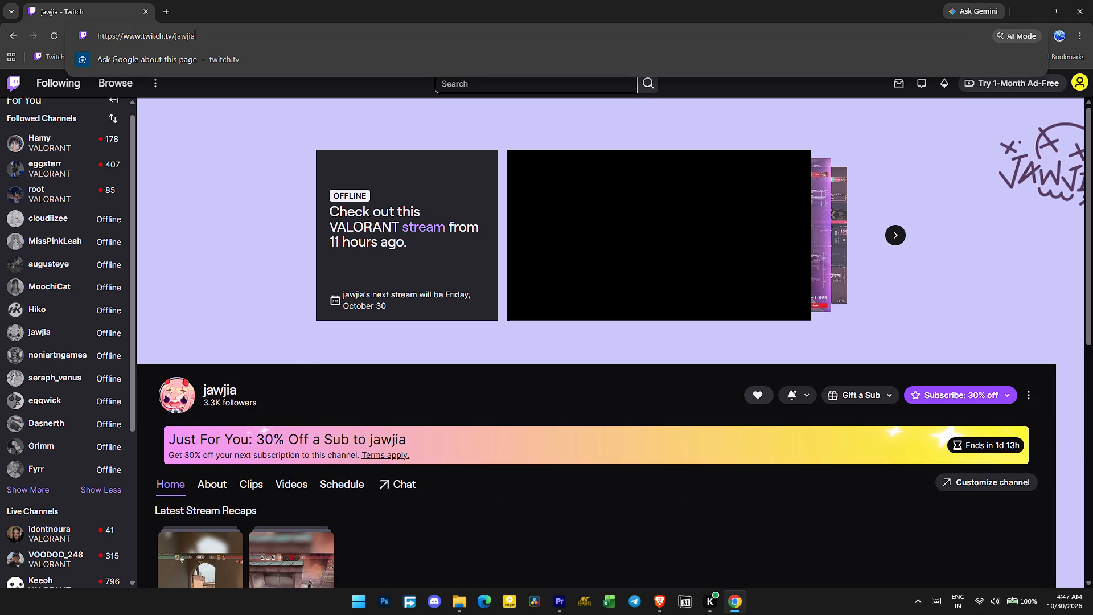
left_click_drag(261, 30, 141, 46)
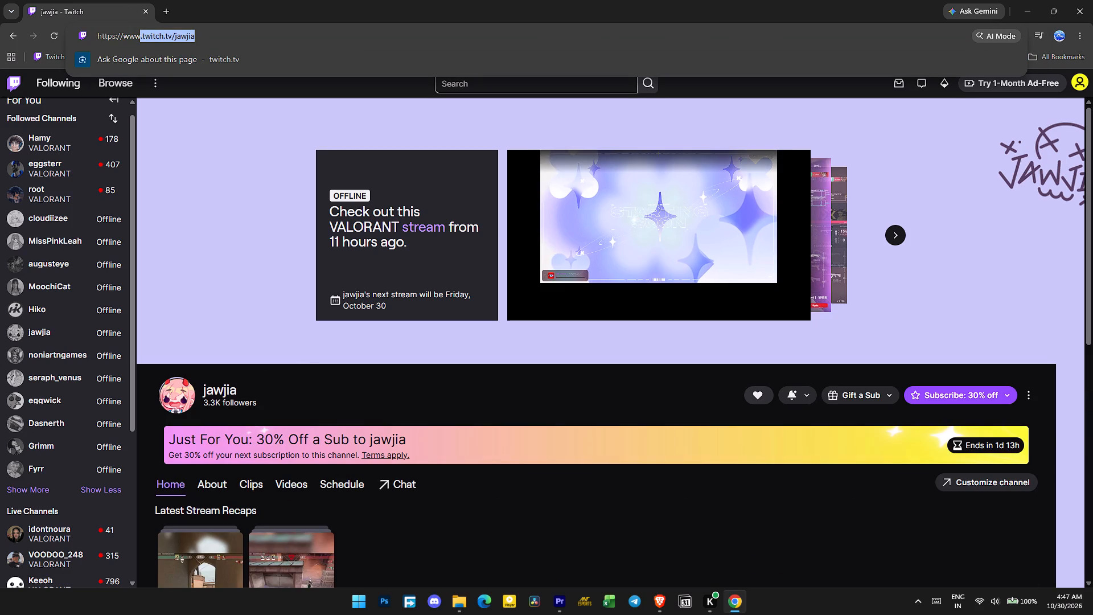
left_click_drag(141, 46, 142, 53)
key("ctrl+c")
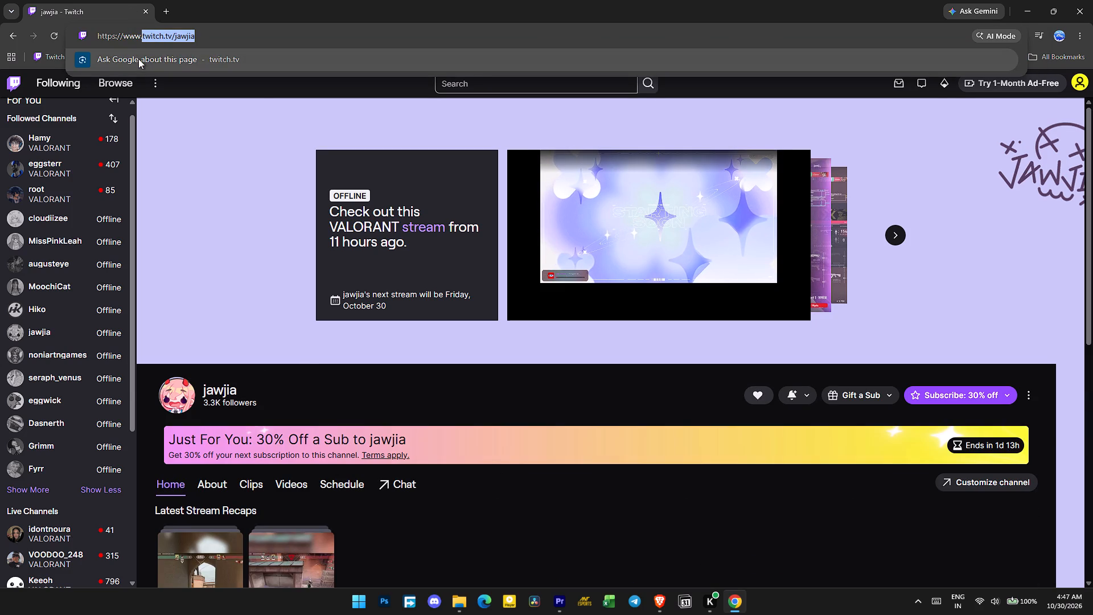
Return to Premiere Pro and add a text layer reading twitch.tv/jawjia above the gameplay at the sequence start.
key("alt+Tab")
left_click(416, 304)
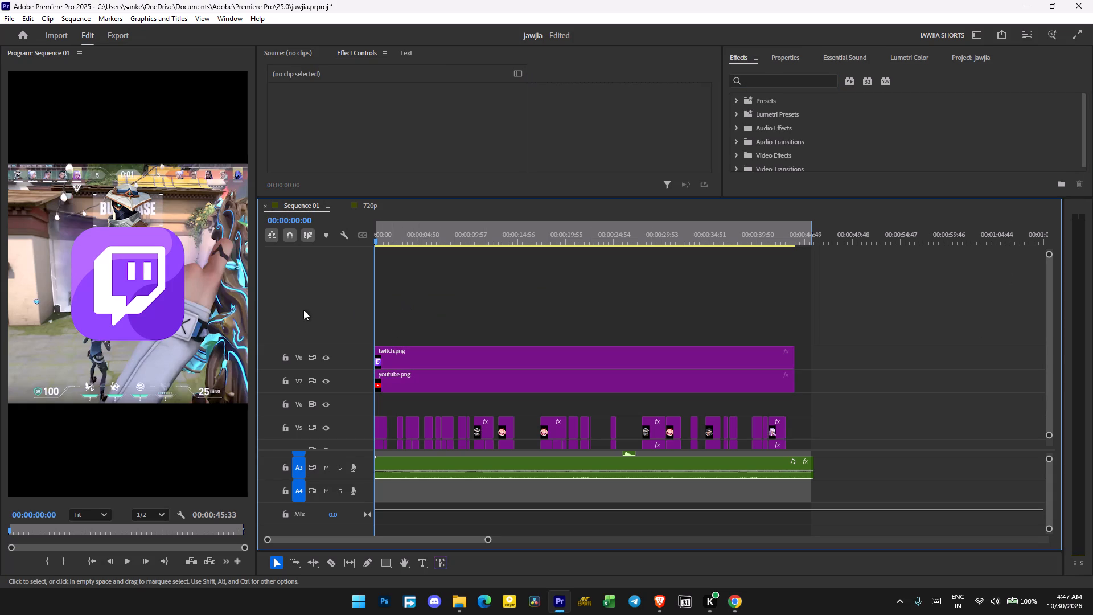
key("t")
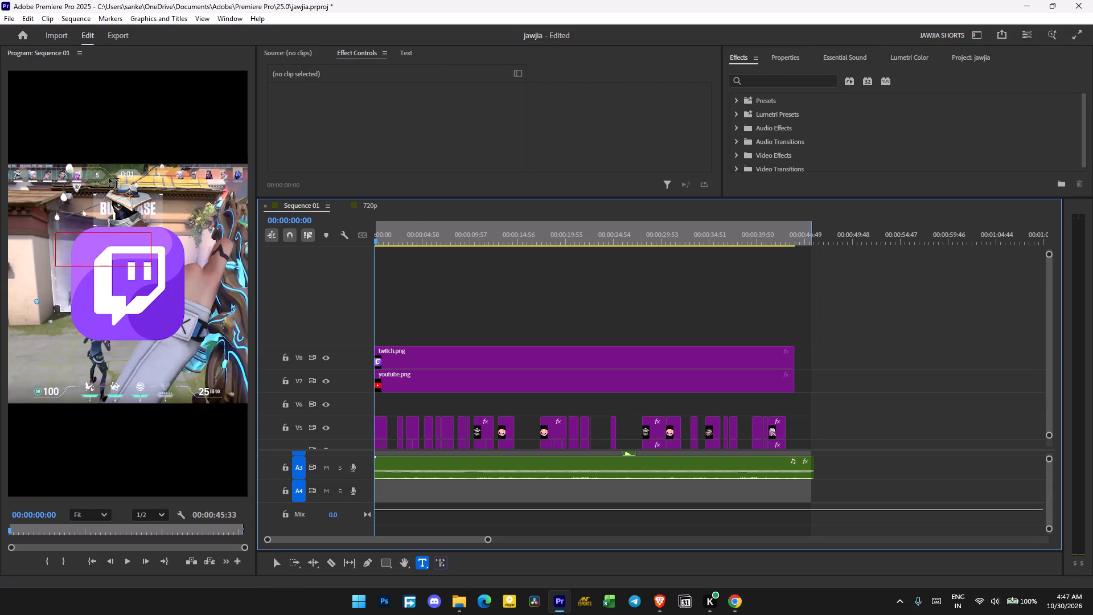
left_click(82, 142)
key("ctrl+v")
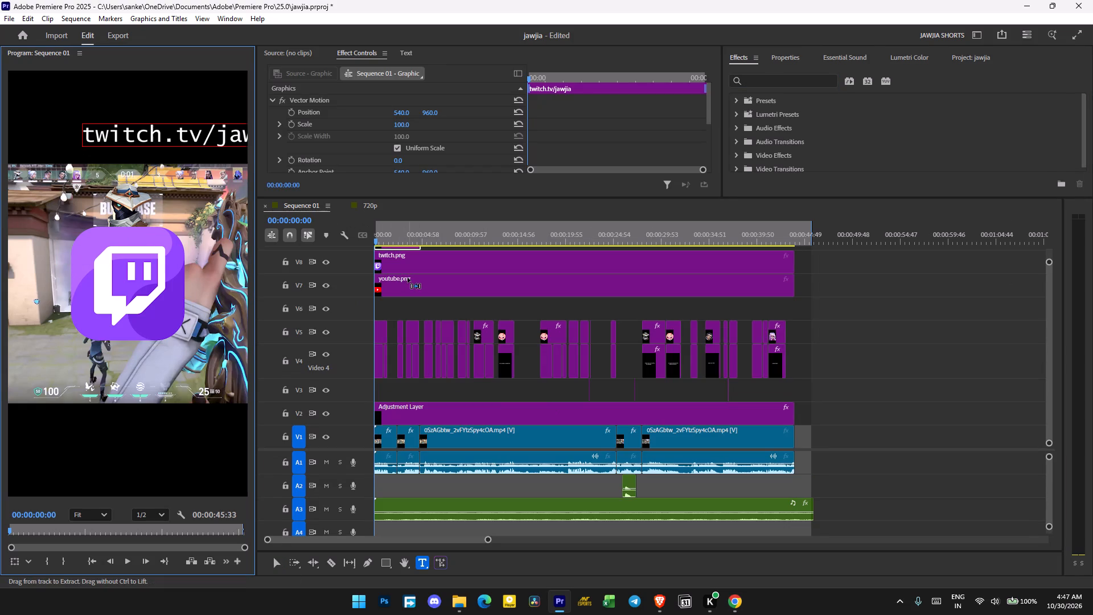
Reposition the twitch.tv/jawjia text so it fits within the frame width in the black area above the gameplay.
left_click(769, 80)
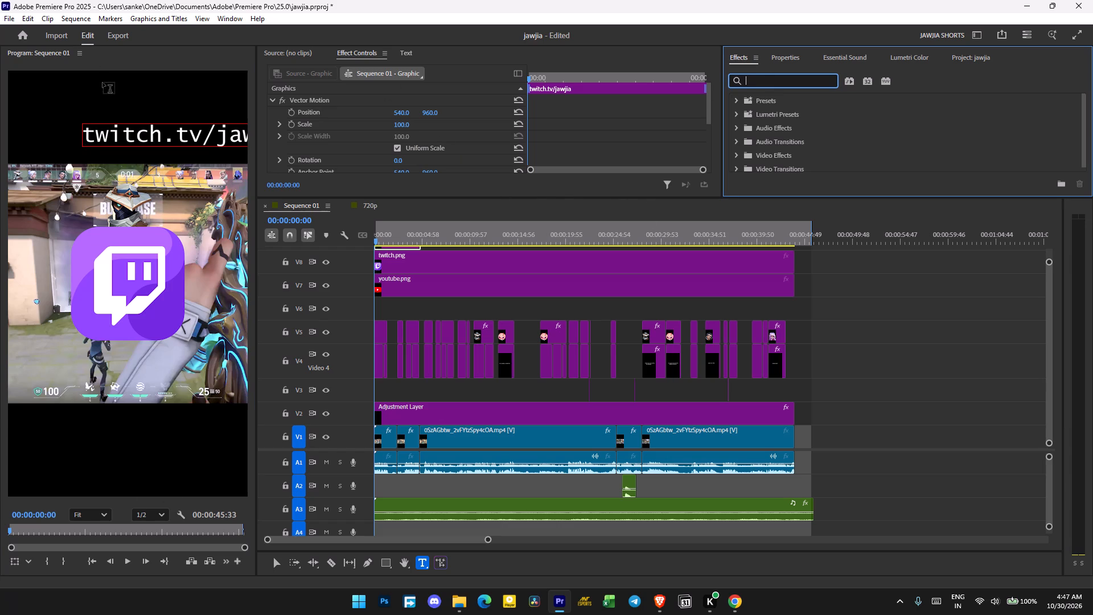
key("v")
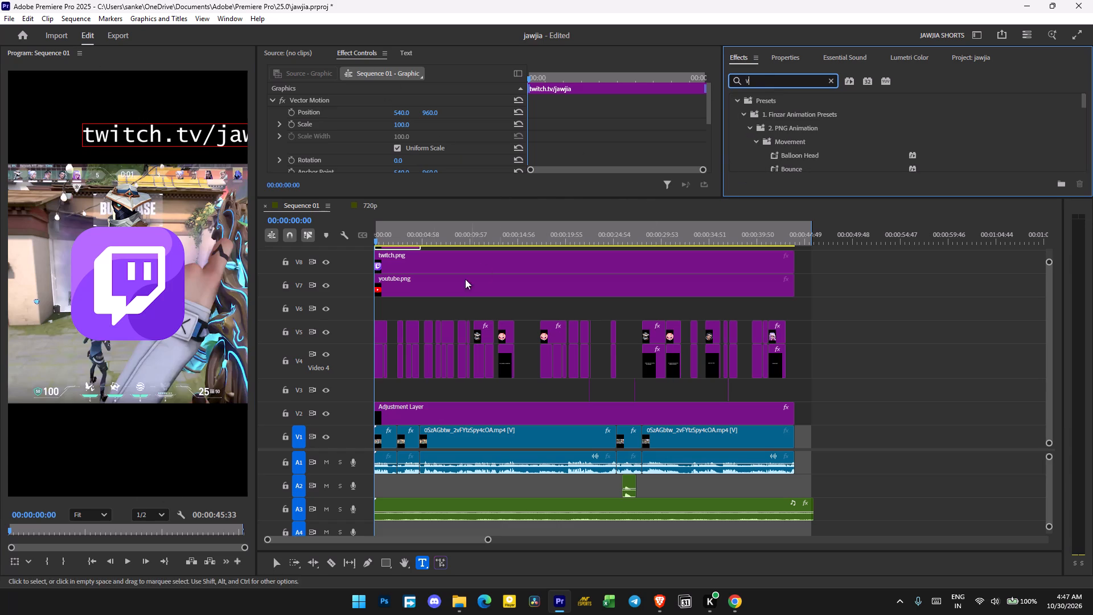
left_click(270, 564)
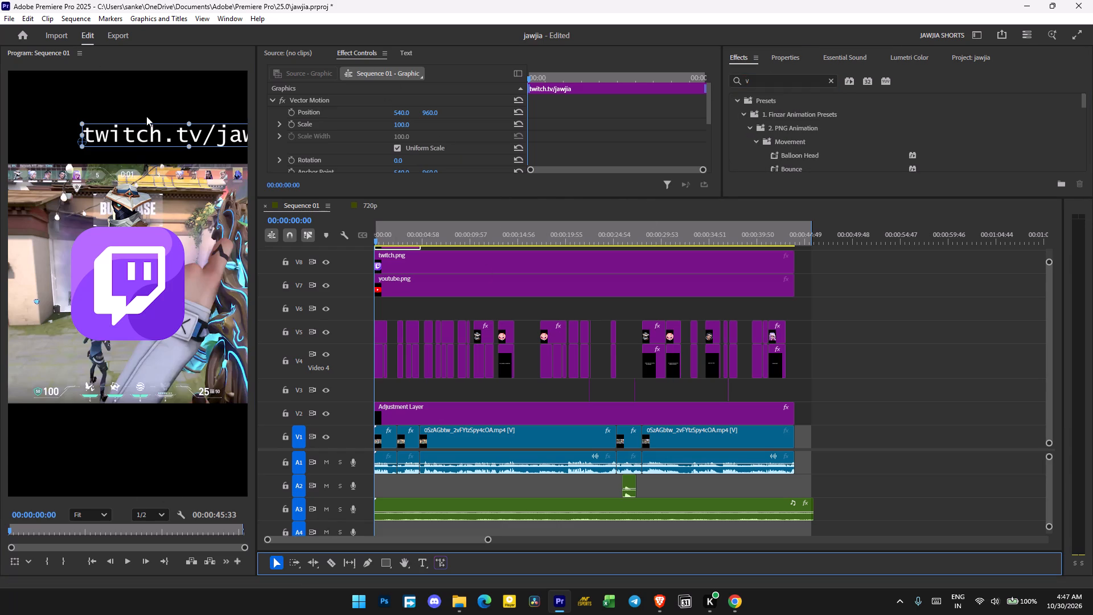
left_click_drag(146, 130, 93, 132)
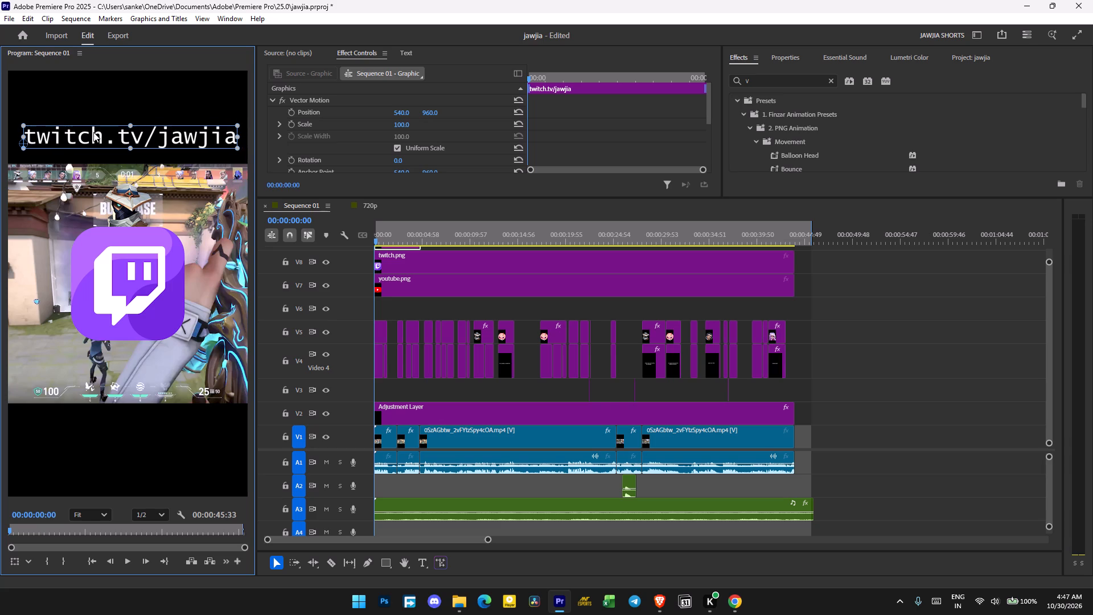
left_click_drag(93, 132, 95, 133)
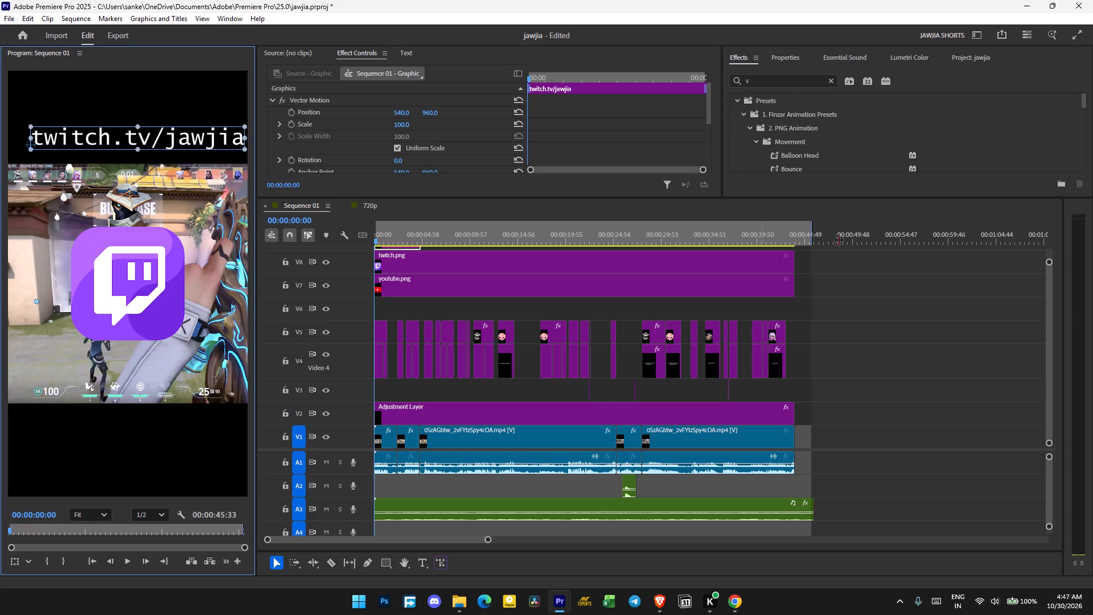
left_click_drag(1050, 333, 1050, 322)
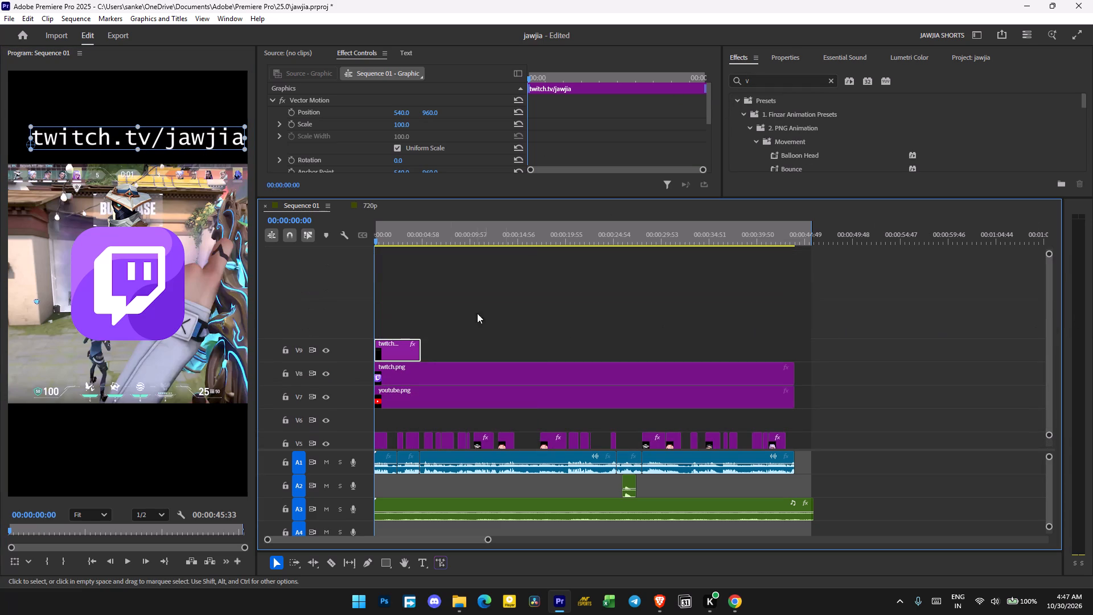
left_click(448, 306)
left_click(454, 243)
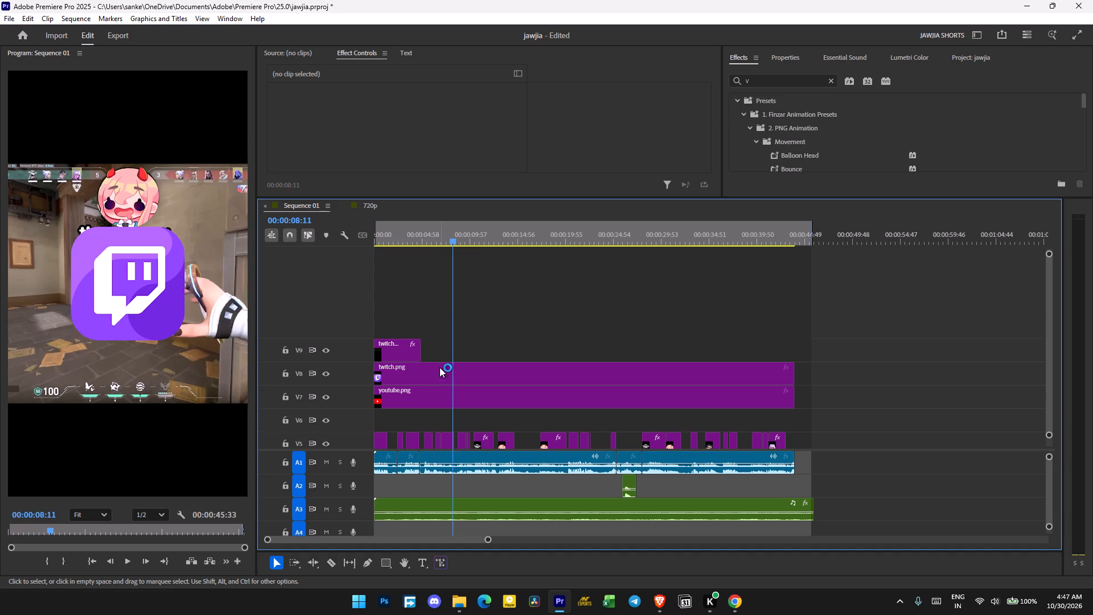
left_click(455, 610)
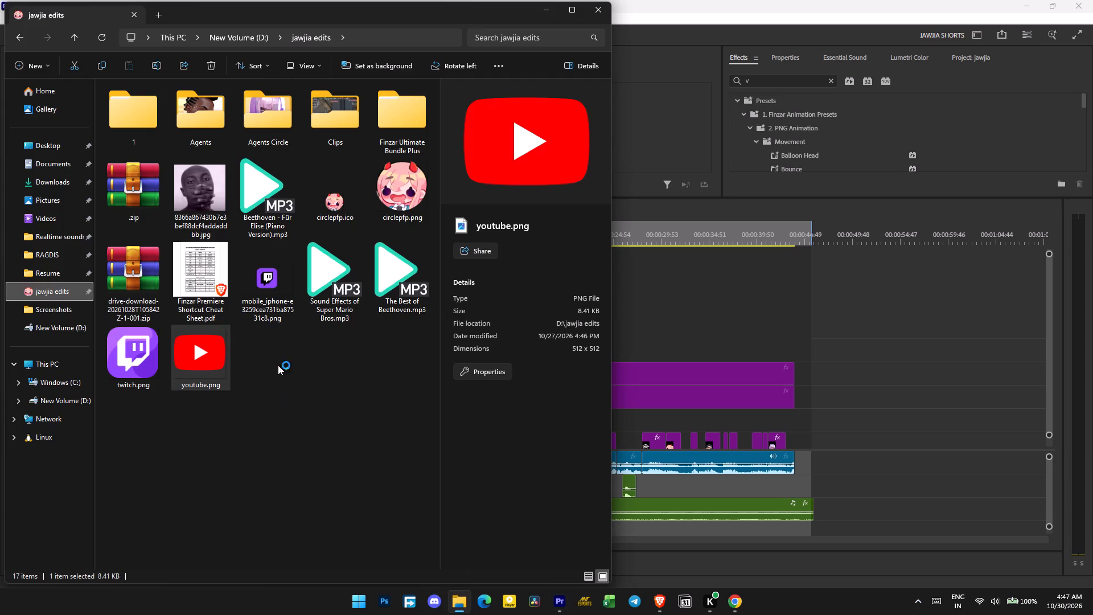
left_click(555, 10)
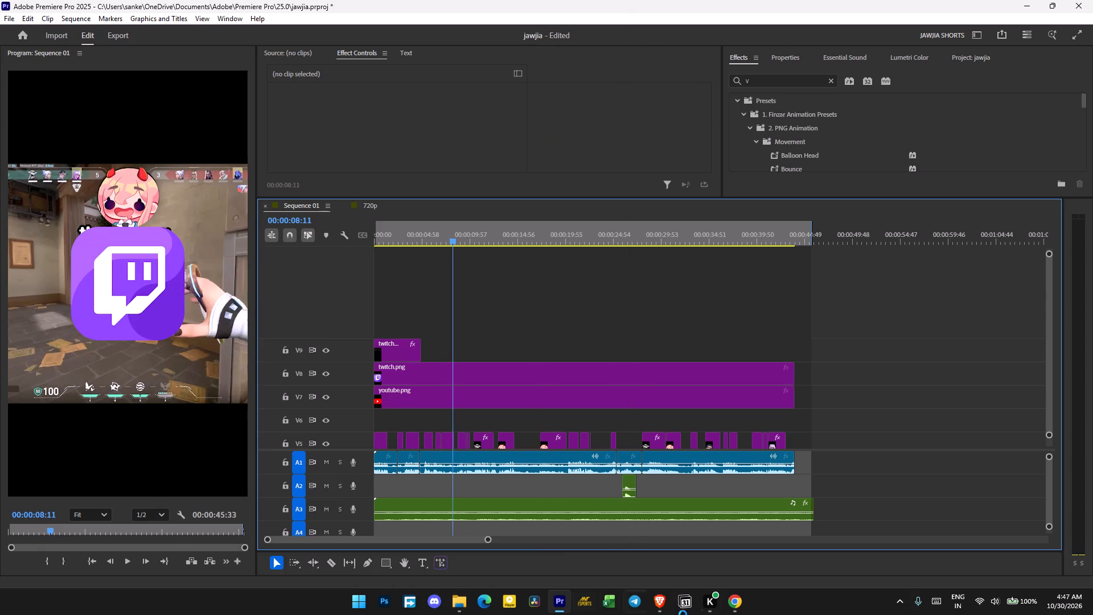
Switch to the Brave browser and replay the God's Favorite music video from about 0:22.
left_click(664, 606)
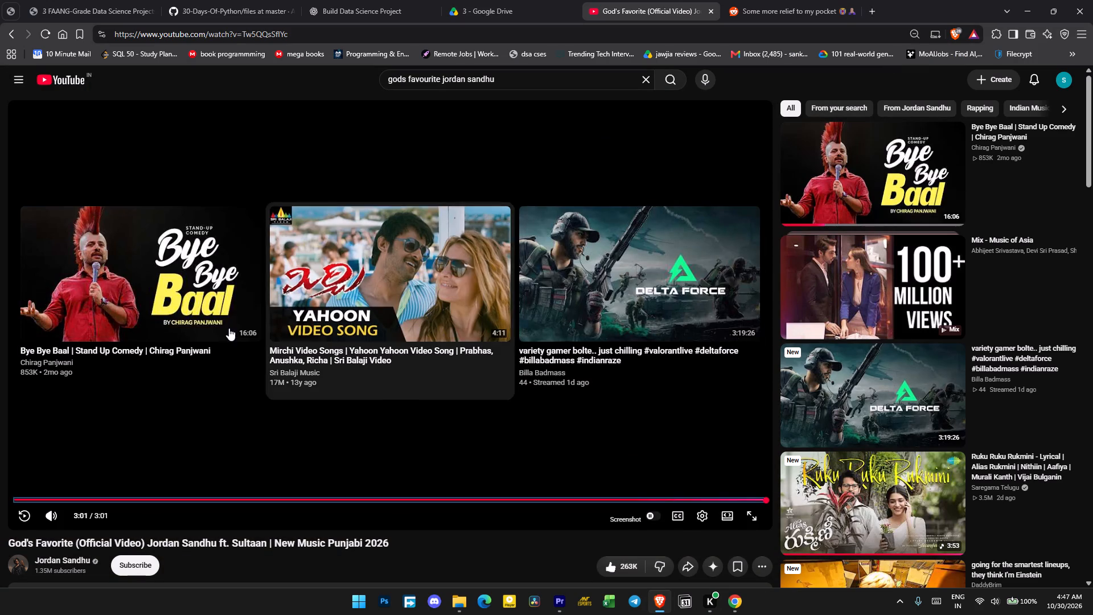
left_click(106, 498)
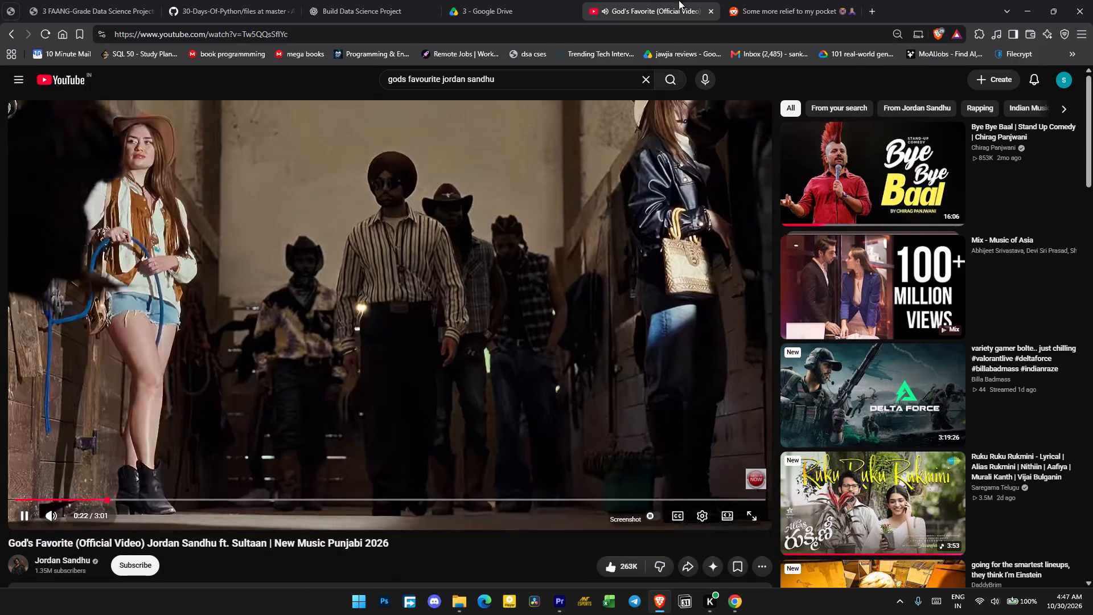
Open the YouTube home page in a new browser tab.
left_click(776, 0)
left_click(876, 9)
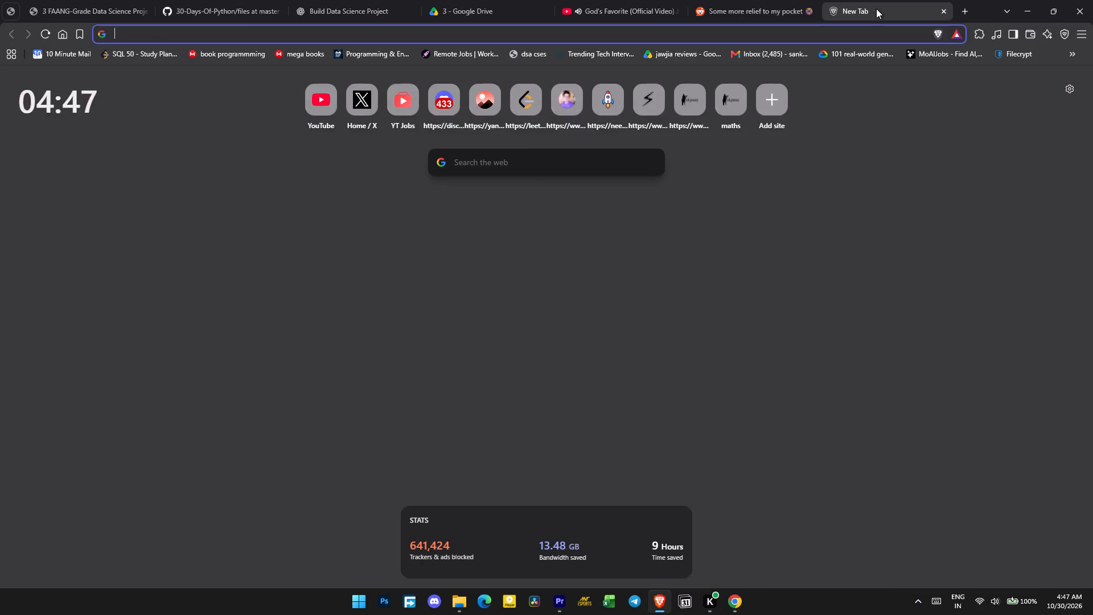
left_click(750, 0)
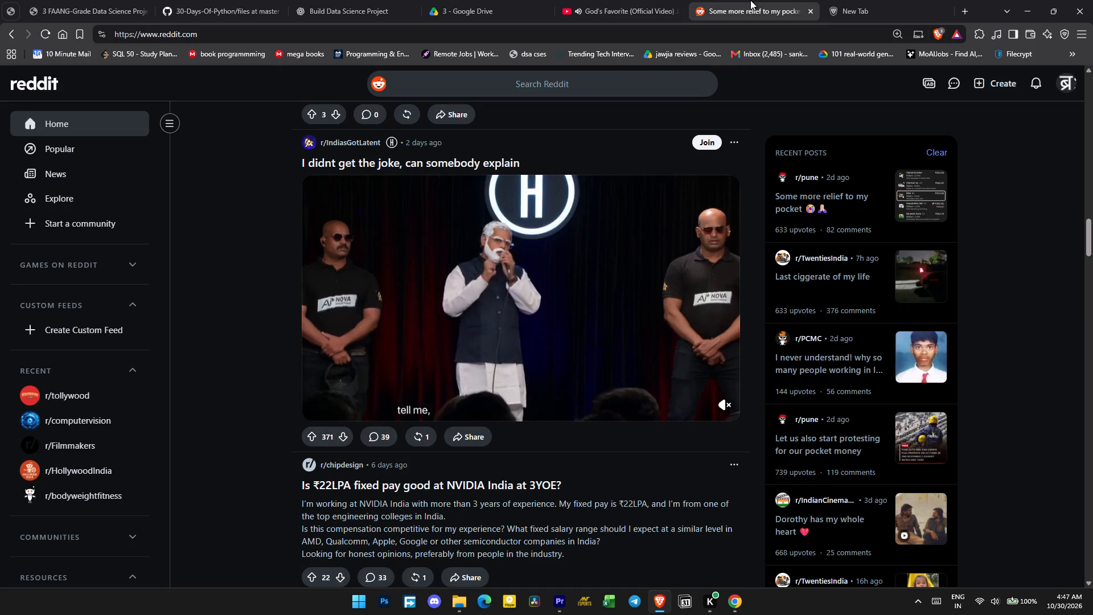
left_click(878, 0)
key("y")
left_click(224, 61)
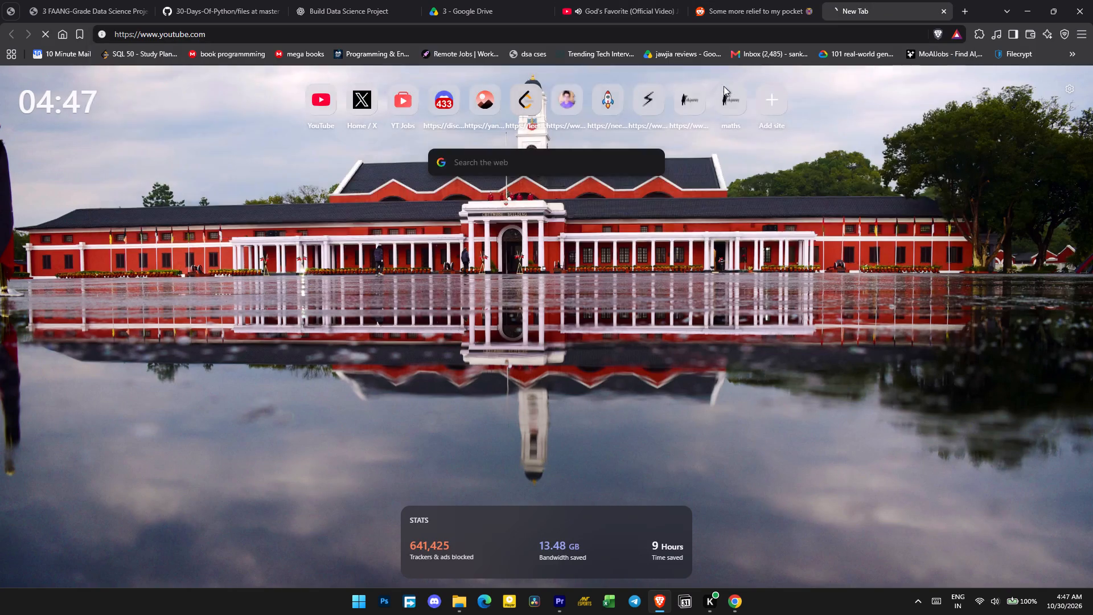
Search YouTube for jawjia and open the jawjia channel page.
left_click(503, 85)
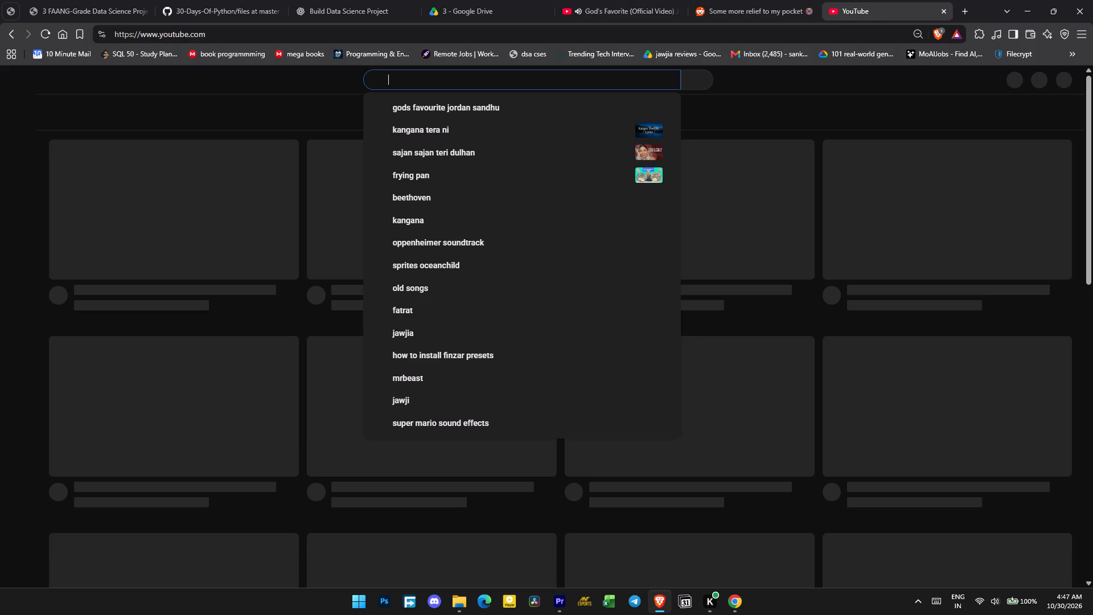
type("jawjia")
key("Return")
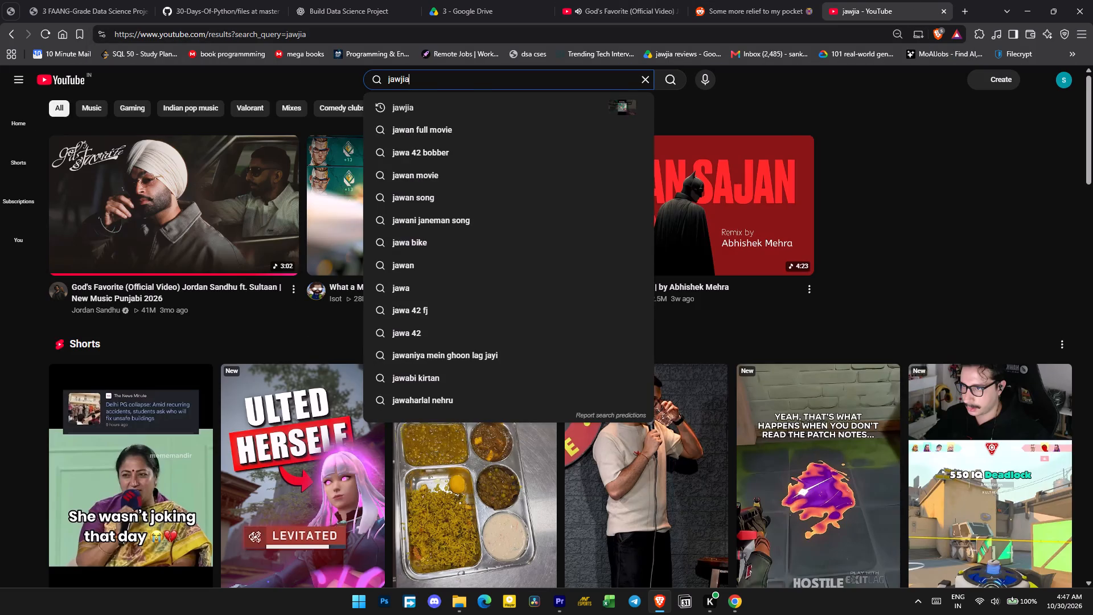
left_click(468, 155)
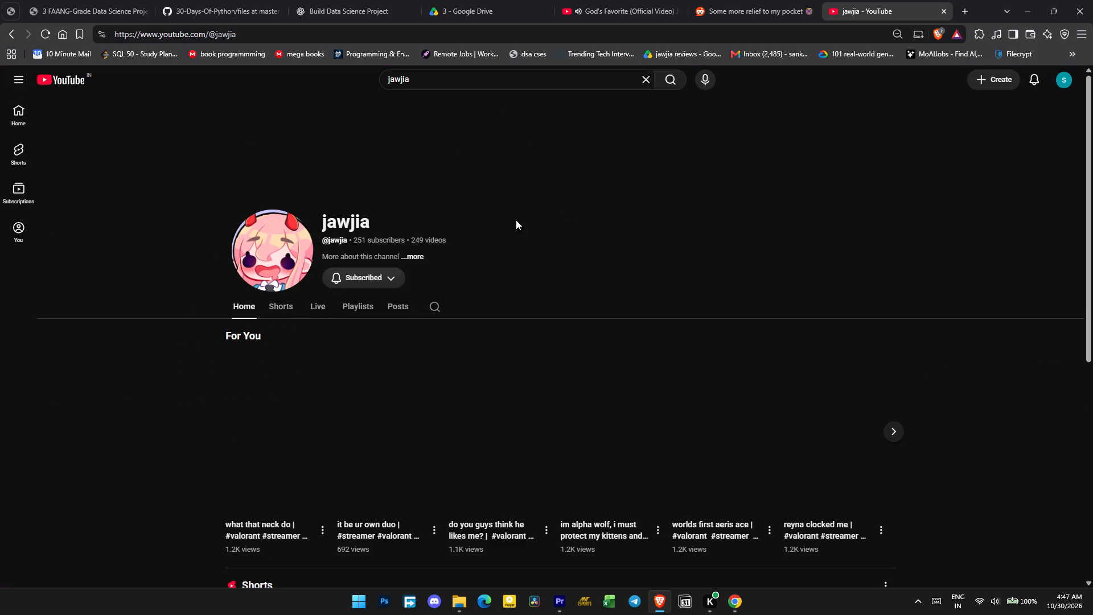
left_click_drag(260, 35, 157, 36)
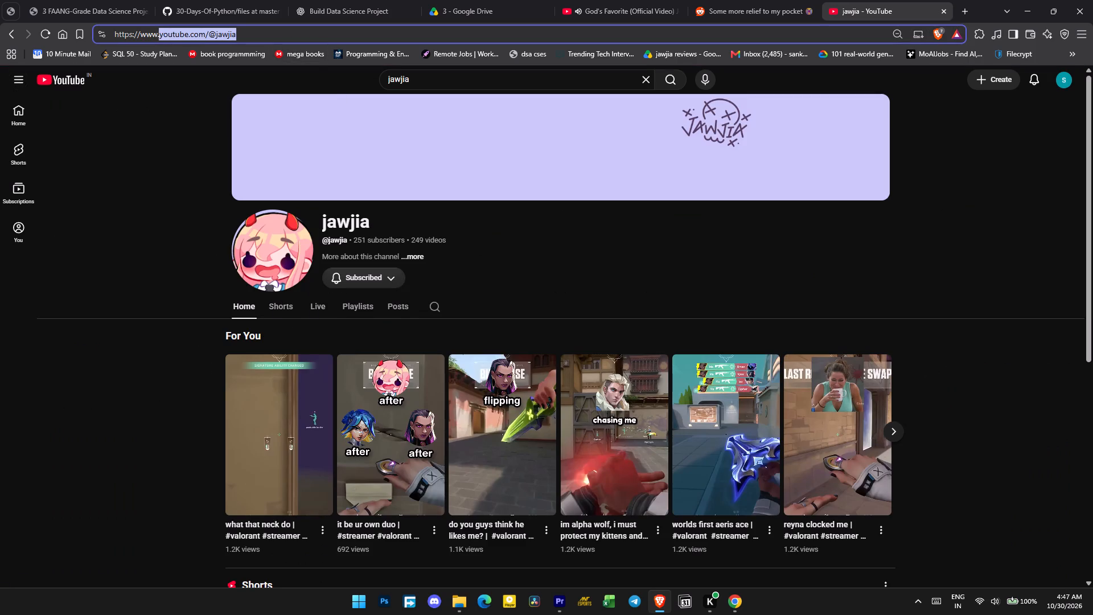
left_click_drag(157, 36, 159, 36)
key("ctrl+c")
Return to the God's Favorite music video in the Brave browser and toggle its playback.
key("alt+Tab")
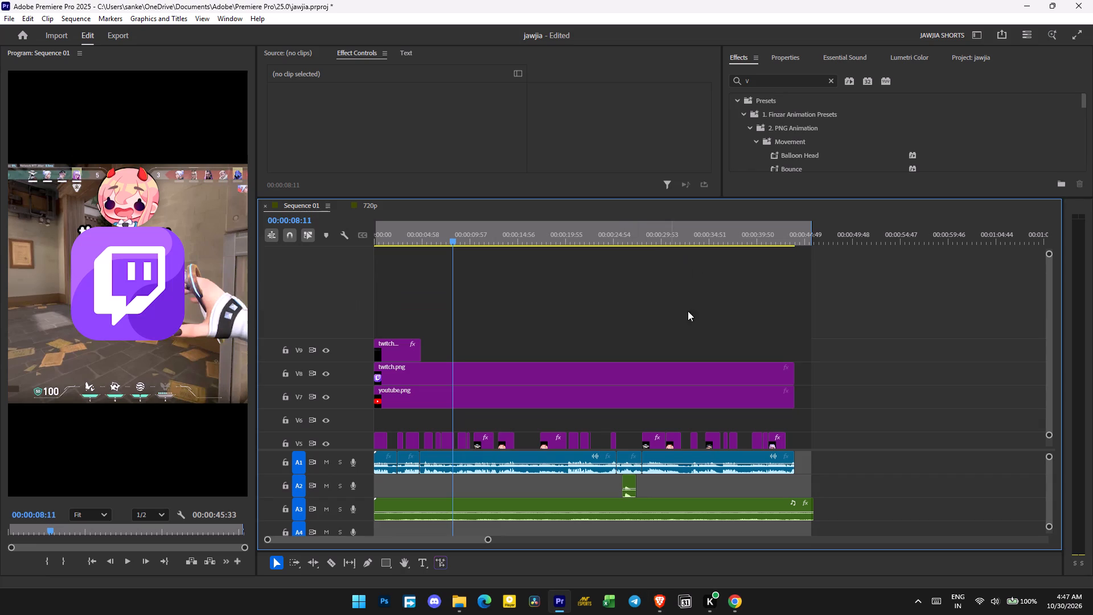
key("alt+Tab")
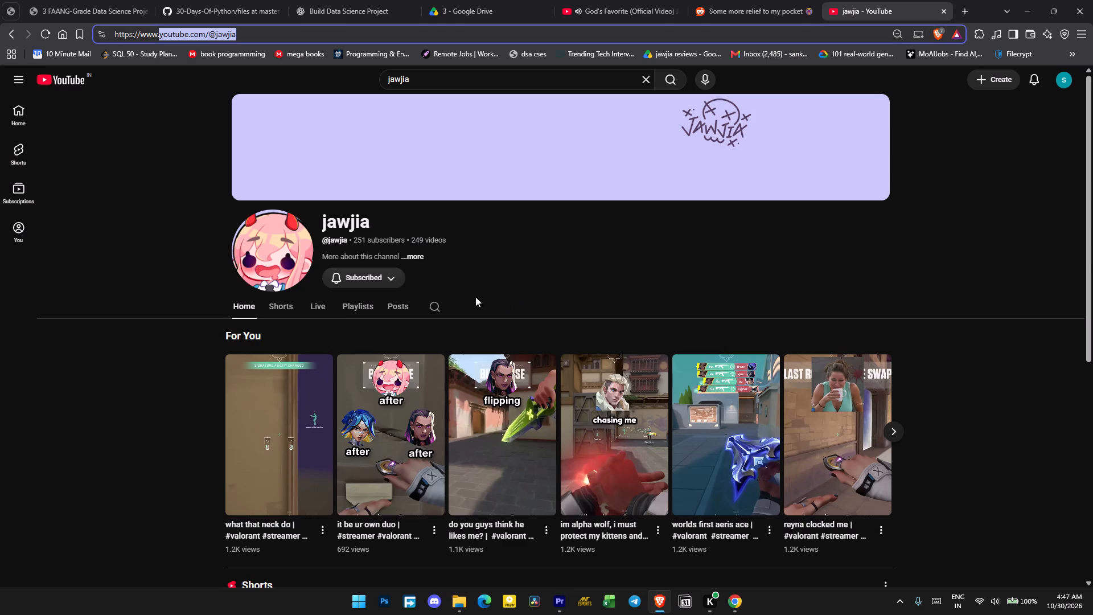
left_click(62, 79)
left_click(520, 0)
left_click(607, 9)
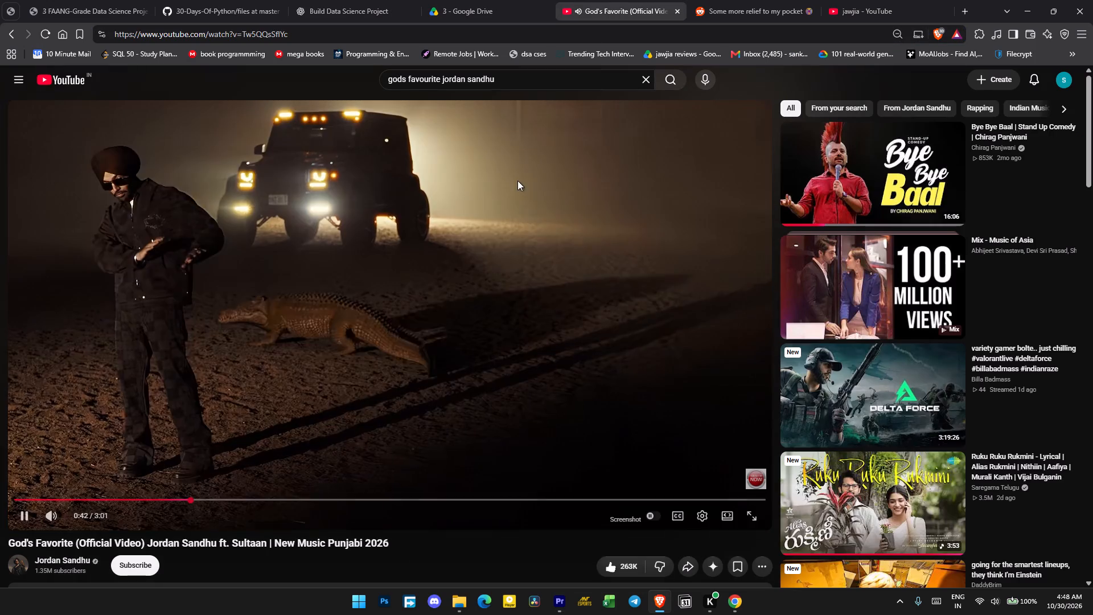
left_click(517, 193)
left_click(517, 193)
Switch to Google Chrome and close the jawjia Twitch page.
key("alt+Tab")
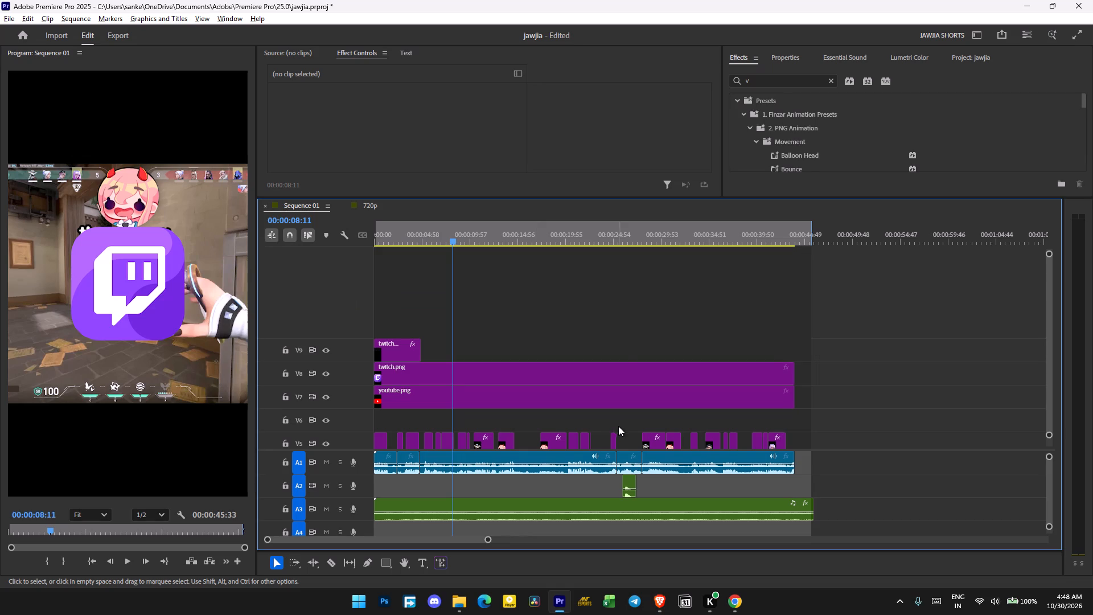
key("alt+Tab")
key("alt+Tab")
key("alt+Tab")
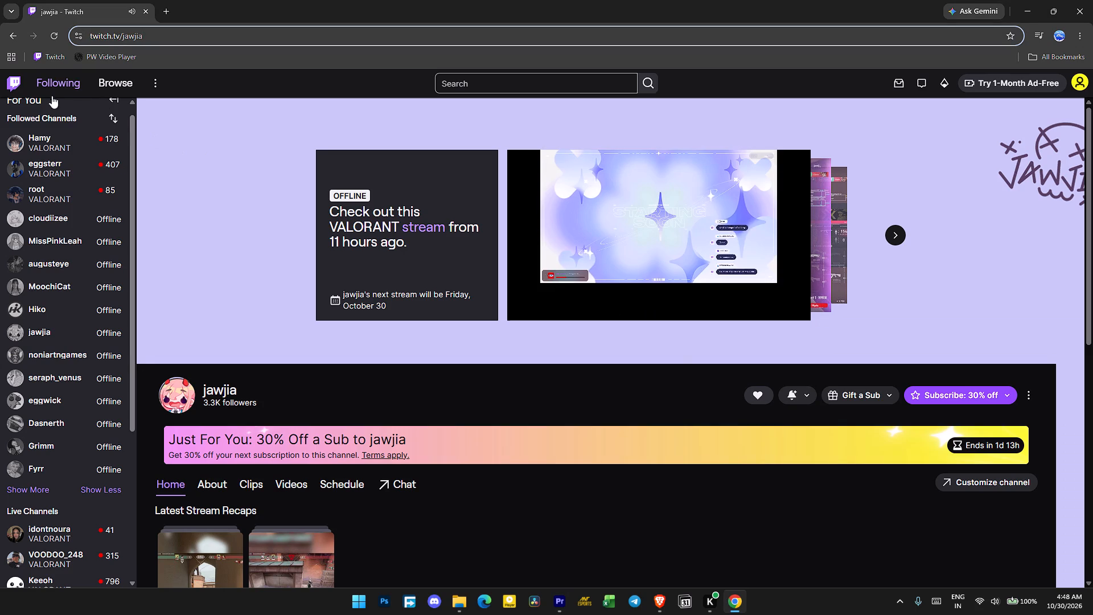
key("ctrl+w")
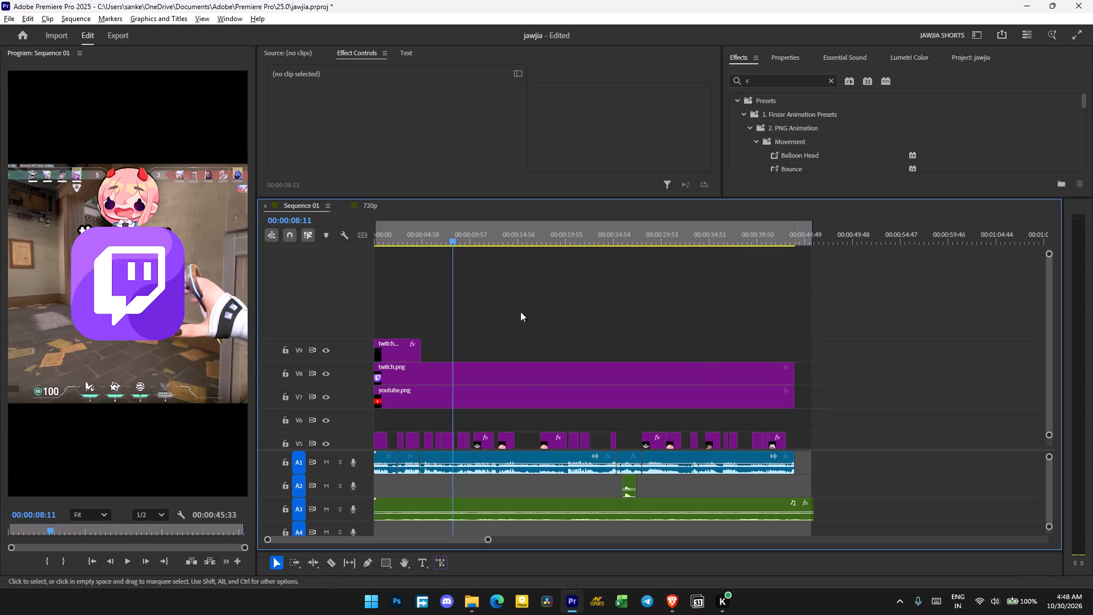
key("t")
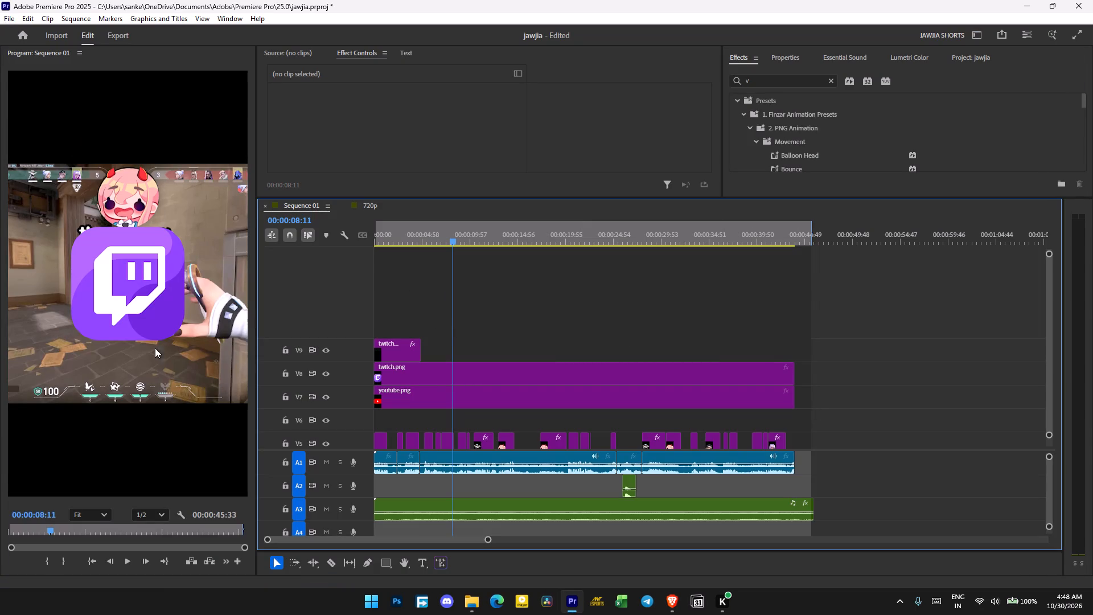
left_click(44, 93)
key("t")
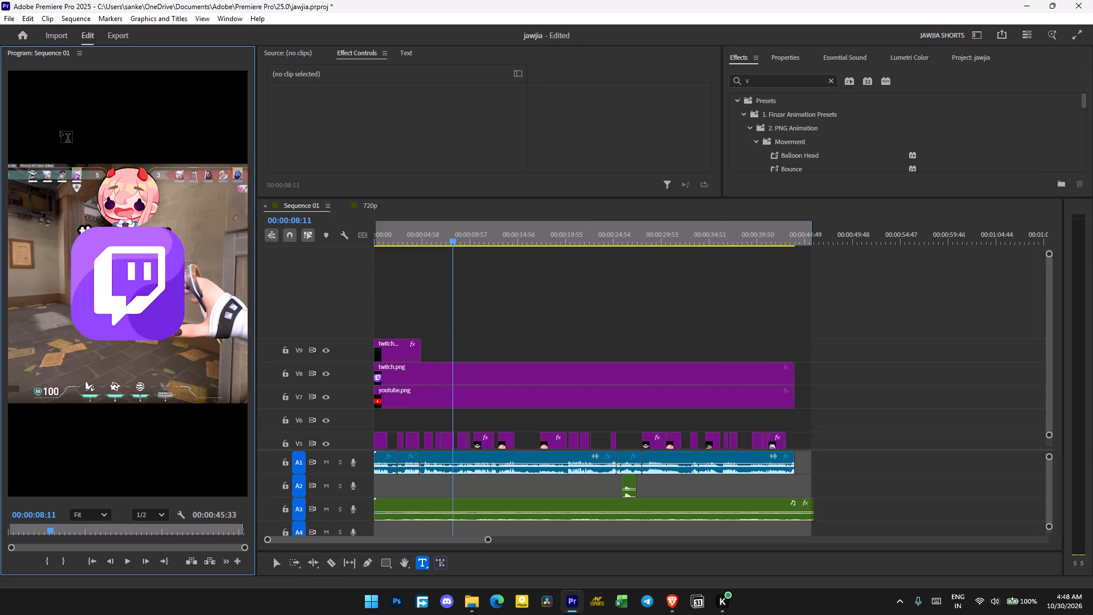
left_click(38, 109)
key("ctrl+v")
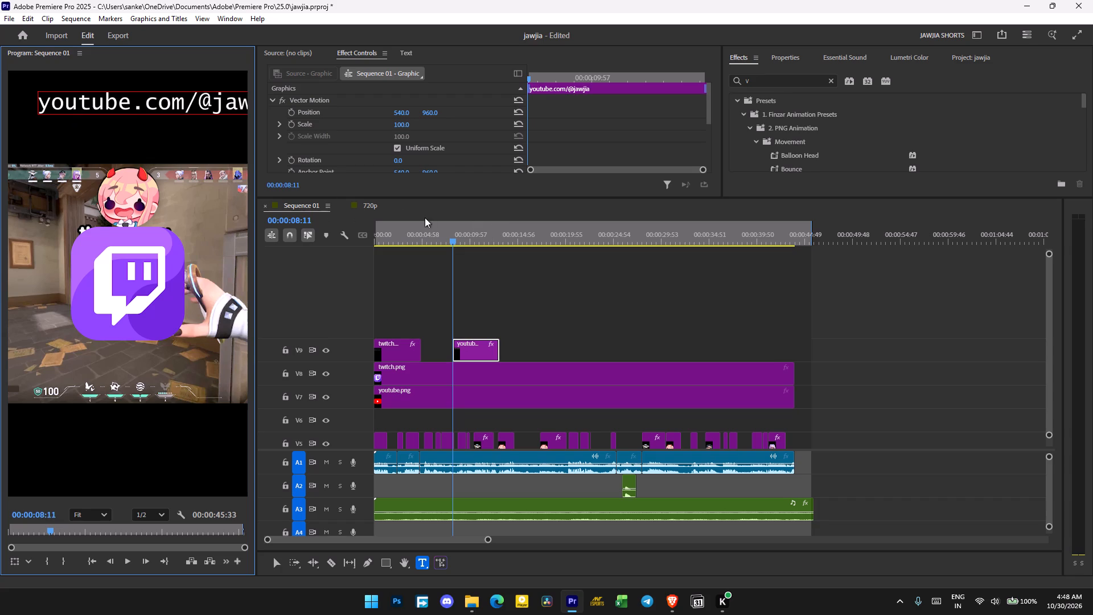
key("v")
left_click(764, 80)
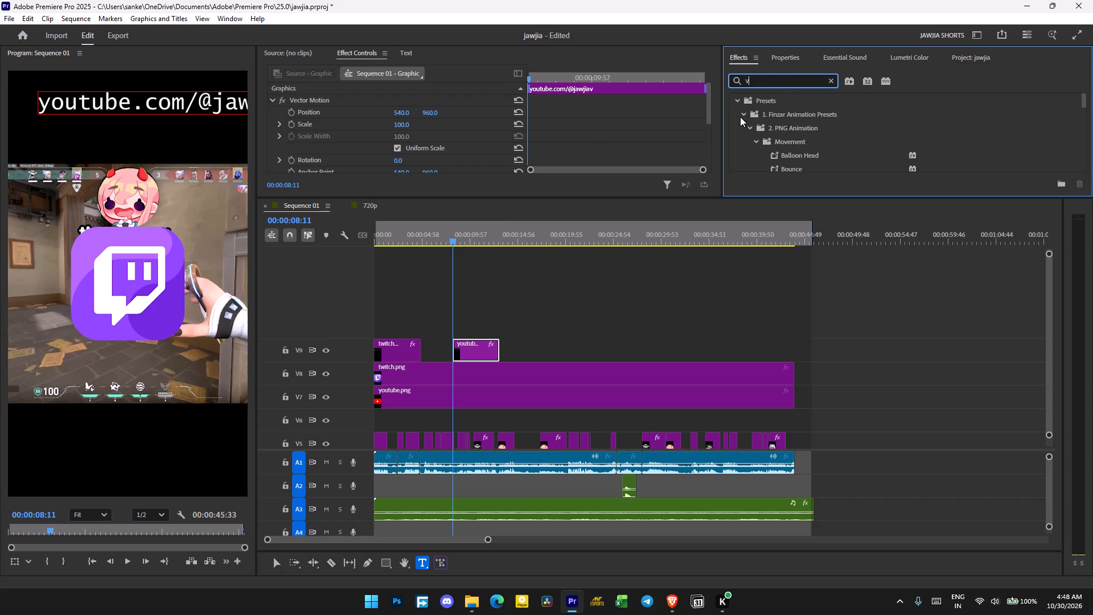
left_click(506, 307)
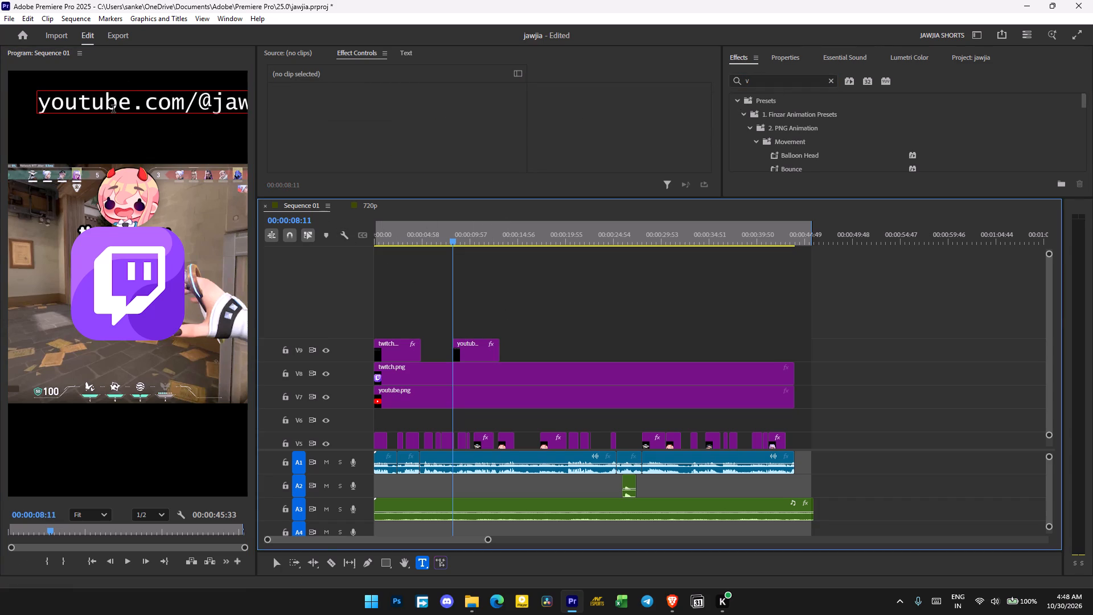
Scale down and reposition the YouTube link text so it fits the frame width in the black area above the gameplay.
key("v")
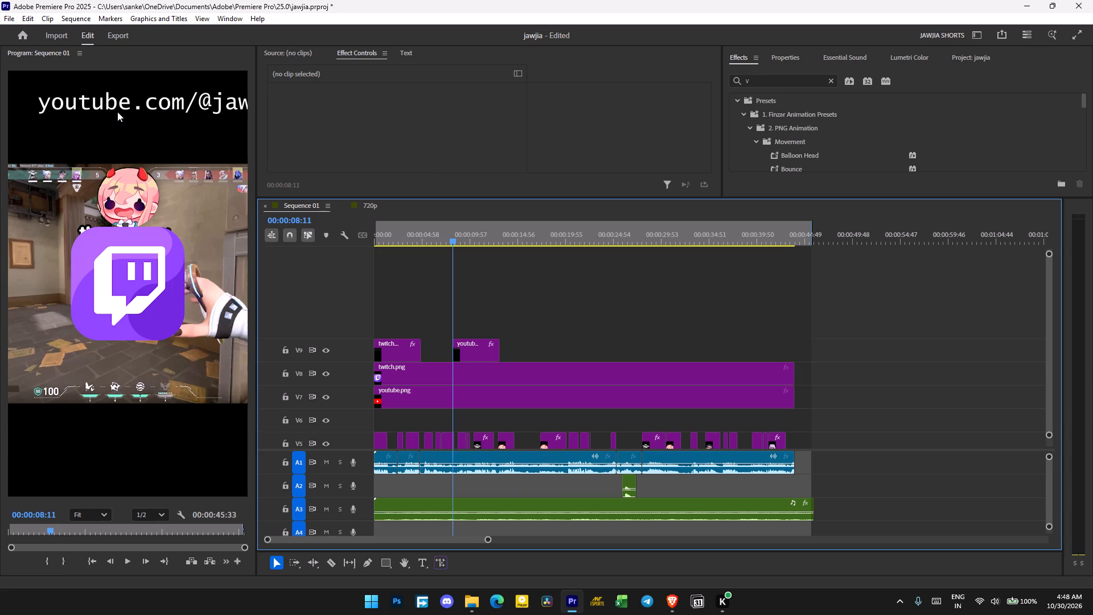
left_click_drag(121, 103, 76, 110)
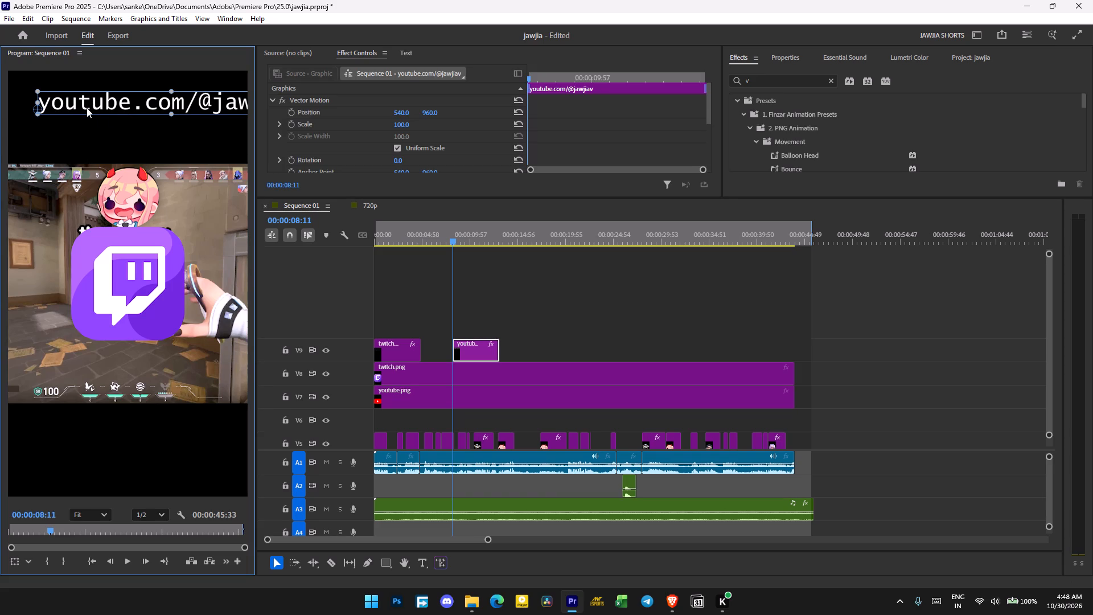
left_click_drag(93, 104, 64, 126)
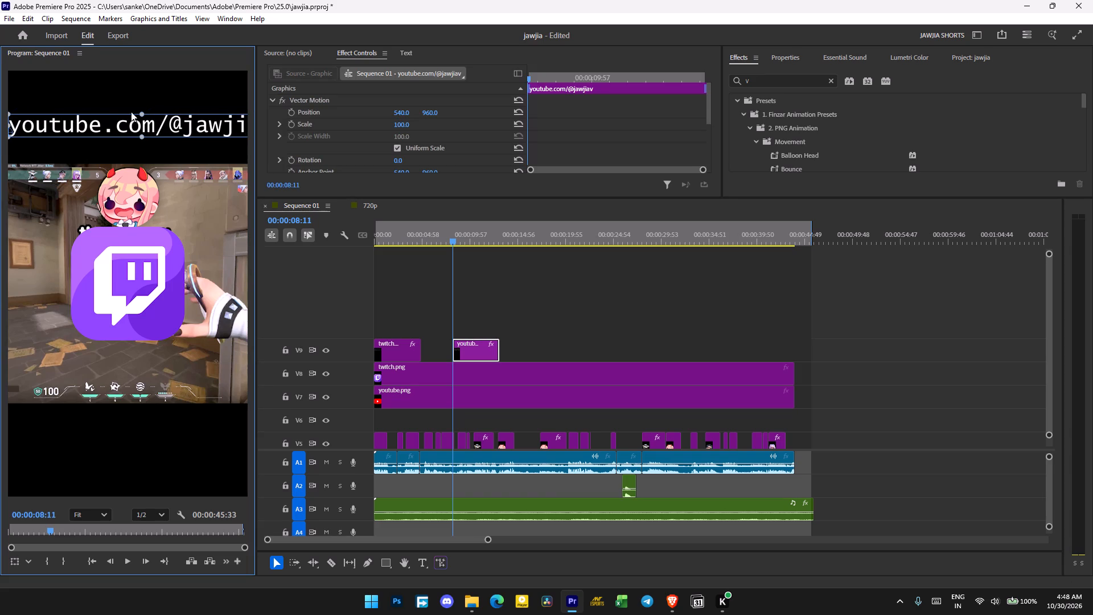
left_click_drag(143, 112, 138, 122)
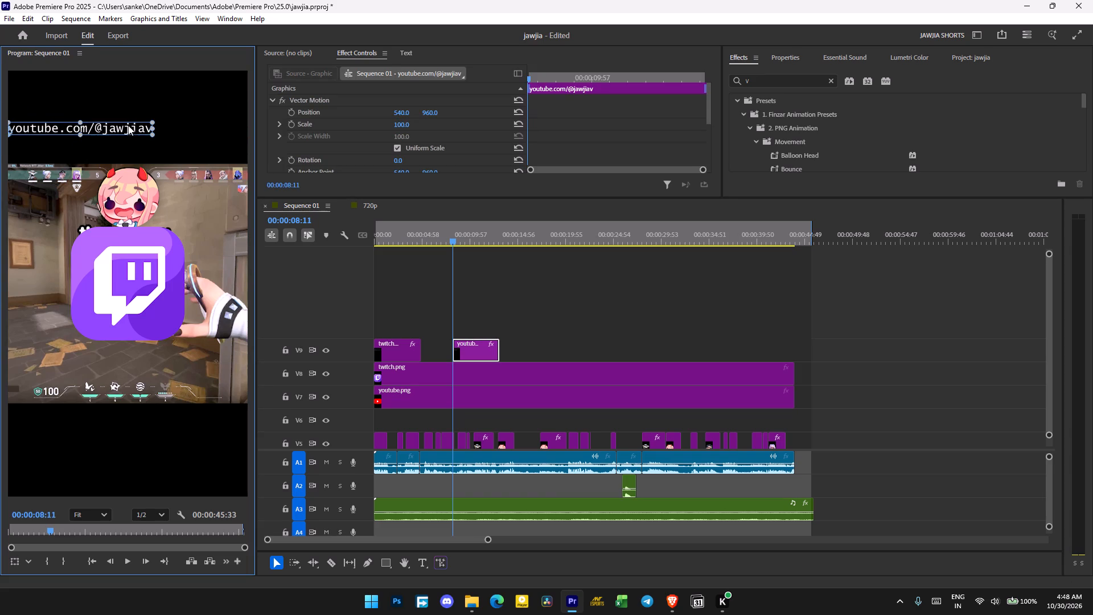
left_click_drag(128, 126, 170, 127)
left_click_drag(122, 124, 114, 120)
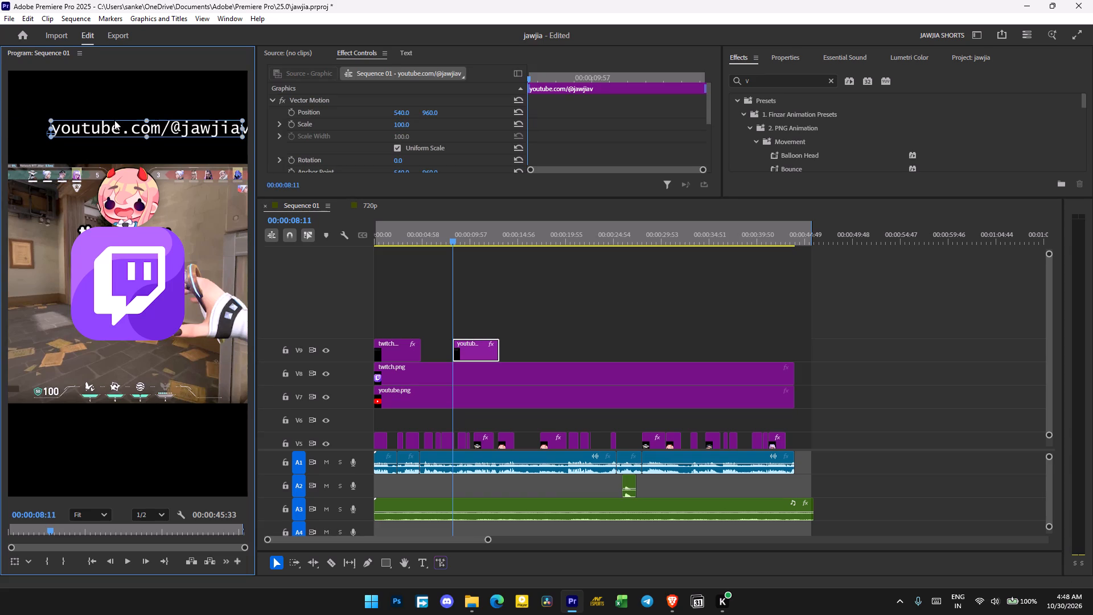
left_click_drag(114, 120, 110, 122)
left_click(137, 130)
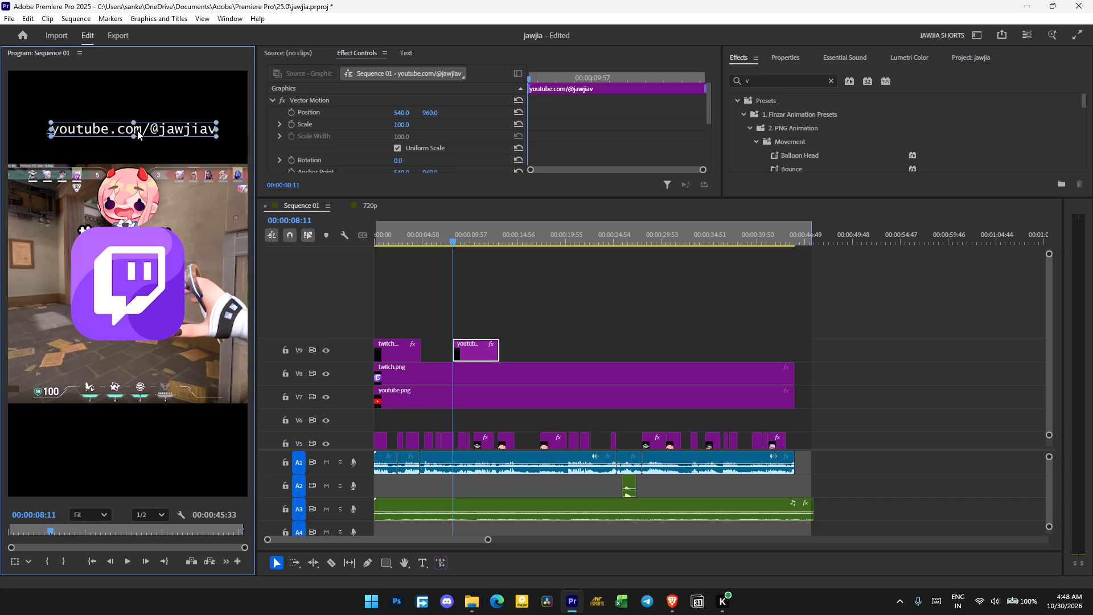
Apply the Transform video effect to the YouTube and Twitch link text clips and to the twitch.png and youtube.png clips.
left_click_drag(765, 81, 624, 83)
type("transform")
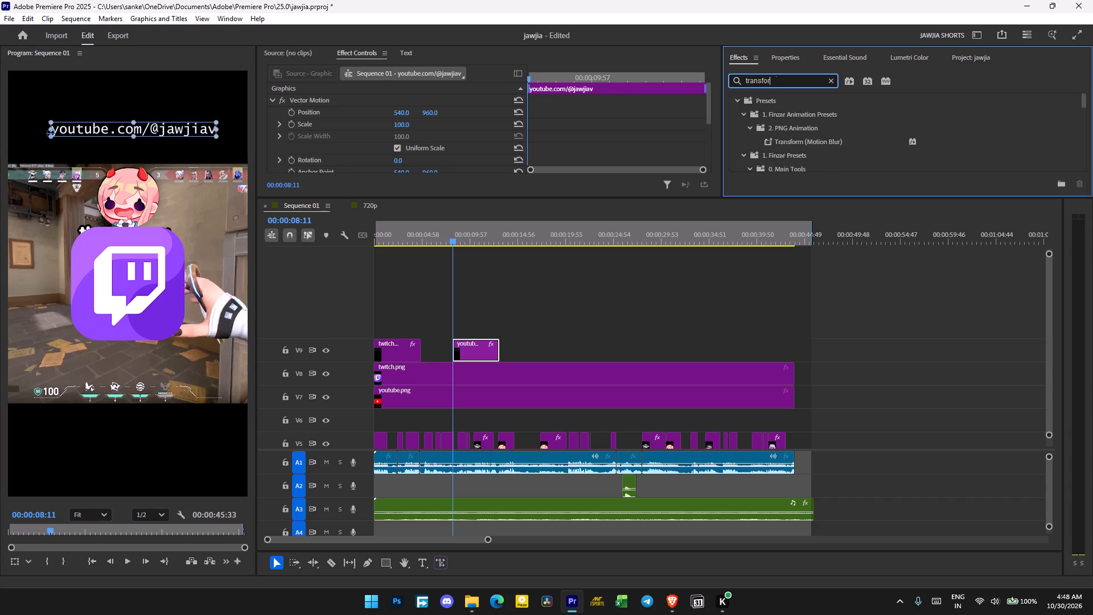
scroll(852, 149, "down", 7)
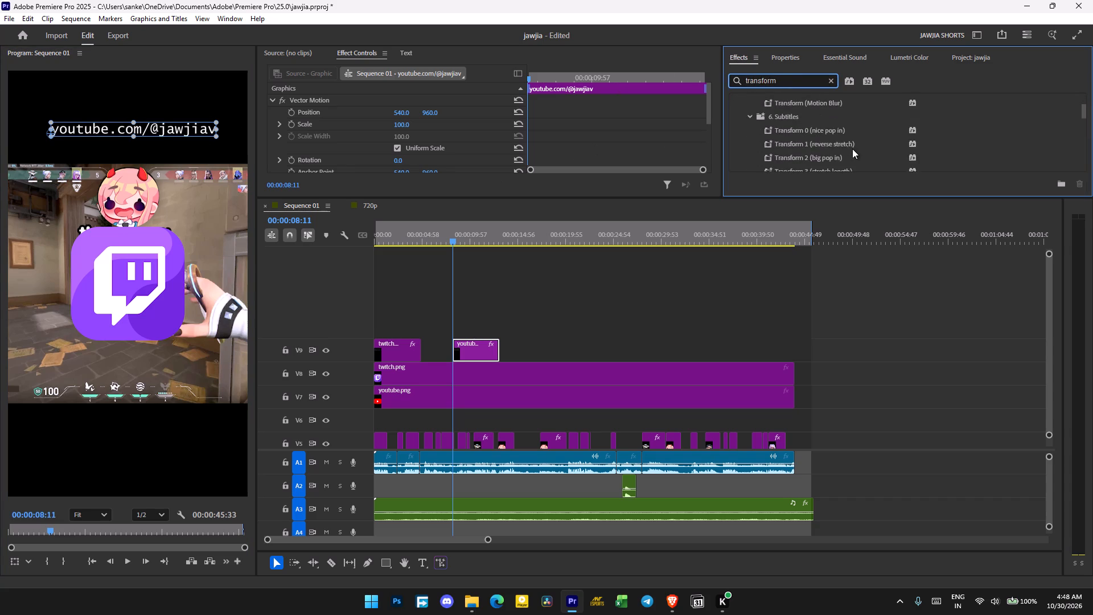
scroll(827, 153, "down", 13)
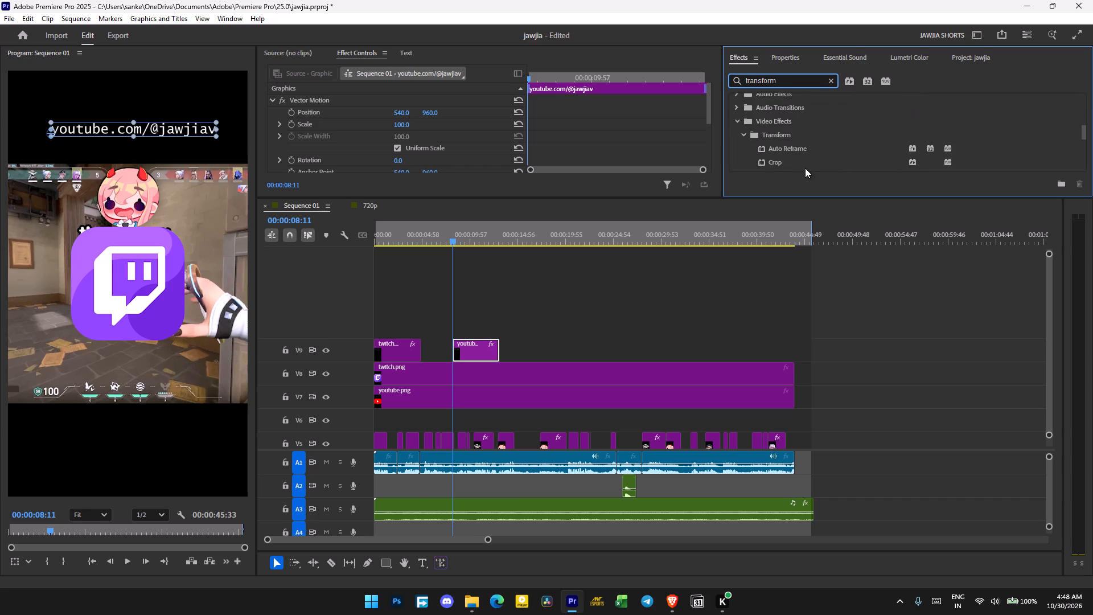
scroll(805, 168, "down", 6)
left_click_drag(784, 146, 469, 335)
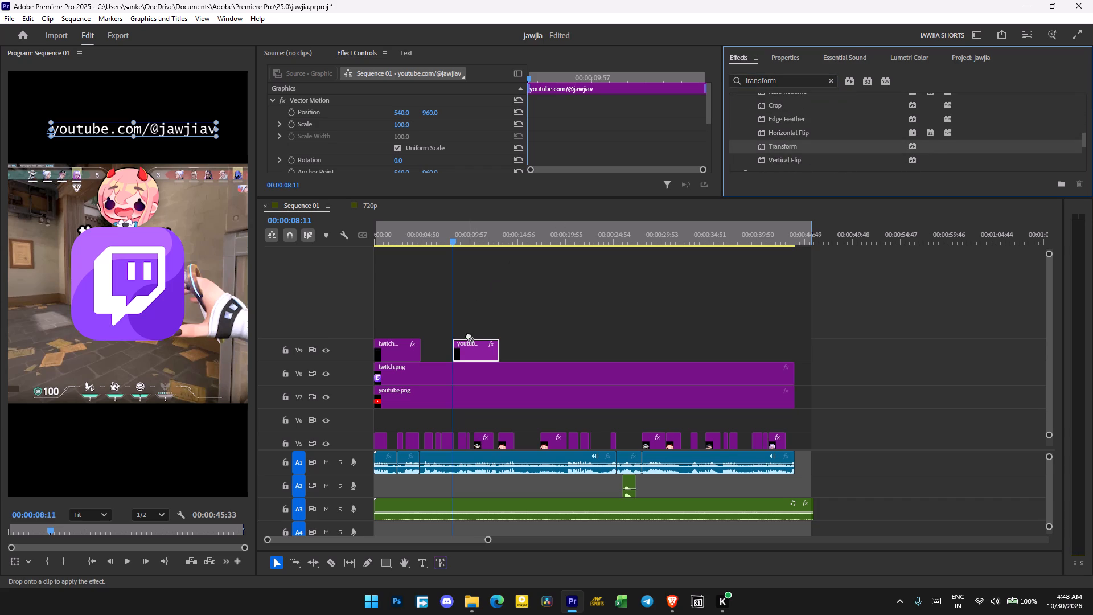
left_click_drag(469, 335, 476, 350)
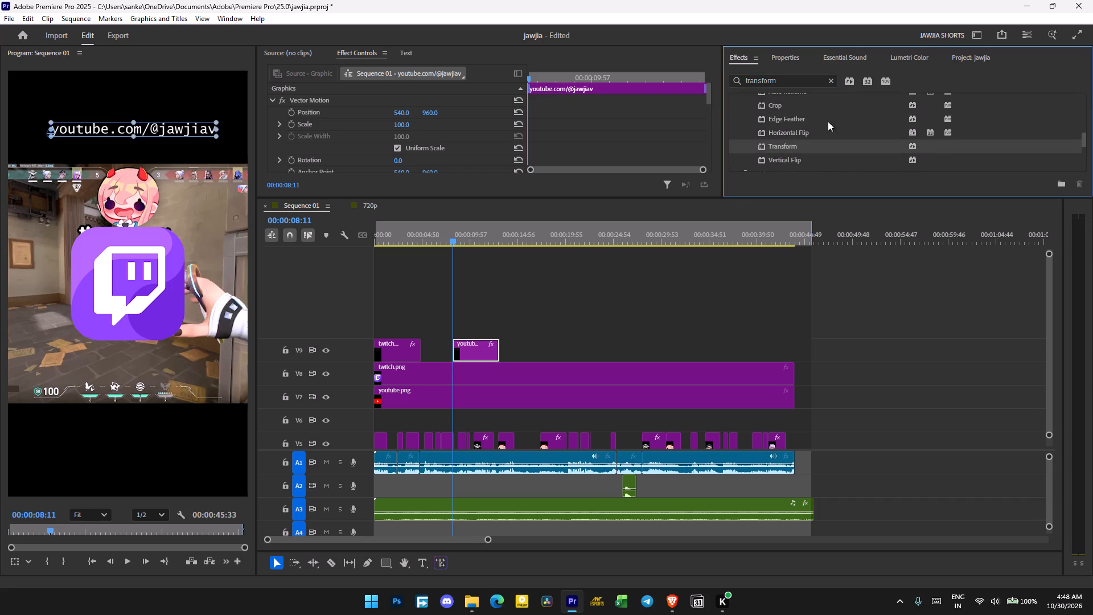
left_click_drag(780, 149, 401, 351)
left_click_drag(762, 152, 501, 373)
left_click_drag(790, 146, 578, 396)
Move the YouTube link text clip to the start of the sequence on track V10, above the Twitch text clip.
left_click_drag(463, 352, 376, 322)
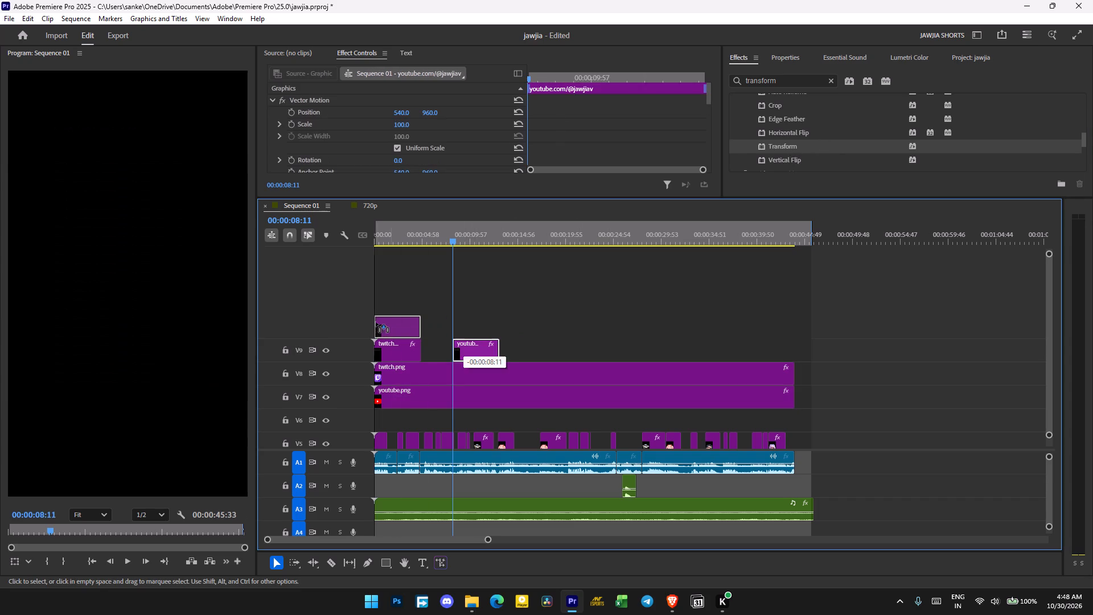
left_click_drag(376, 322, 374, 322)
Extend both link text clips on V9 and V10 to the end of the twitch.png and youtube.png clips.
scroll(847, 376, "up", 1)
left_click(1041, 371)
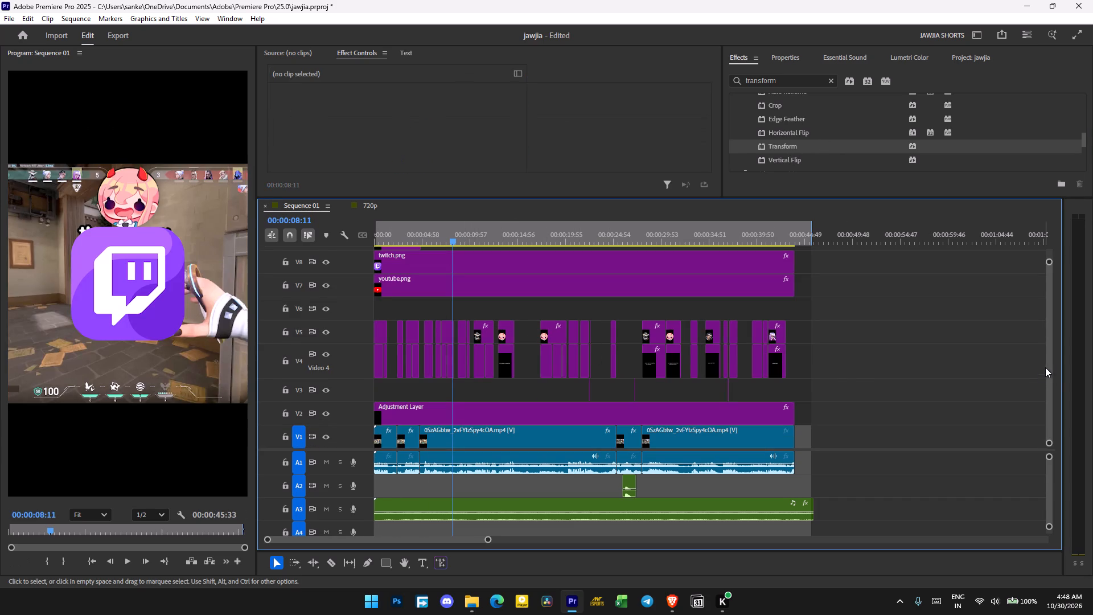
left_click_drag(1048, 363, 1048, 342)
left_click_drag(1048, 342, 1050, 348)
left_click_drag(452, 258, 437, 265)
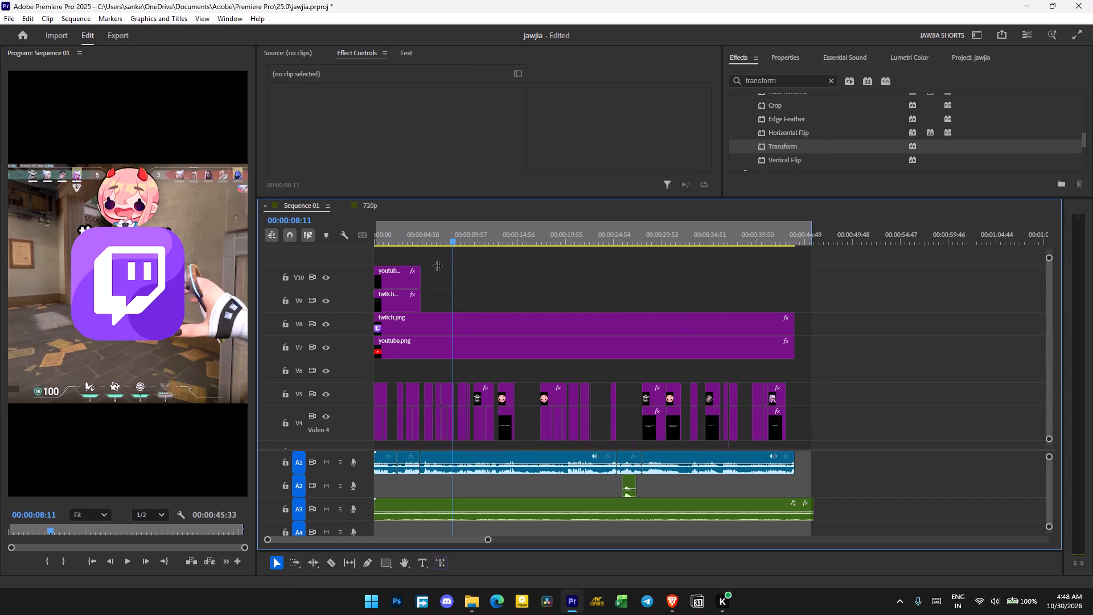
left_click_drag(437, 265, 388, 302)
left_click_drag(448, 267, 391, 300)
left_click_drag(417, 285, 811, 304)
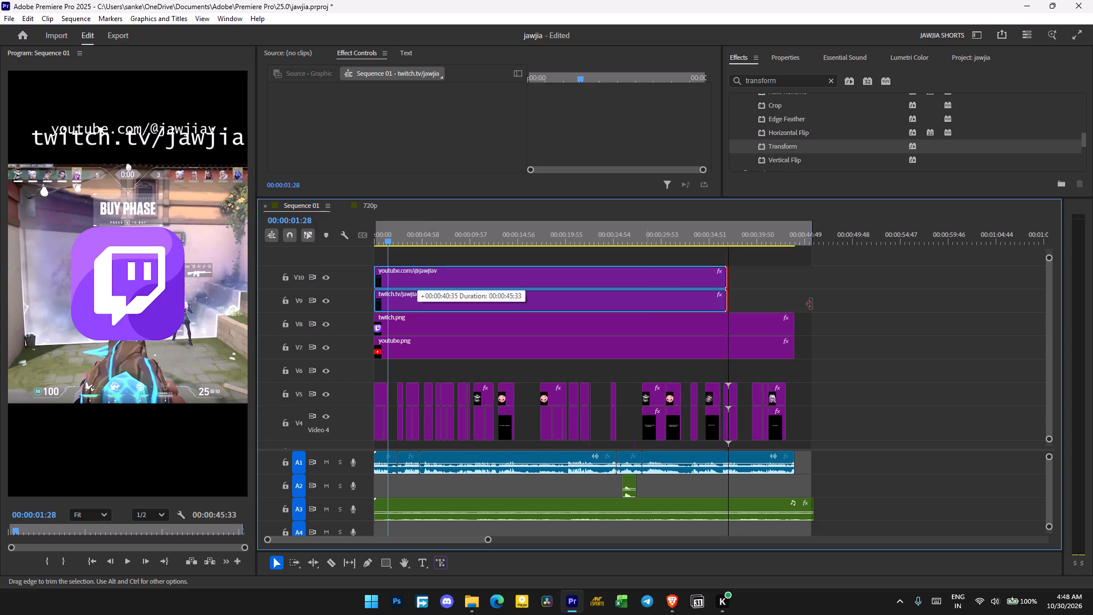
left_click_drag(811, 304, 791, 304)
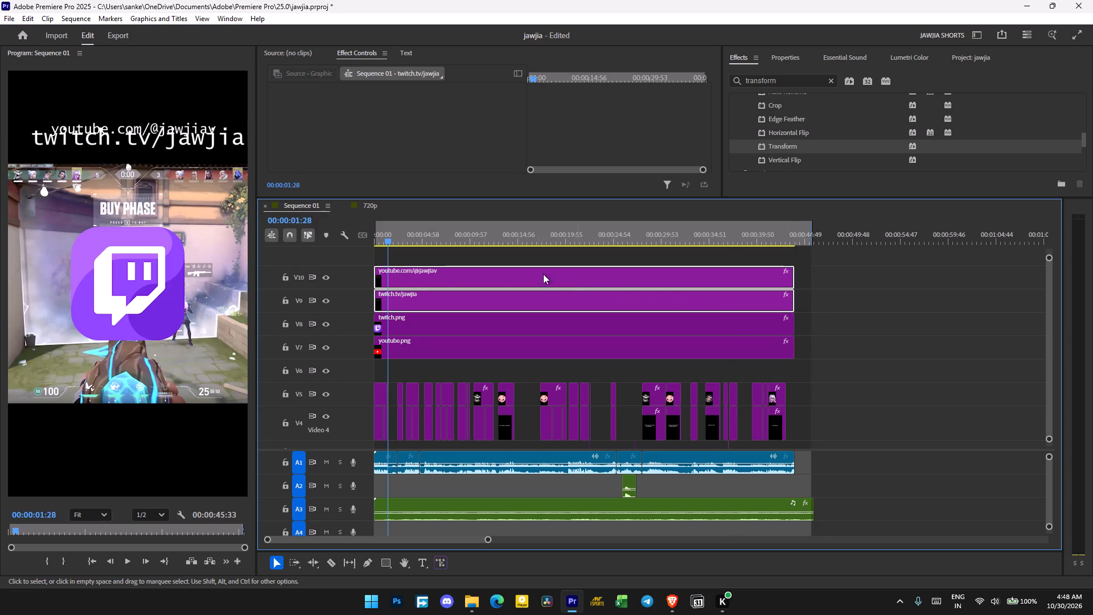
Select the youtube.png clip on V7 and enlarge the effect settings area to show its full Transform parameters.
left_click(478, 283)
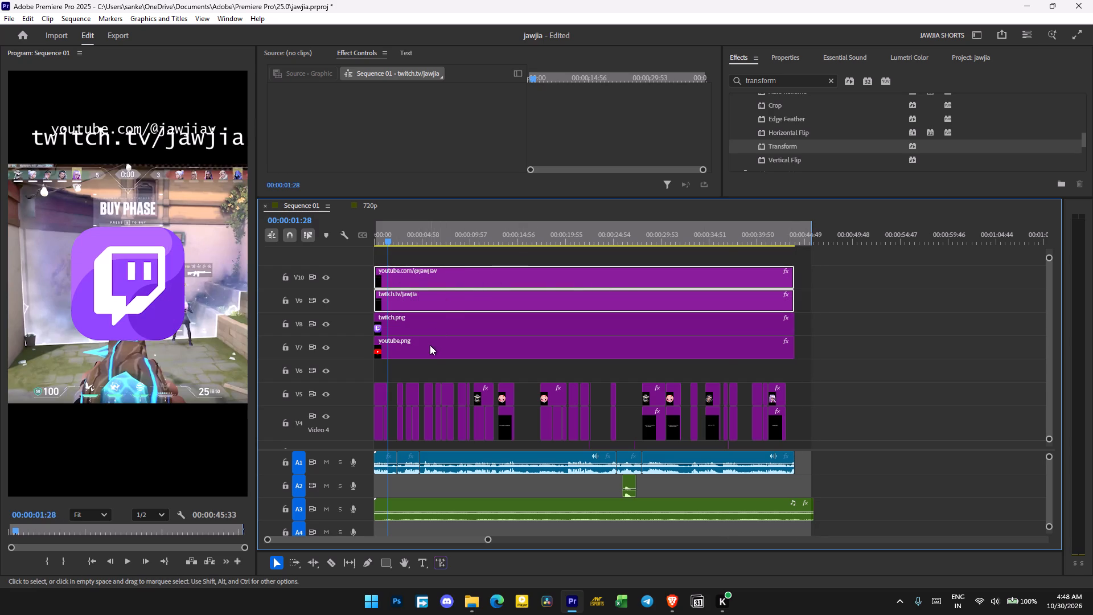
left_click(430, 345)
left_click(437, 332)
left_click(447, 343)
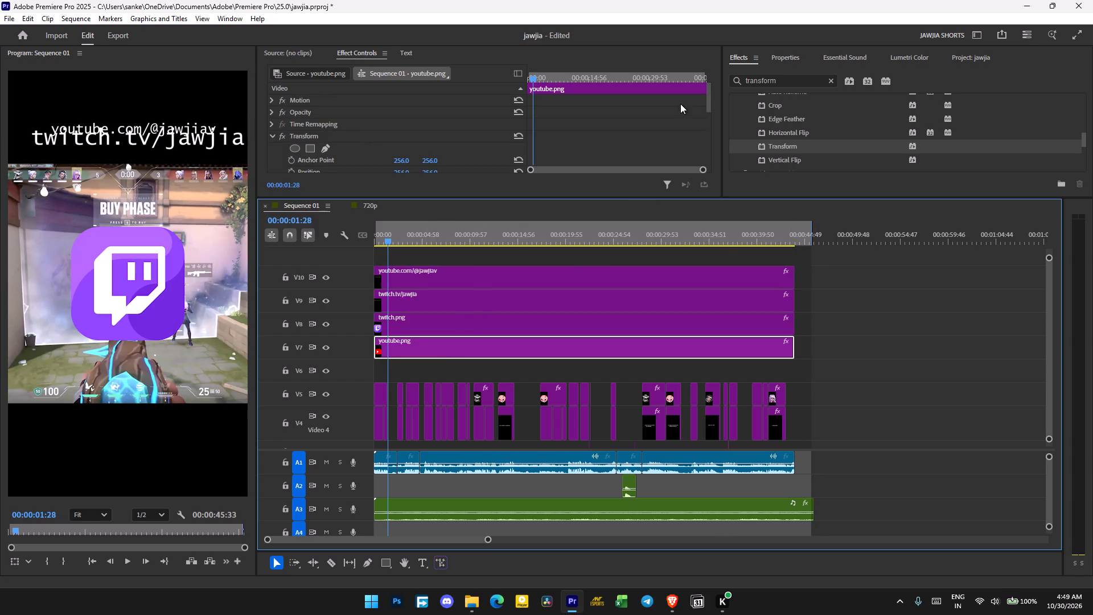
left_click(382, 201)
left_click(307, 206)
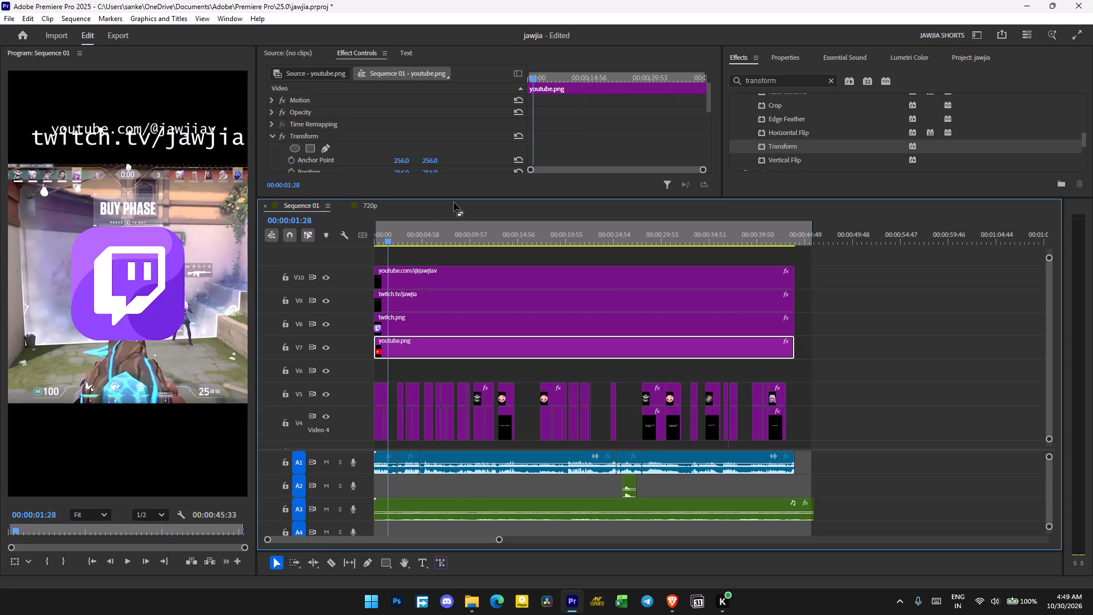
left_click_drag(459, 198, 478, 322)
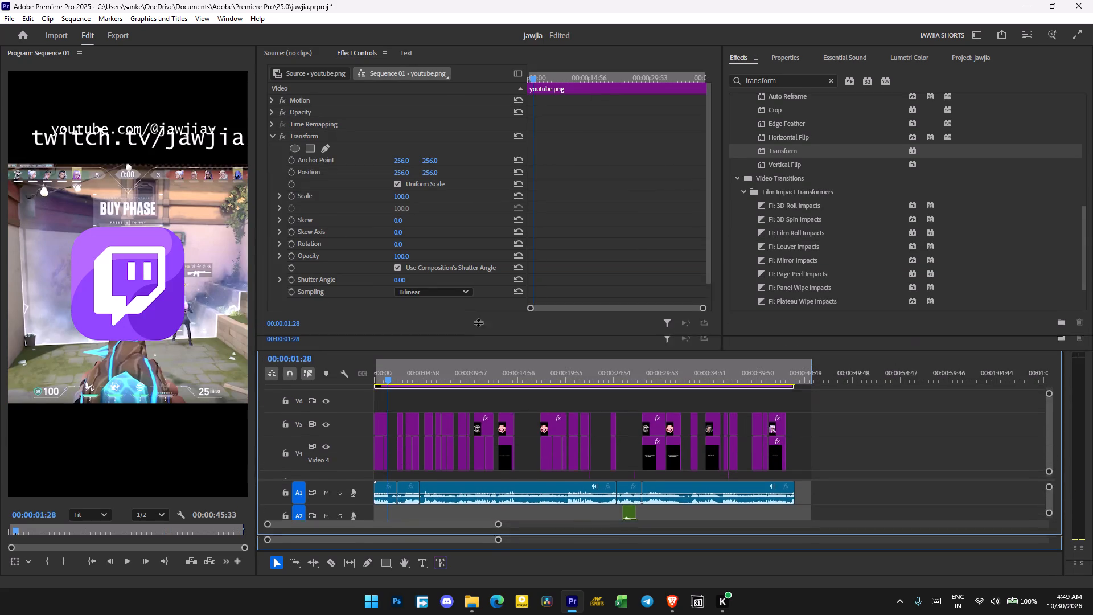
left_click_drag(478, 322, 491, 299)
Shrink the youtube.png logo on V7 to a Transform scale of 26 and position it at -45, -416 over the link texts.
scroll(752, 423, "up", 2)
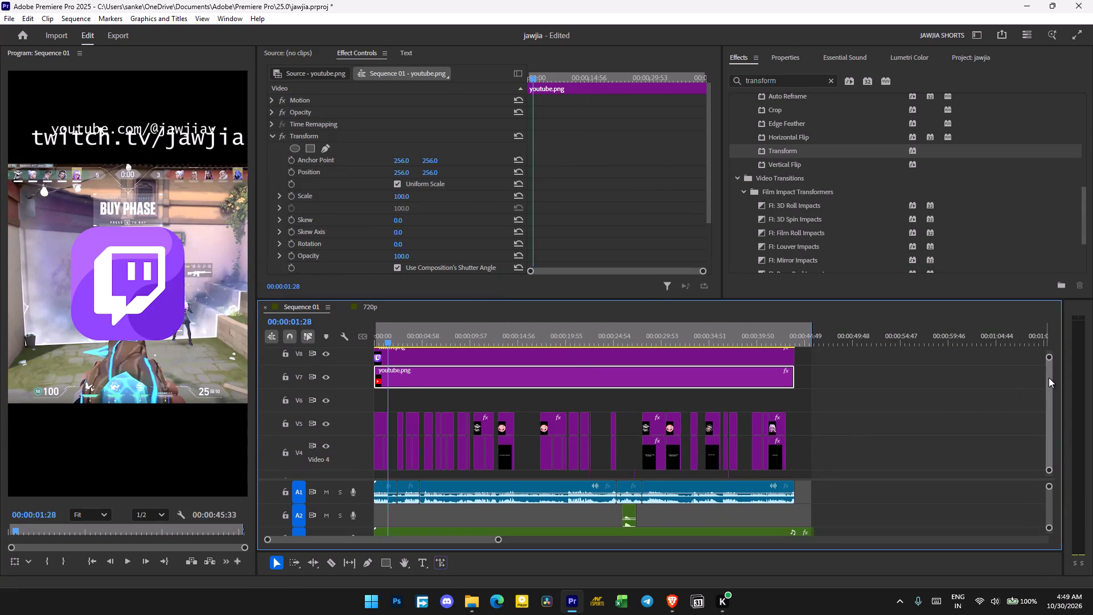
left_click_drag(1049, 378, 1049, 372)
left_click(580, 382)
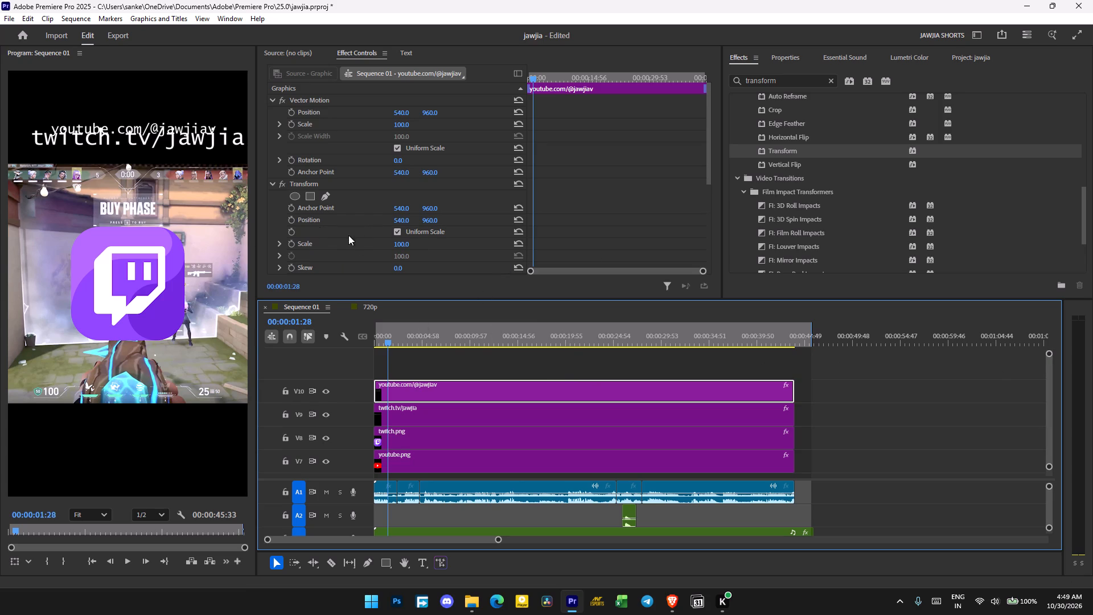
left_click(440, 446)
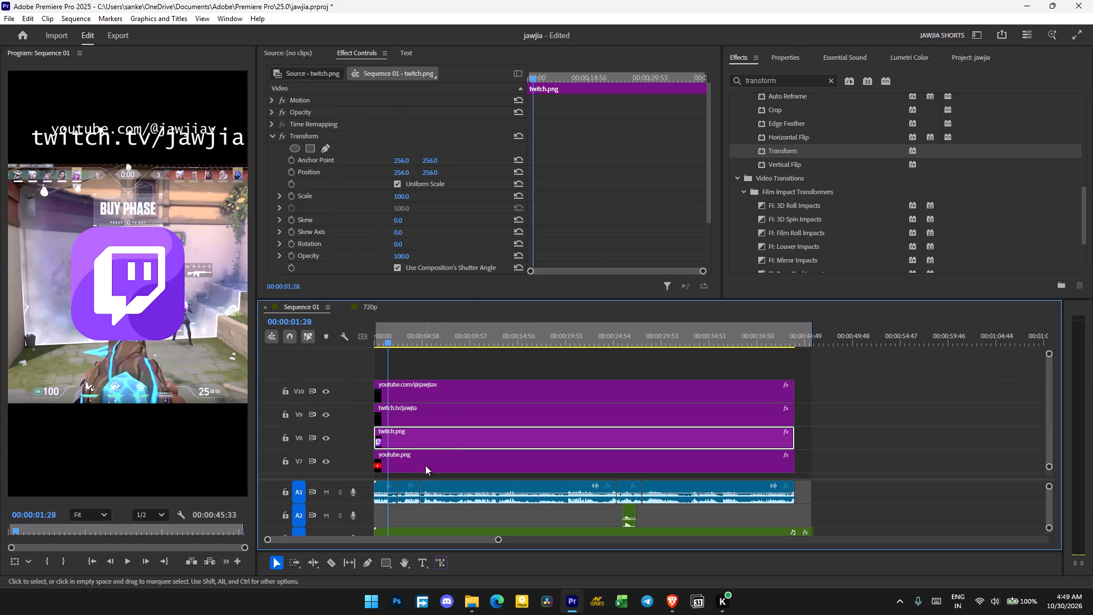
left_click(425, 465)
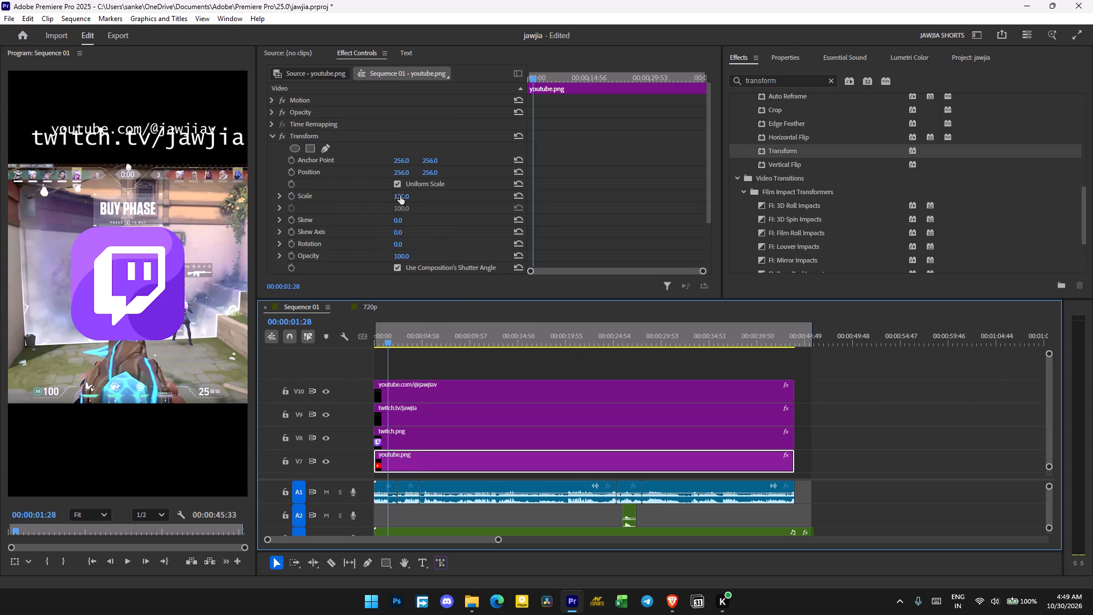
left_click_drag(398, 195, 392, 198)
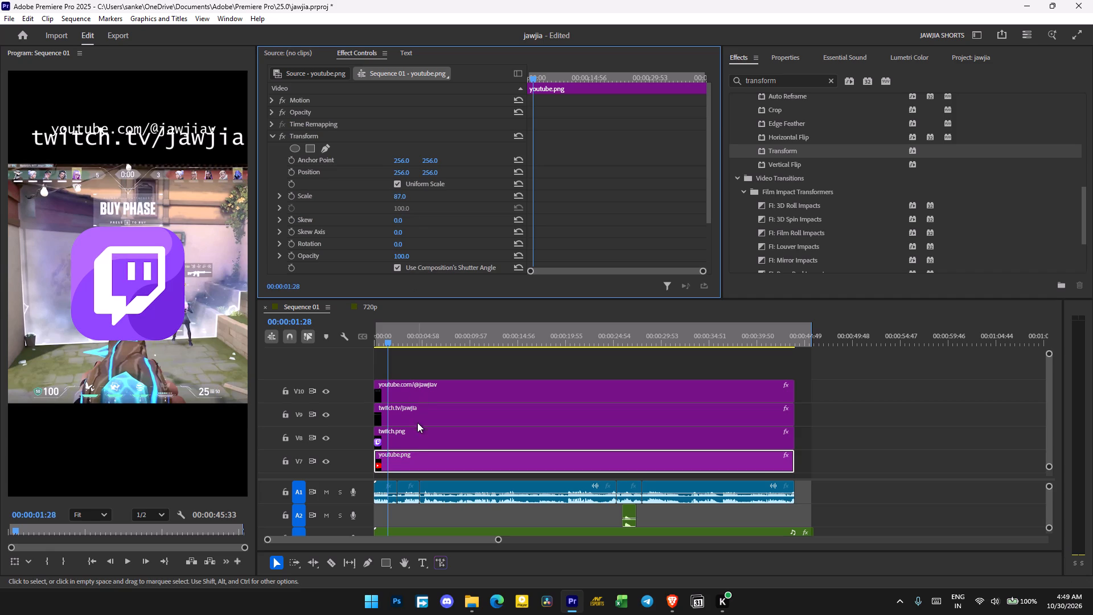
left_click_drag(429, 172, 406, 174)
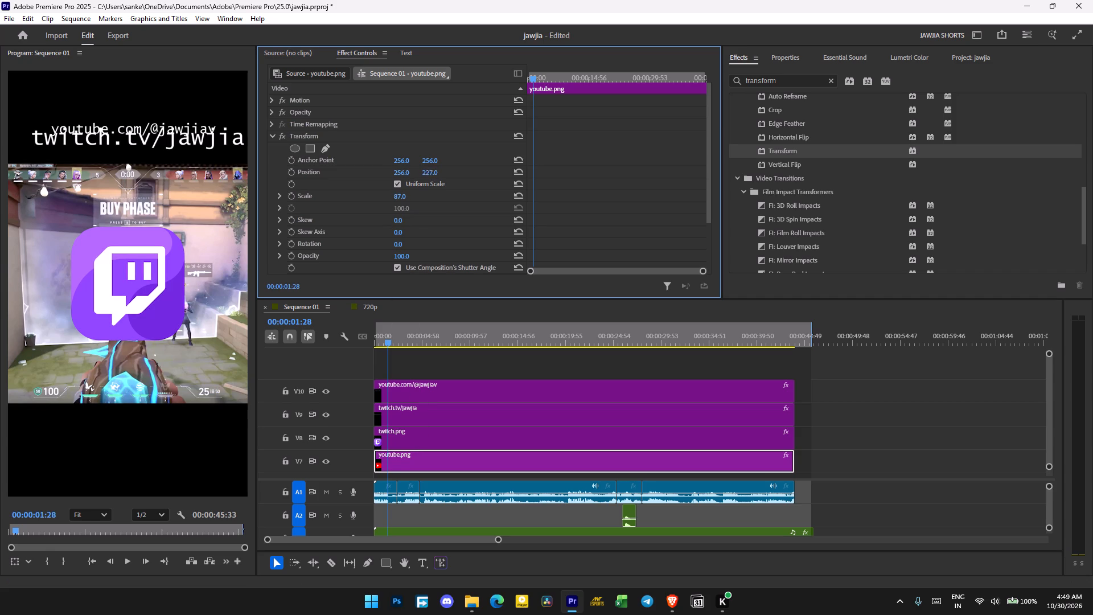
left_click_drag(406, 174, 506, 172)
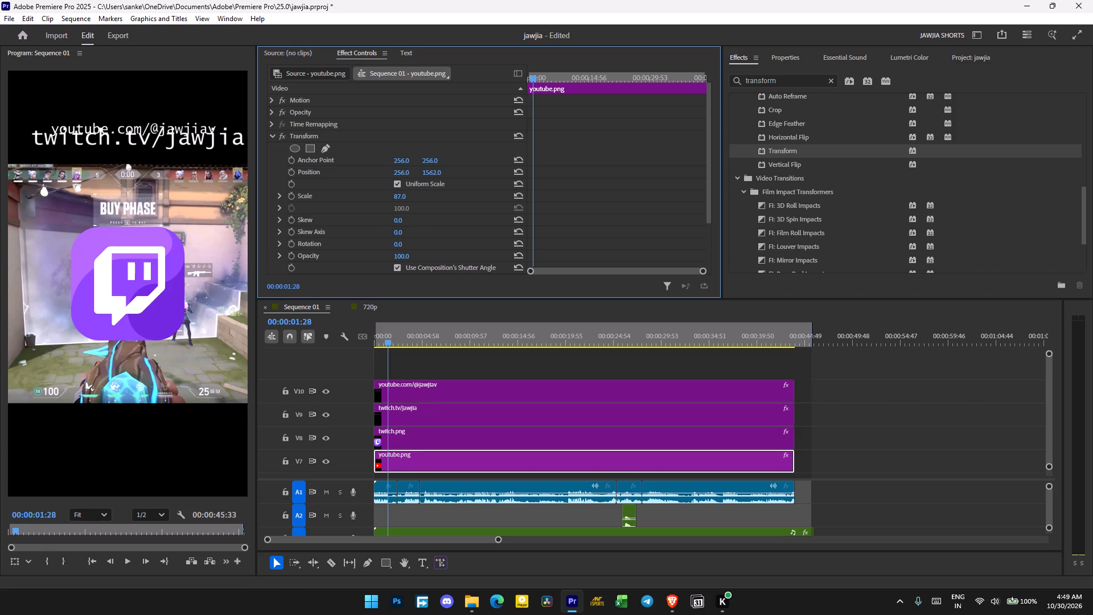
left_click_drag(506, 172, 287, 203)
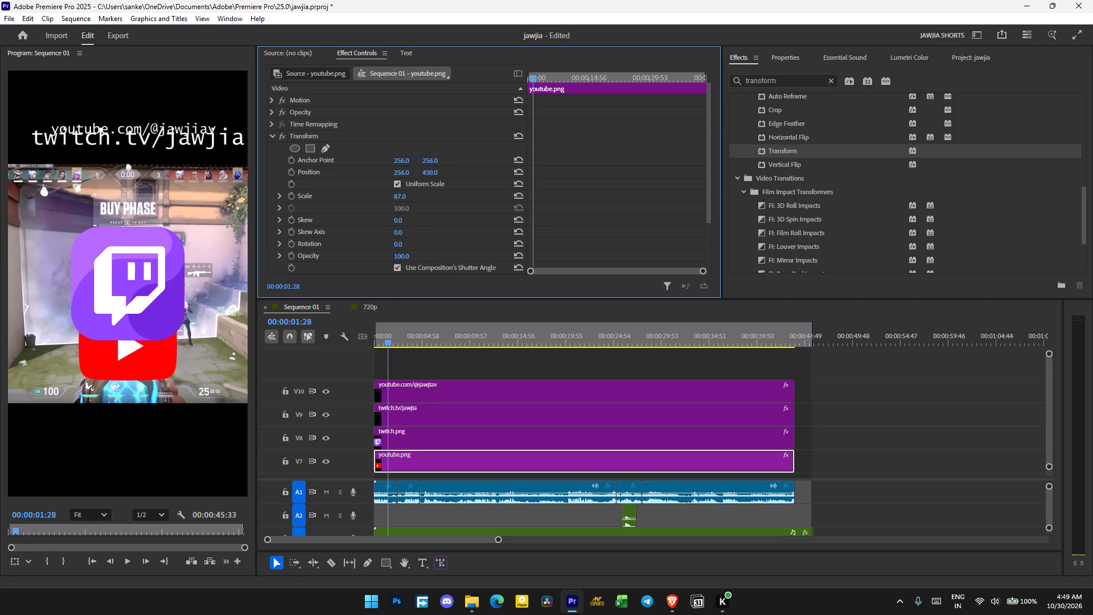
left_click_drag(287, 203, 241, 204)
left_click_drag(405, 172, 404, 172)
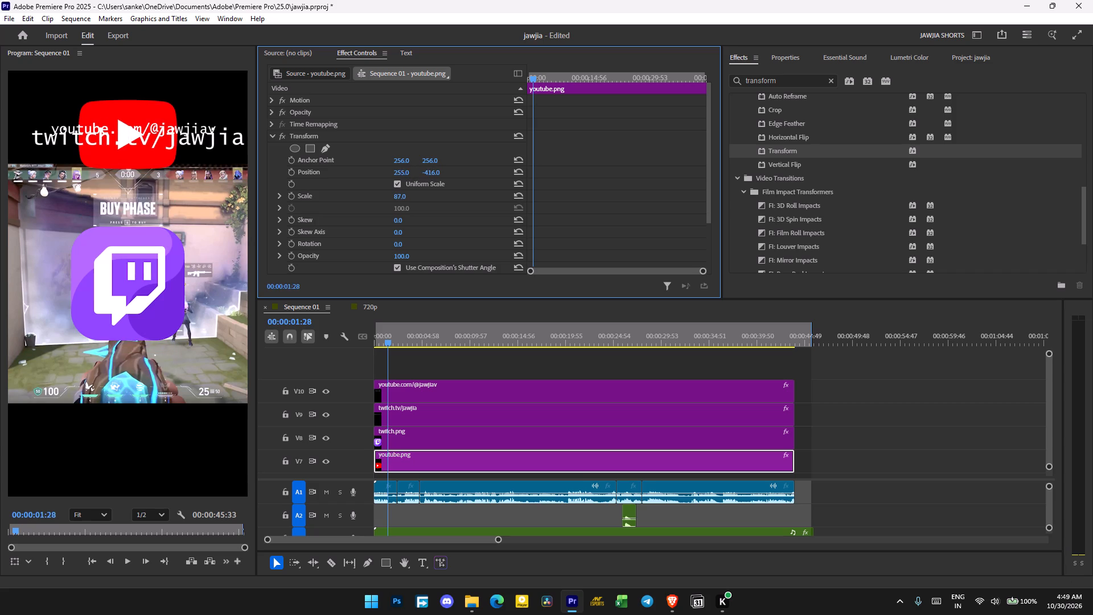
left_click_drag(404, 172, 231, 187)
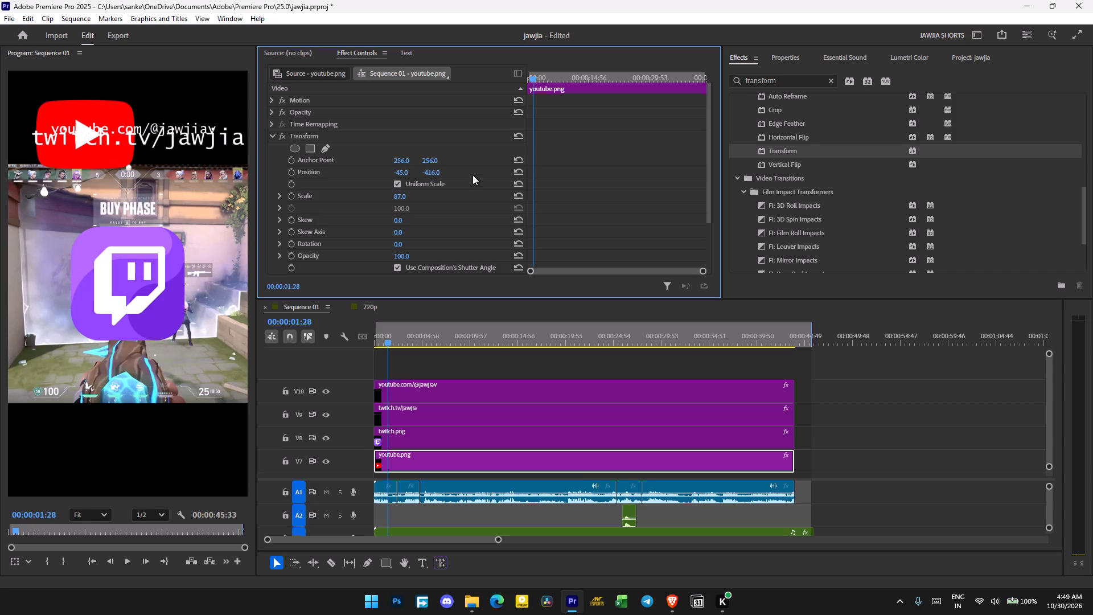
left_click_drag(400, 196, 370, 203)
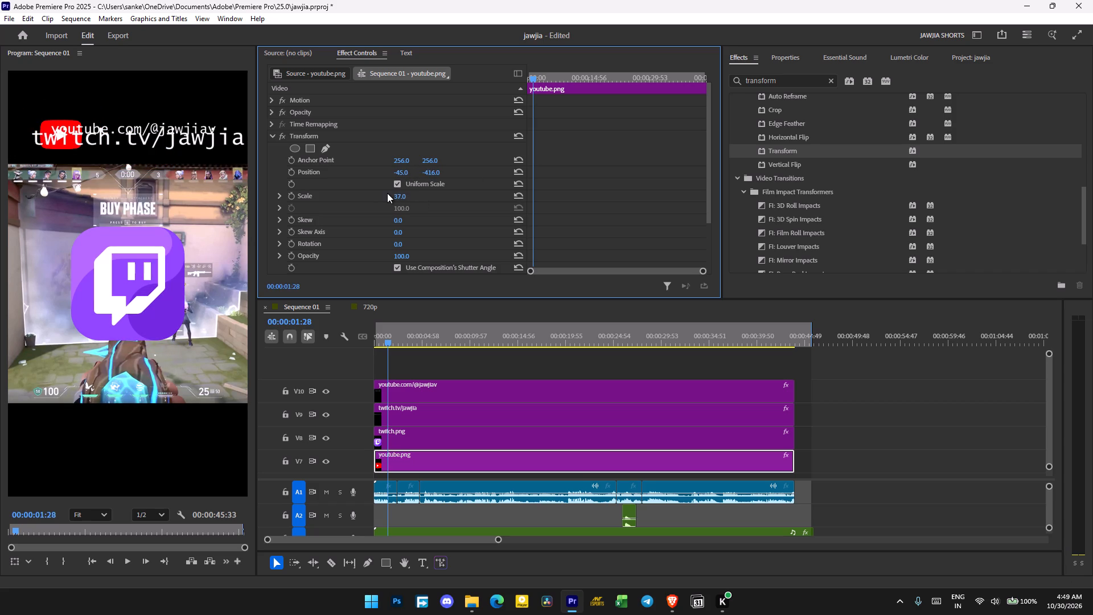
left_click_drag(399, 195, 393, 196)
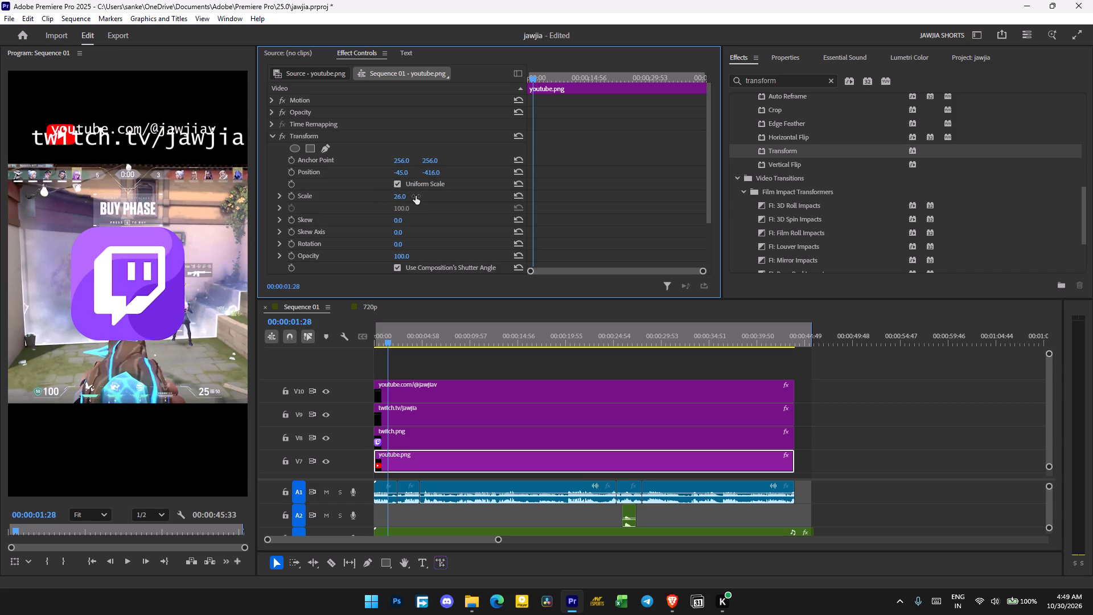
Shrink the twitch.png logo on V8 to a Transform scale of 28 and move it to about 147, -707 near the frame's upper edge.
left_click(443, 432)
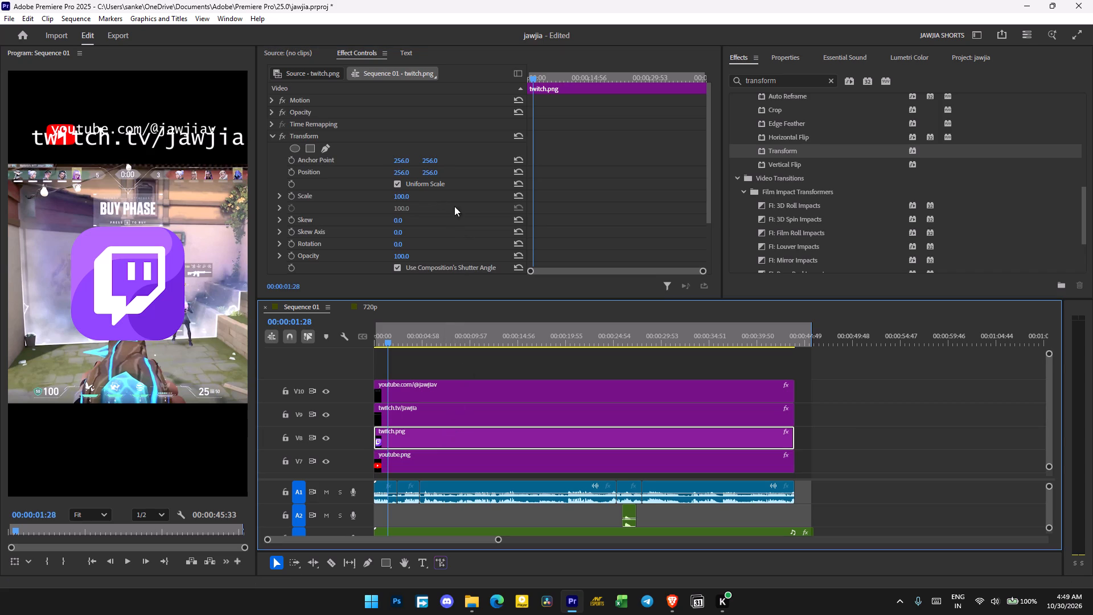
left_click_drag(404, 195, 371, 195)
left_click_drag(427, 172, 399, 182)
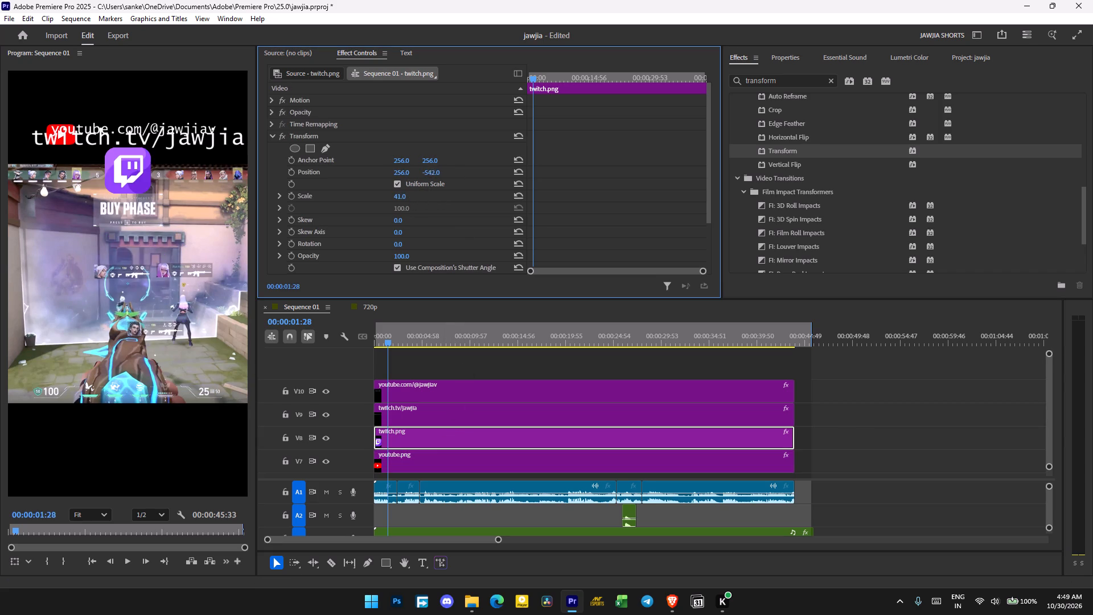
left_click_drag(399, 182, 304, 229)
left_click_drag(398, 172, 335, 187)
left_click_drag(398, 199, 391, 201)
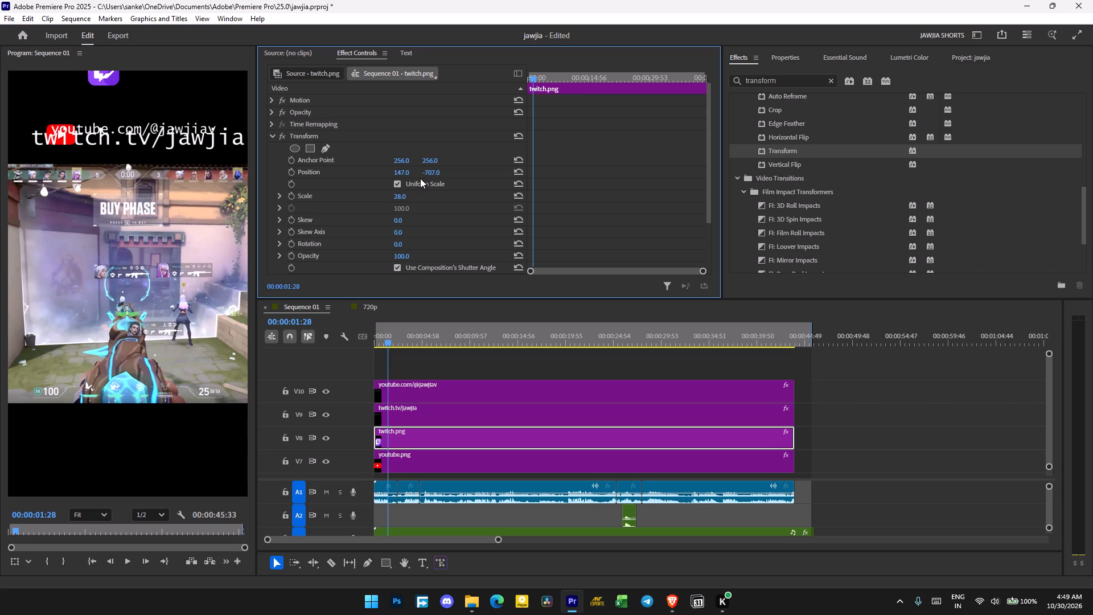
Move the twitch.png logo to Transform position -41, -603, above the YouTube logo.
left_click_drag(403, 172, 335, 178)
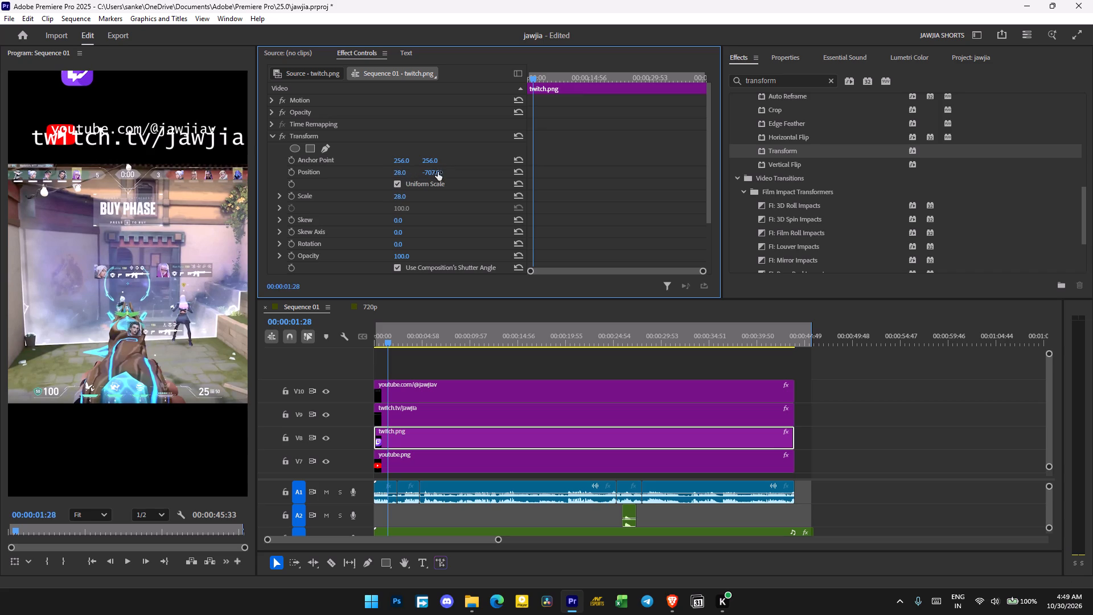
left_click_drag(438, 172, 420, 174)
left_click_drag(443, 170, 465, 167)
left_click_drag(442, 170, 479, 172)
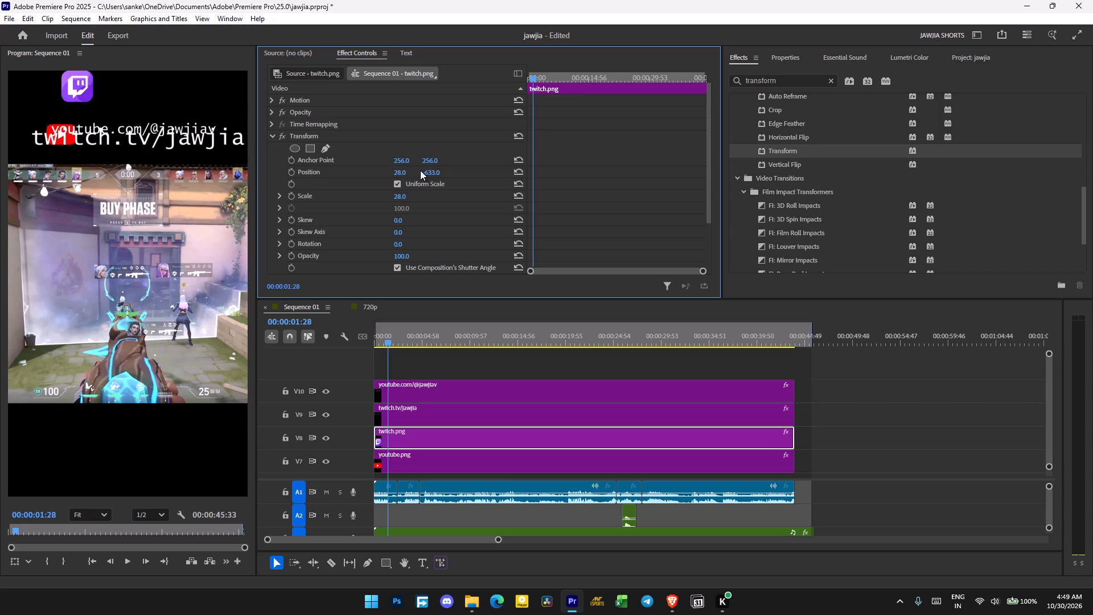
left_click_drag(427, 172, 446, 173)
left_click_drag(435, 170, 445, 170)
left_click_drag(424, 170, 436, 172)
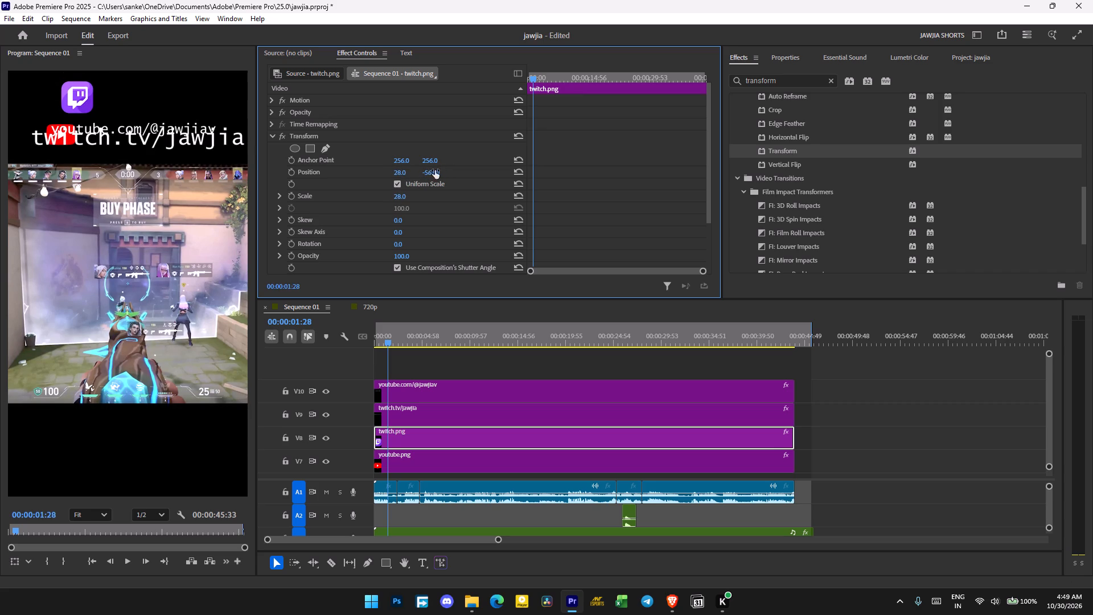
left_click_drag(395, 171, 377, 173)
left_click_drag(433, 171, 410, 170)
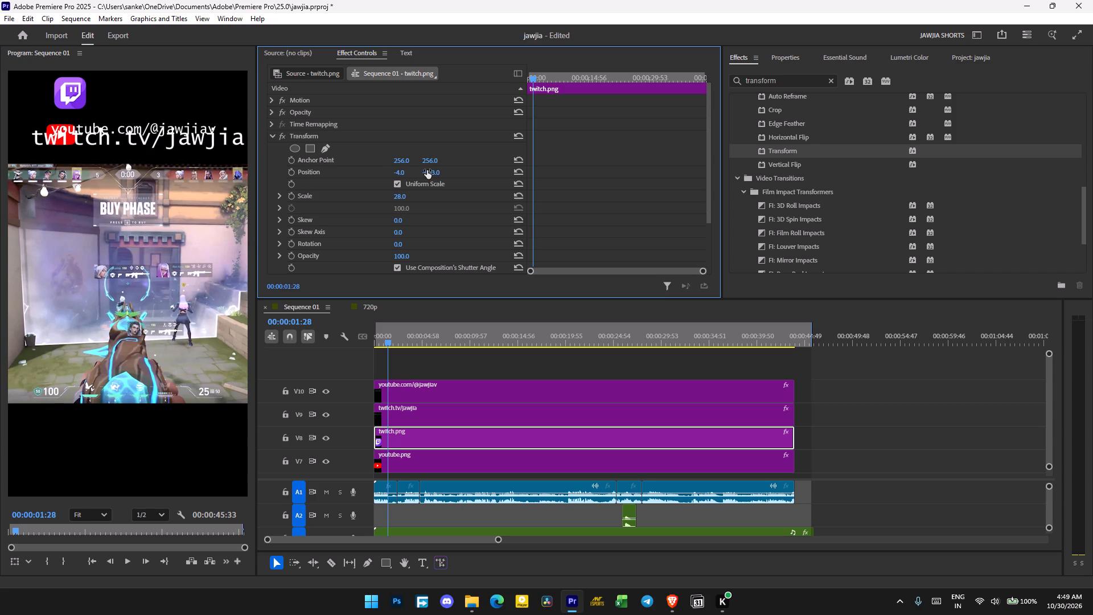
left_click_drag(401, 171, 387, 172)
left_click_drag(416, 170, 409, 170)
left_click(435, 170)
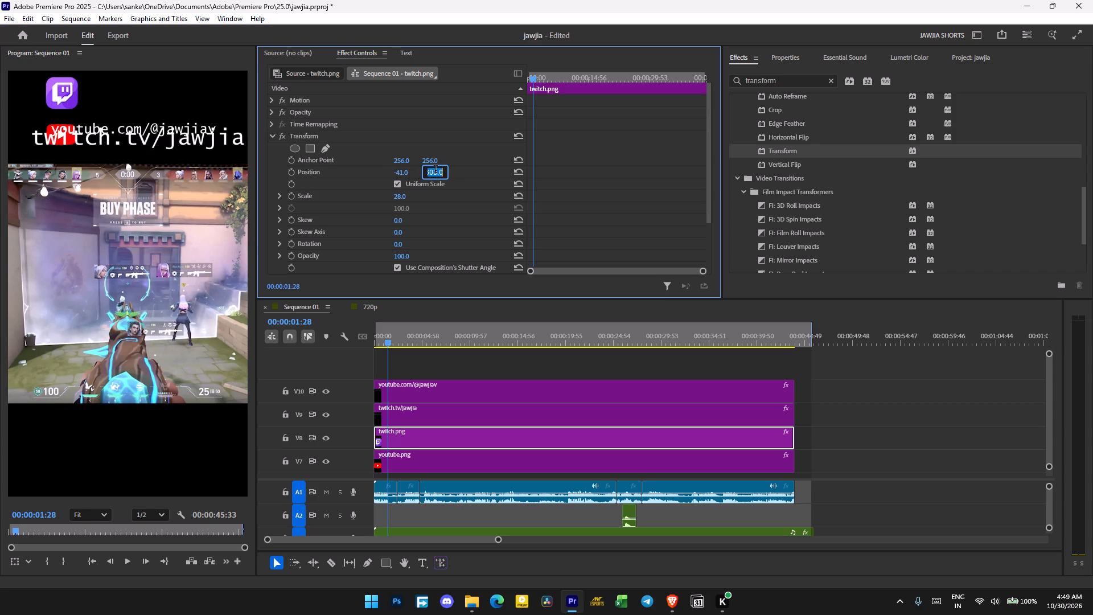
left_click(434, 194)
Reduce the twitch.png logo's Transform scale to 18 and set its vertical position to -538.
left_click_drag(409, 194, 397, 197)
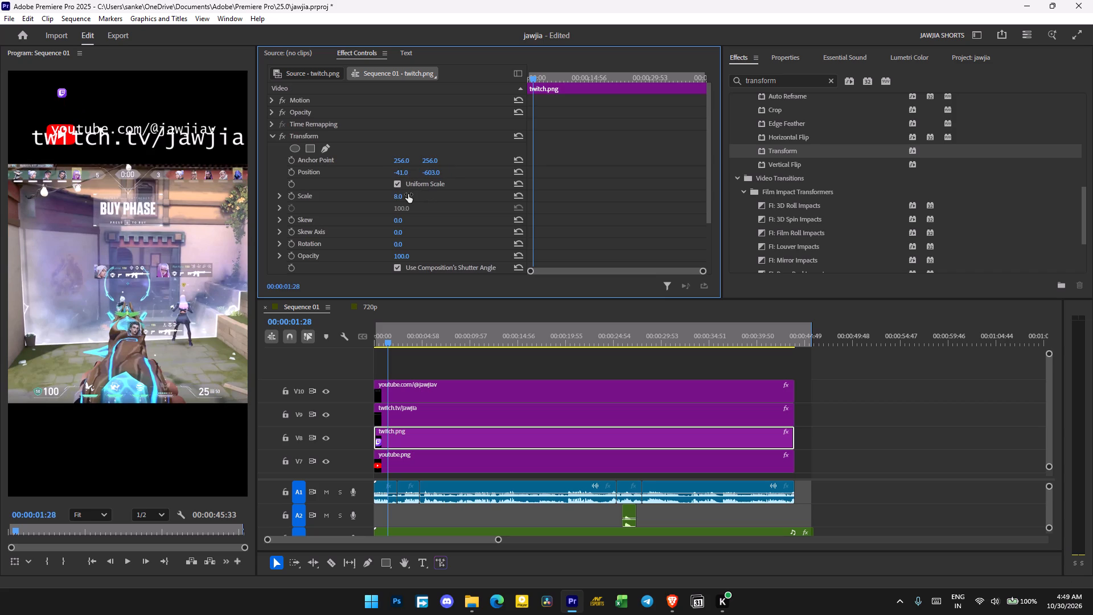
left_click_drag(408, 194, 417, 194)
left_click(405, 194)
left_click(409, 194)
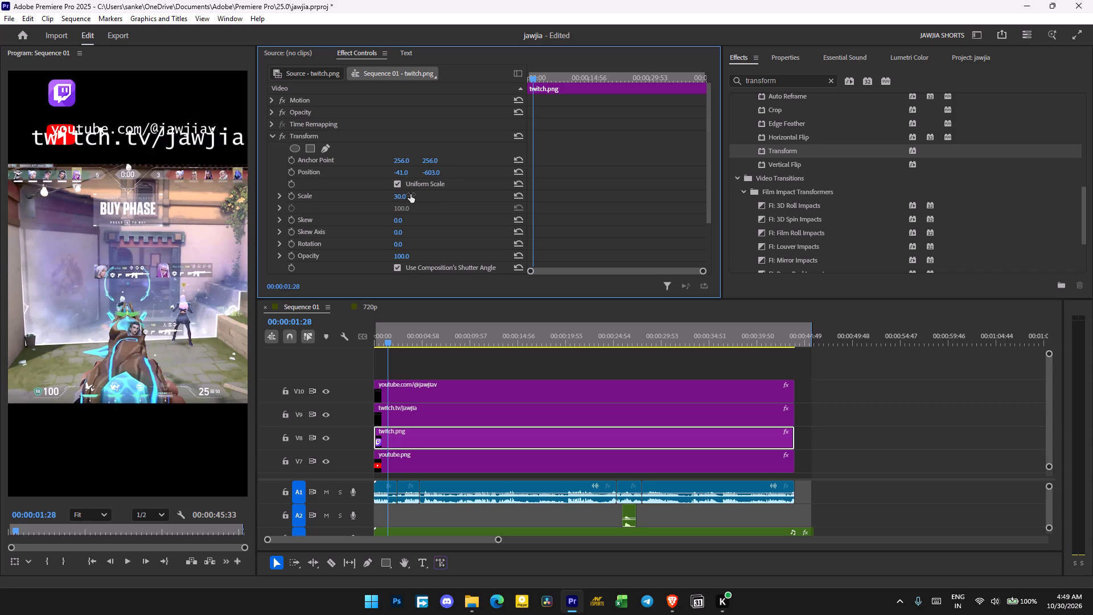
left_click(413, 194)
left_click_drag(437, 174, 428, 174)
left_click_drag(435, 170, 448, 170)
left_click_drag(435, 170, 443, 169)
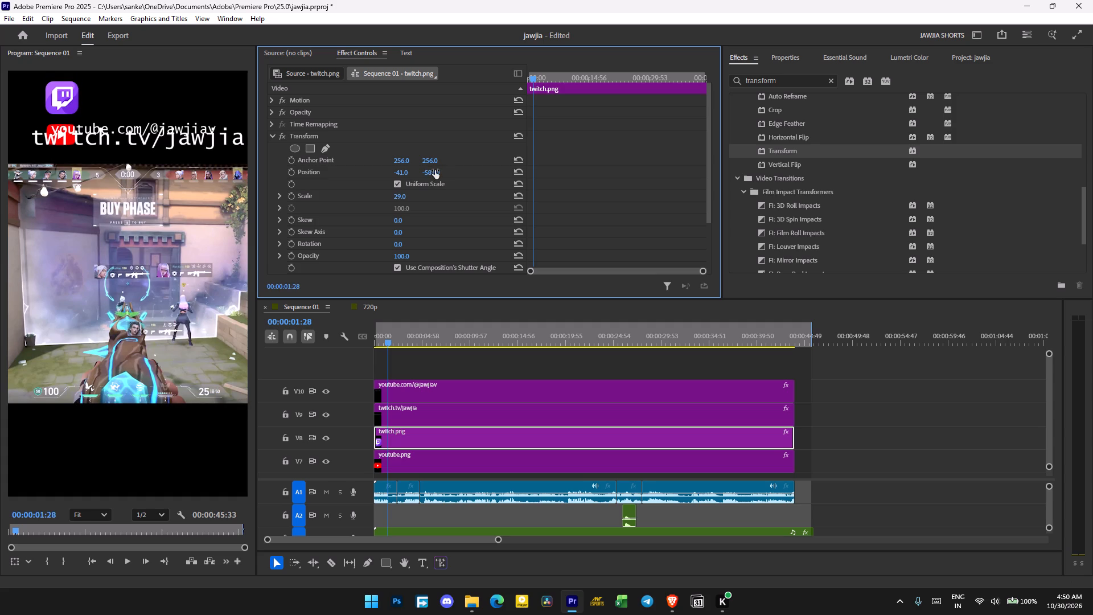
left_click(435, 170)
left_click(401, 194)
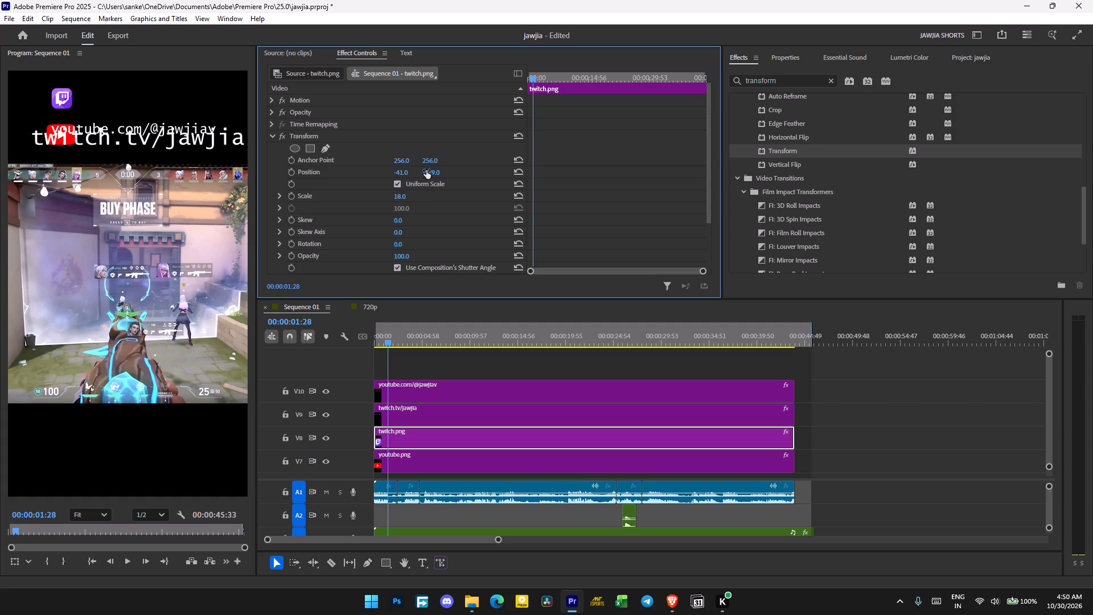
left_click_drag(428, 170, 422, 170)
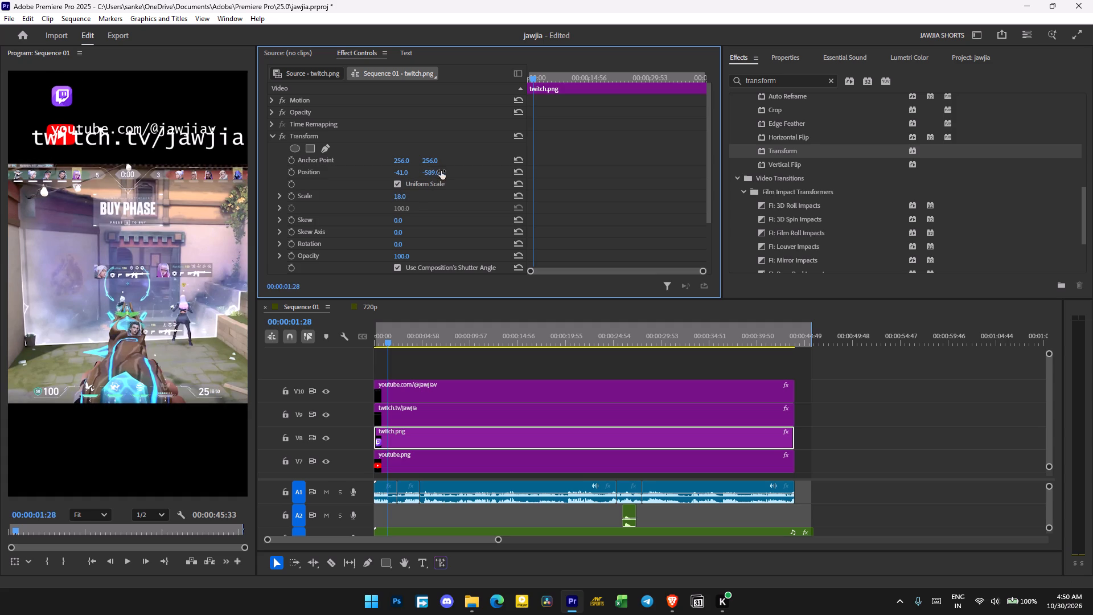
left_click_drag(441, 171, 454, 171)
left_click_drag(424, 171, 434, 171)
left_click_drag(431, 171, 440, 171)
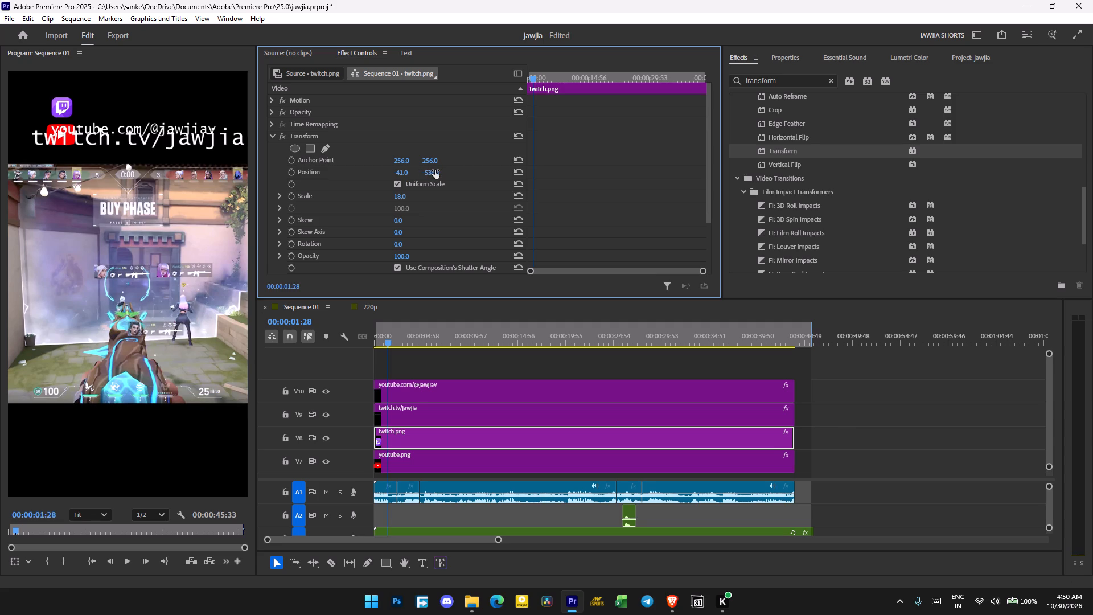
Set the youtube.png logo's Transform scale to 22.
left_click(440, 466)
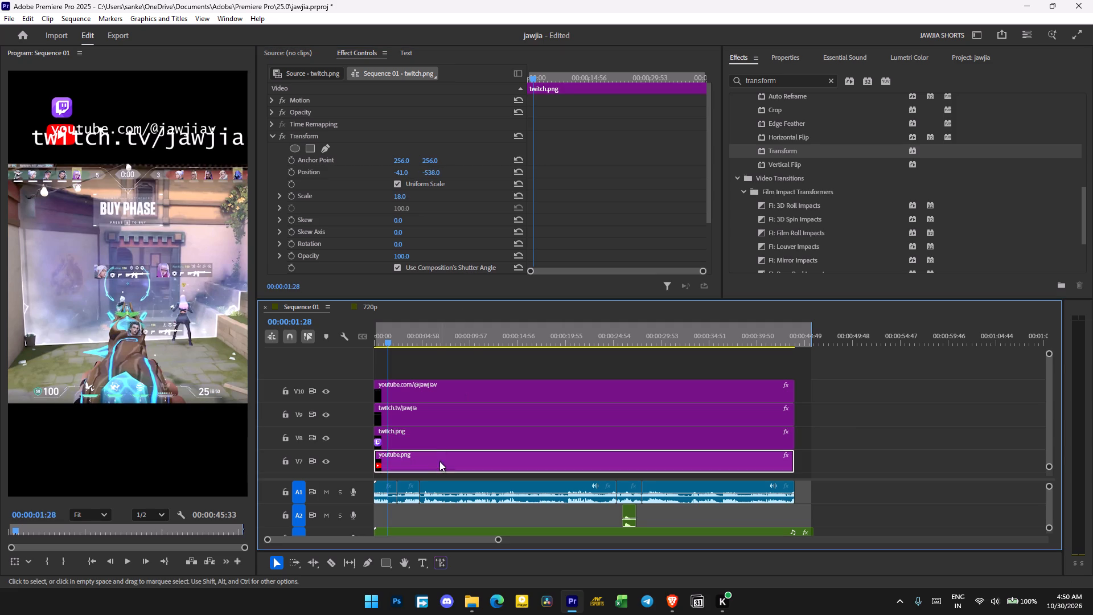
left_click_drag(397, 198, 387, 199)
left_click_drag(416, 195, 417, 195)
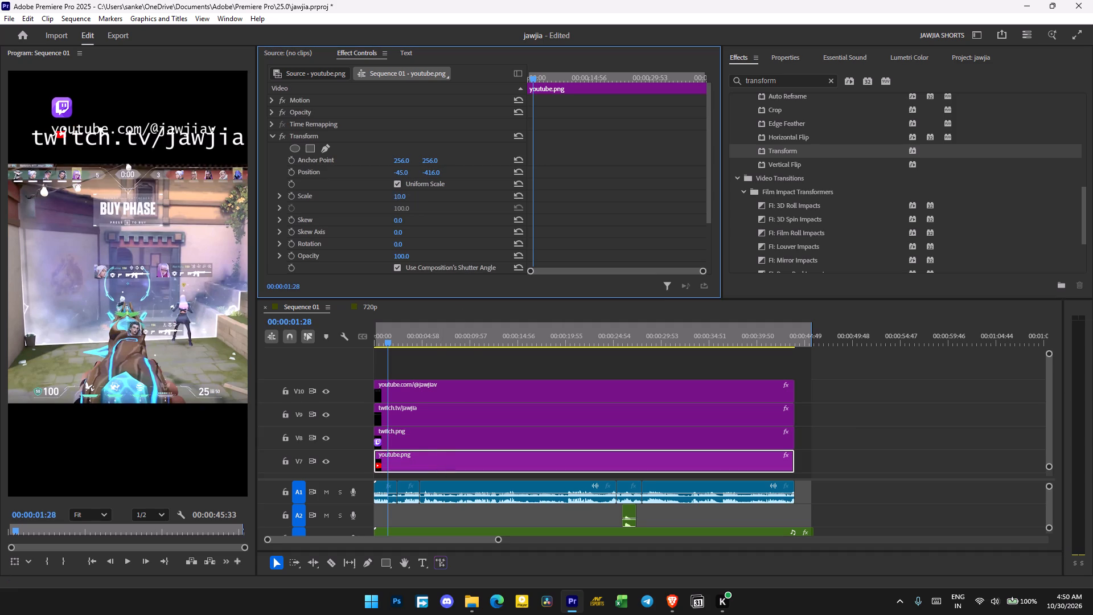
left_click_drag(417, 195, 425, 195)
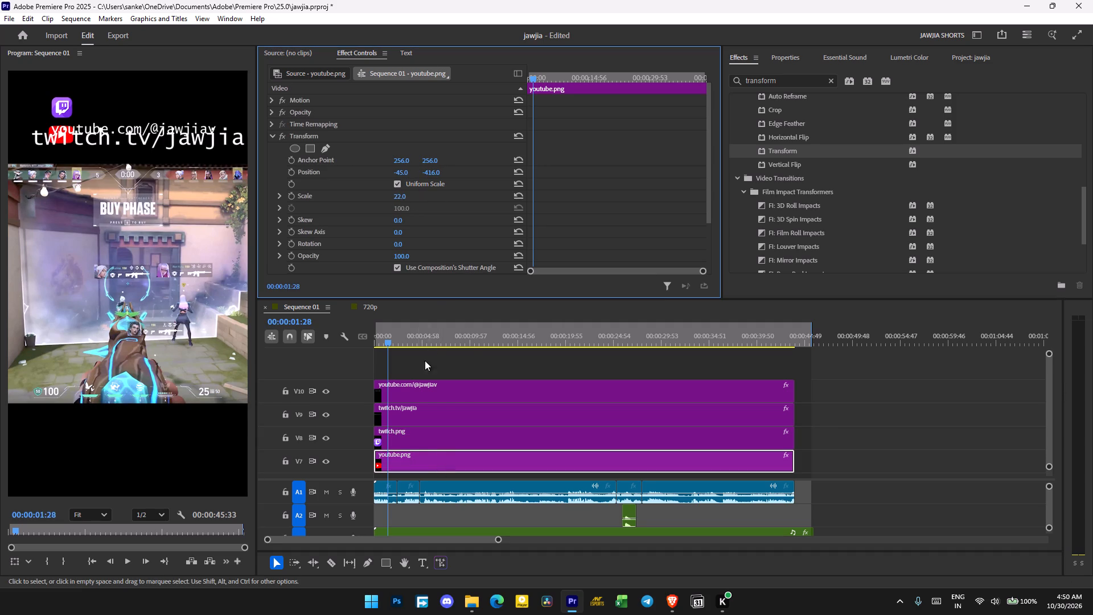
Raise the YouTube link text on V10 to the Twitch logo's height by increasing its Vector Motion vertical anchor point.
left_click(454, 393)
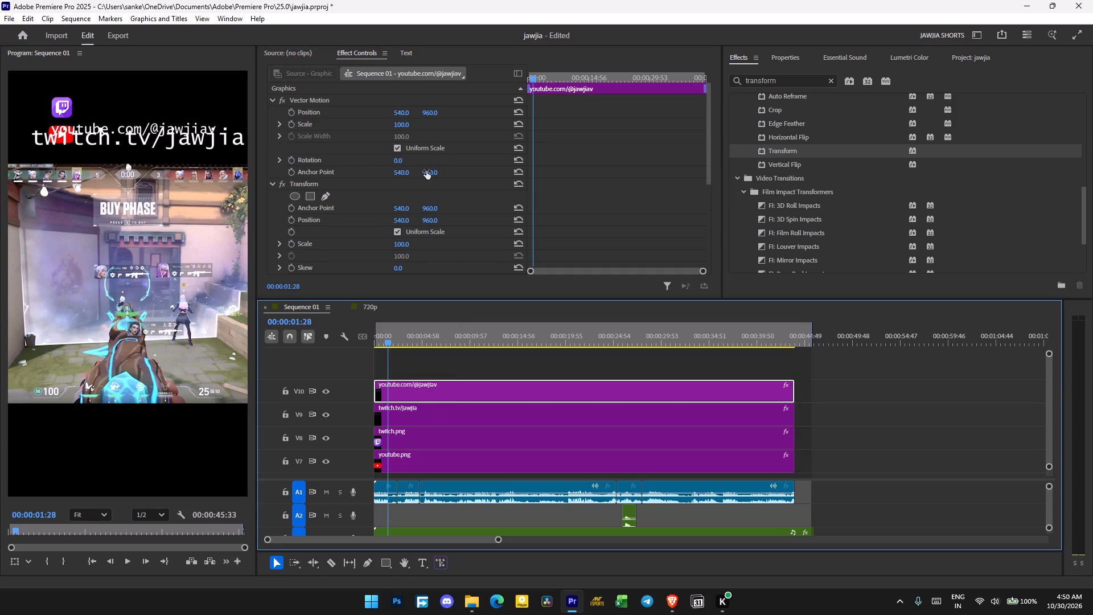
left_click_drag(427, 171, 471, 175)
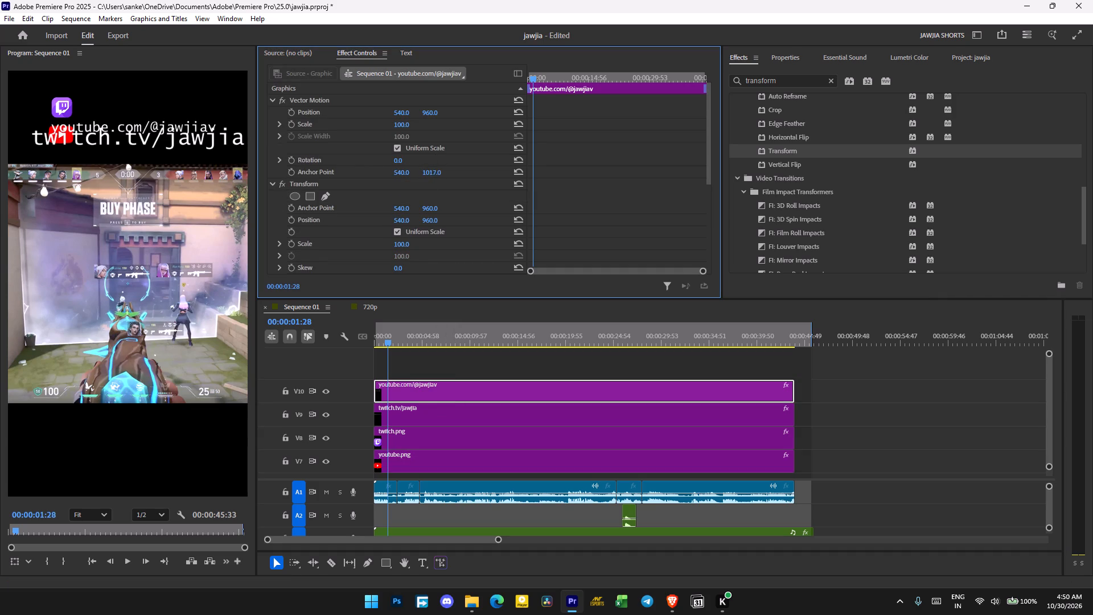
left_click_drag(471, 175, 478, 175)
Expand the text layer settings of the YouTube link clip and open its font selection.
scroll(461, 194, "down", 14)
left_click(324, 194)
left_click(271, 194)
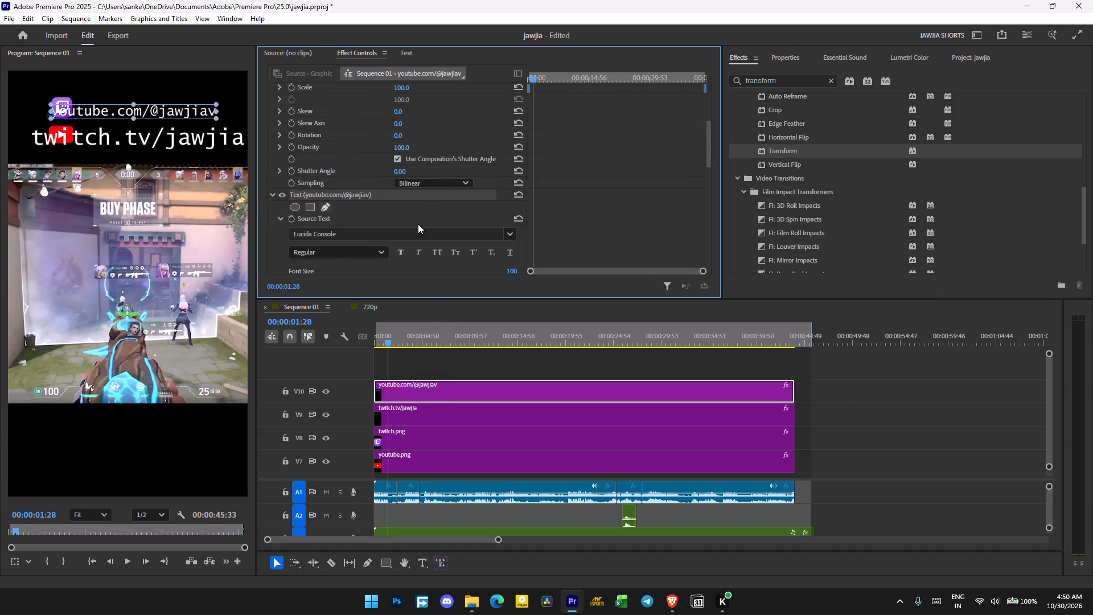
left_click(400, 232)
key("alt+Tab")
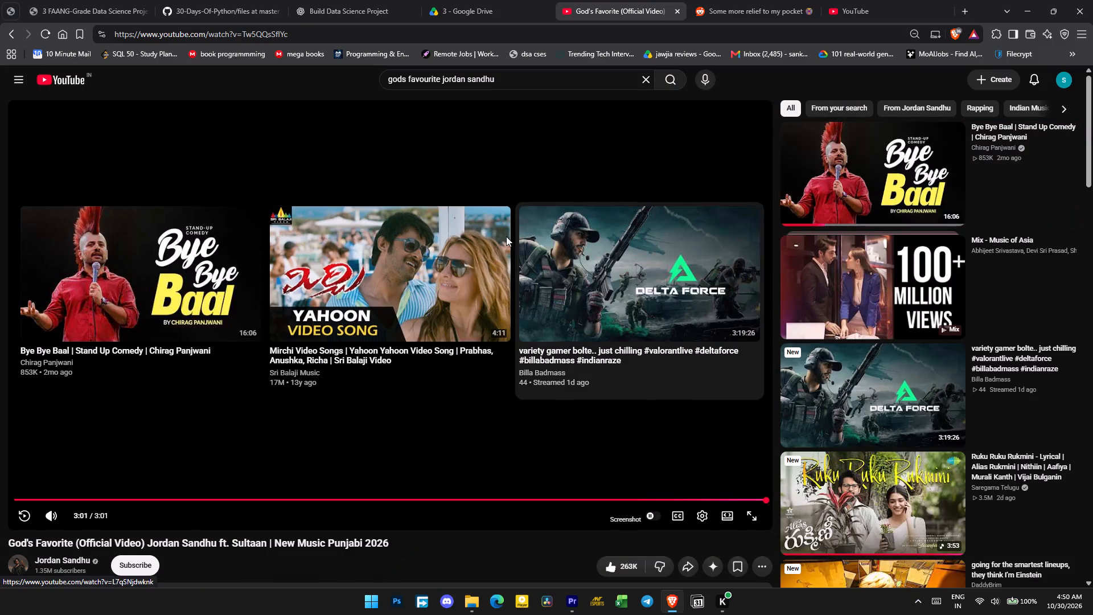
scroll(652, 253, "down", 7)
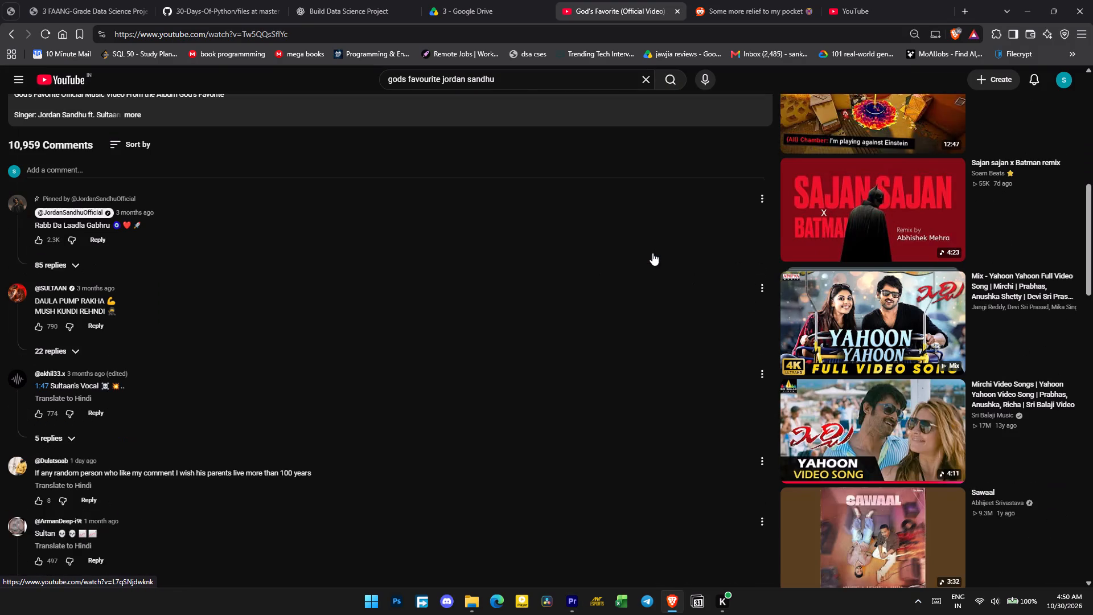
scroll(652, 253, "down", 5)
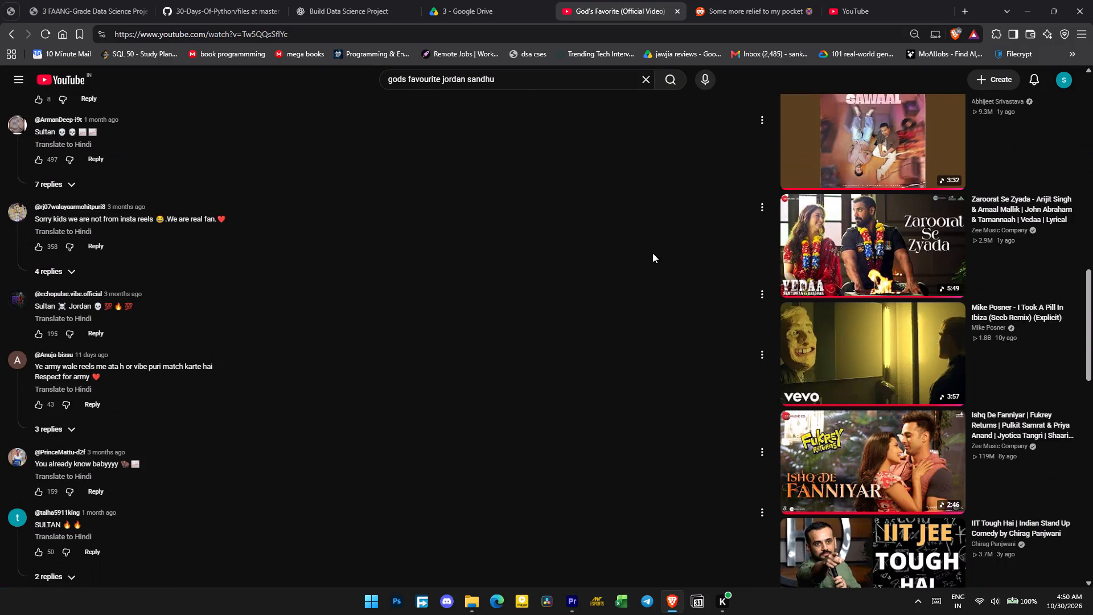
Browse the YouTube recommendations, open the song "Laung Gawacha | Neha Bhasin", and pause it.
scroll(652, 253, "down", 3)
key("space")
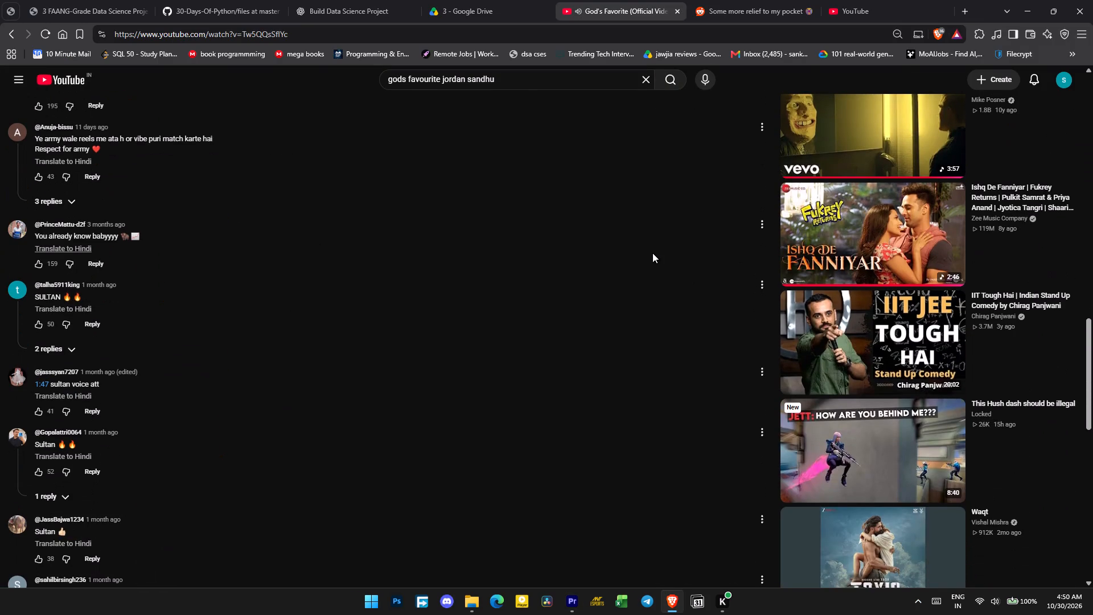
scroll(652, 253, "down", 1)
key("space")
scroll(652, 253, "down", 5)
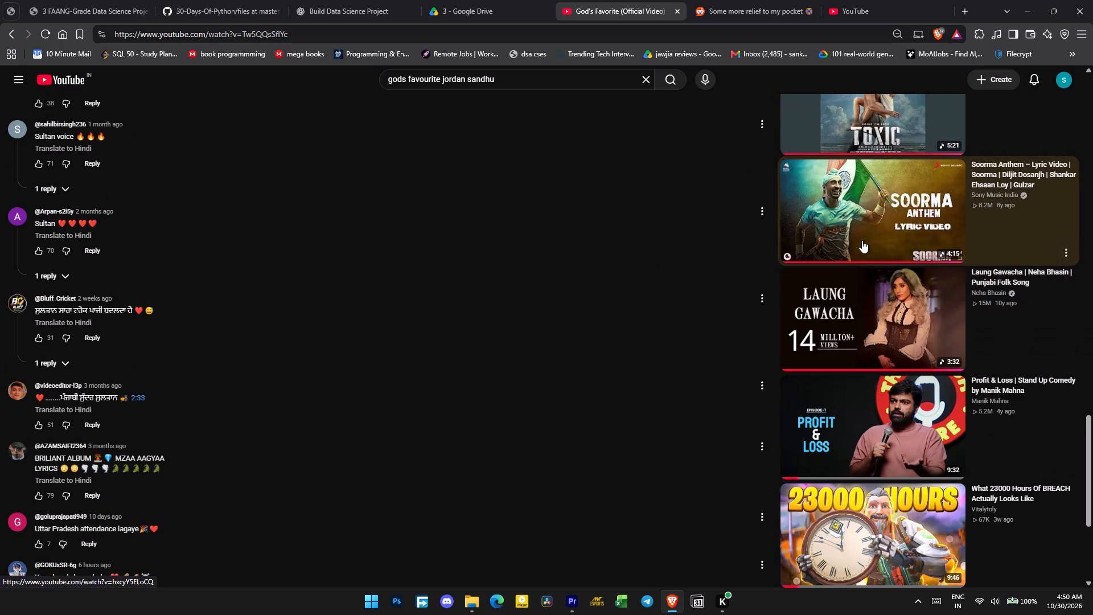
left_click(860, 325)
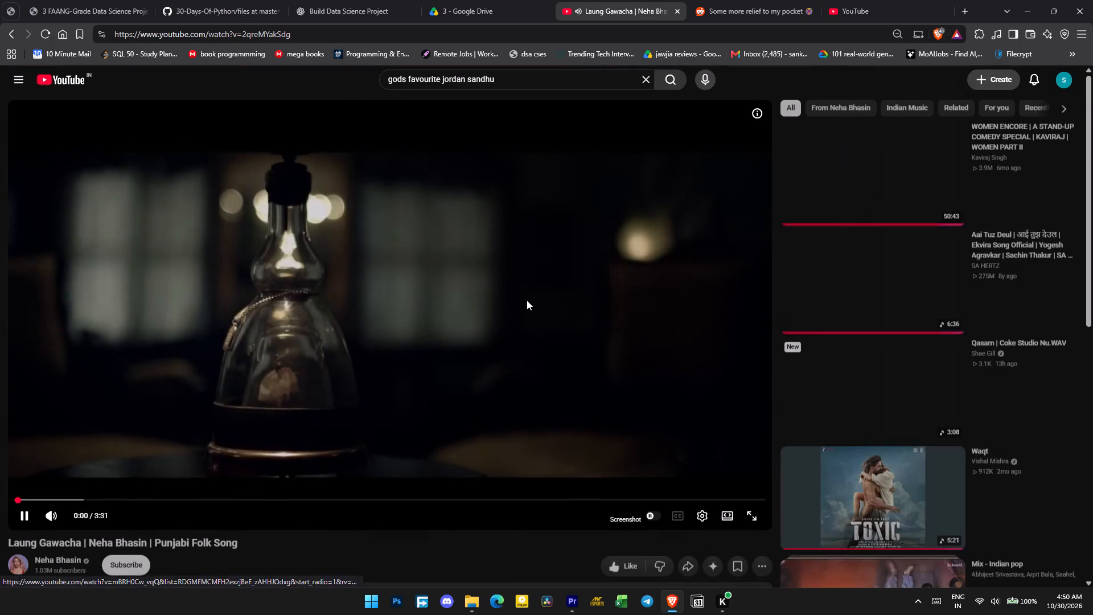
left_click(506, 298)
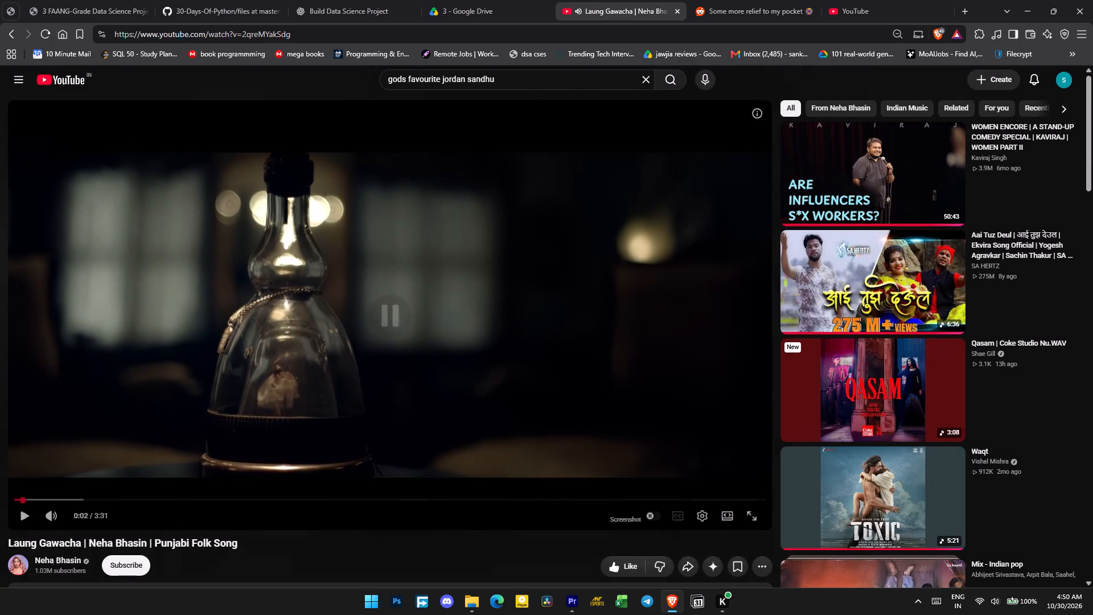
Search YouTube for "guru randhawa song old".
left_click_drag(537, 79, 258, 75)
type("guru rand")
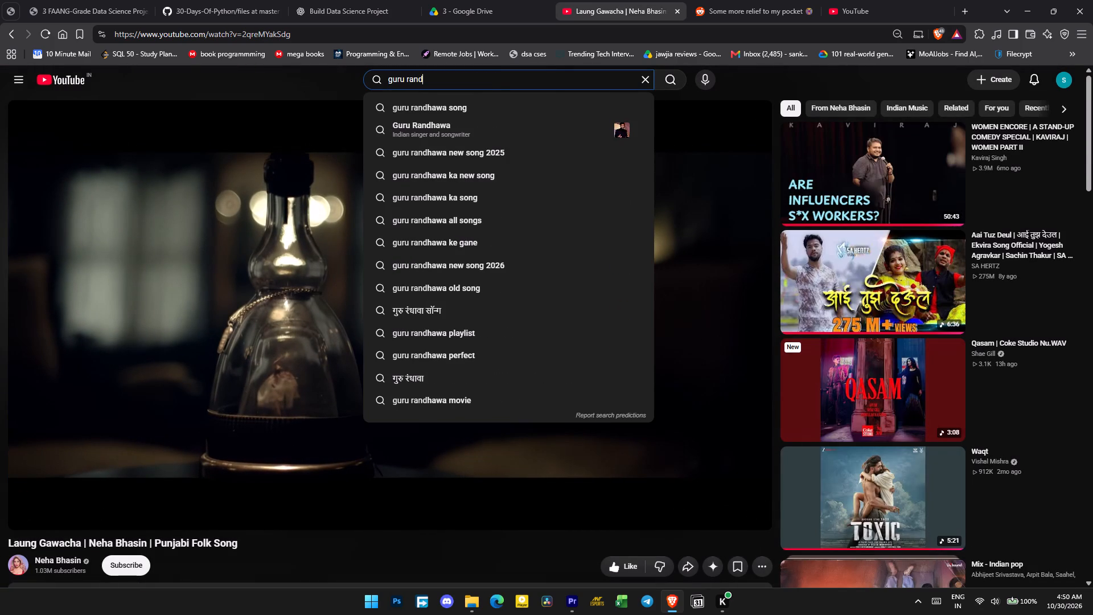
key("Down")
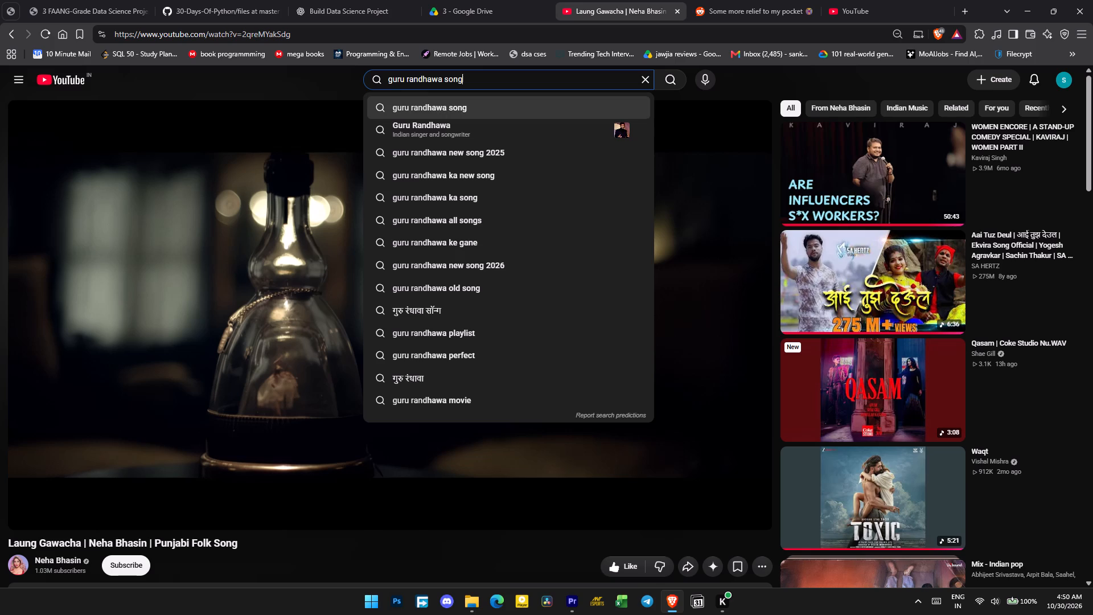
key("space")
type("old")
key("Return")
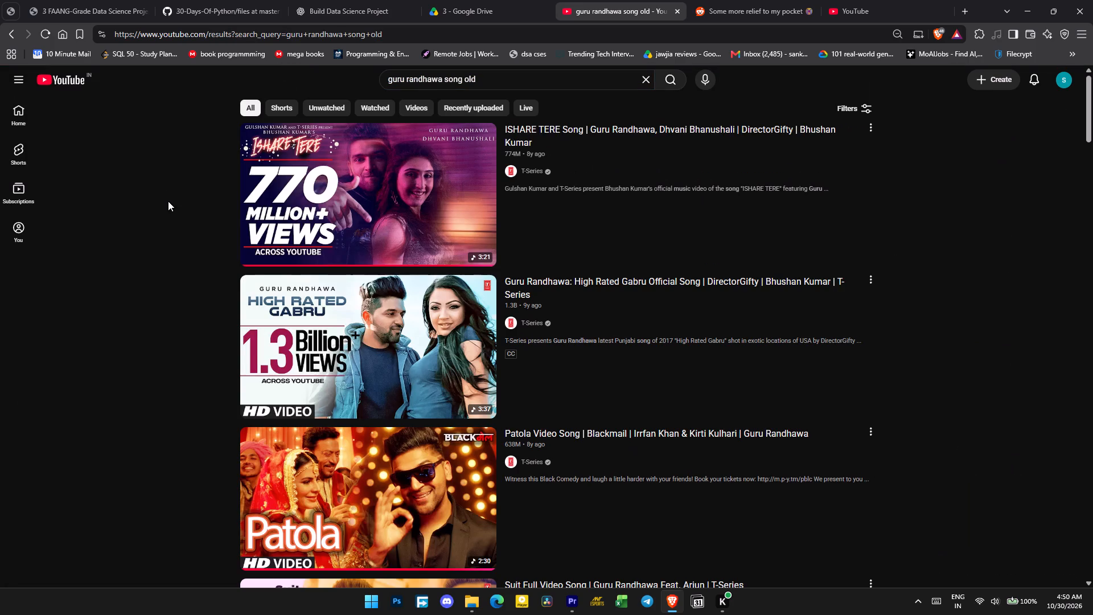
Look through the song results and open the "Patola - Guru Randhawa (official music video) | Bohemia" video.
scroll(481, 352, "down", 4)
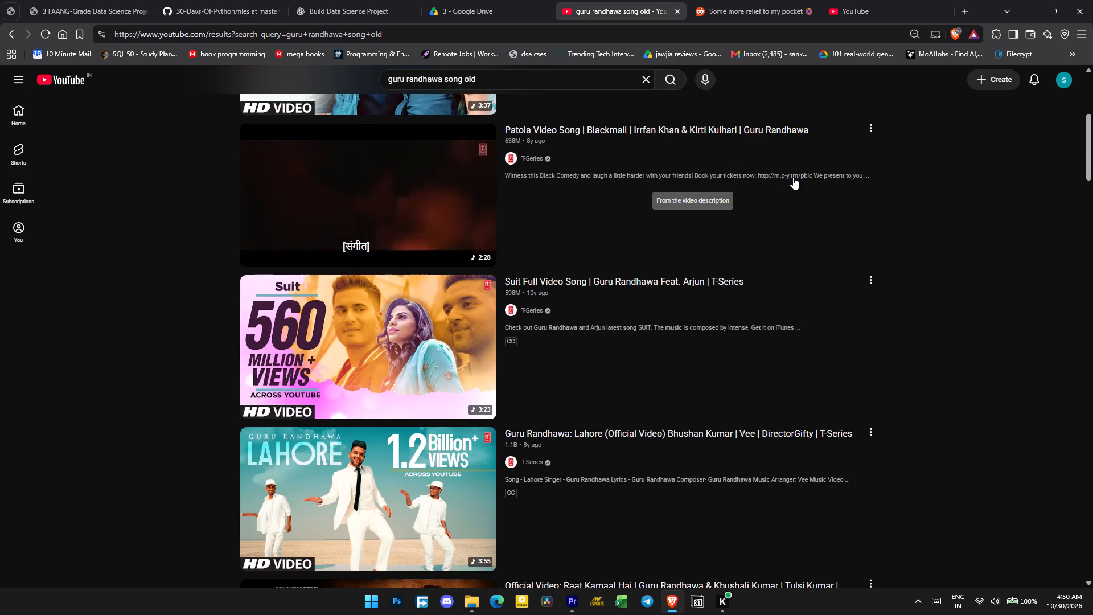
scroll(478, 279, "down", 4)
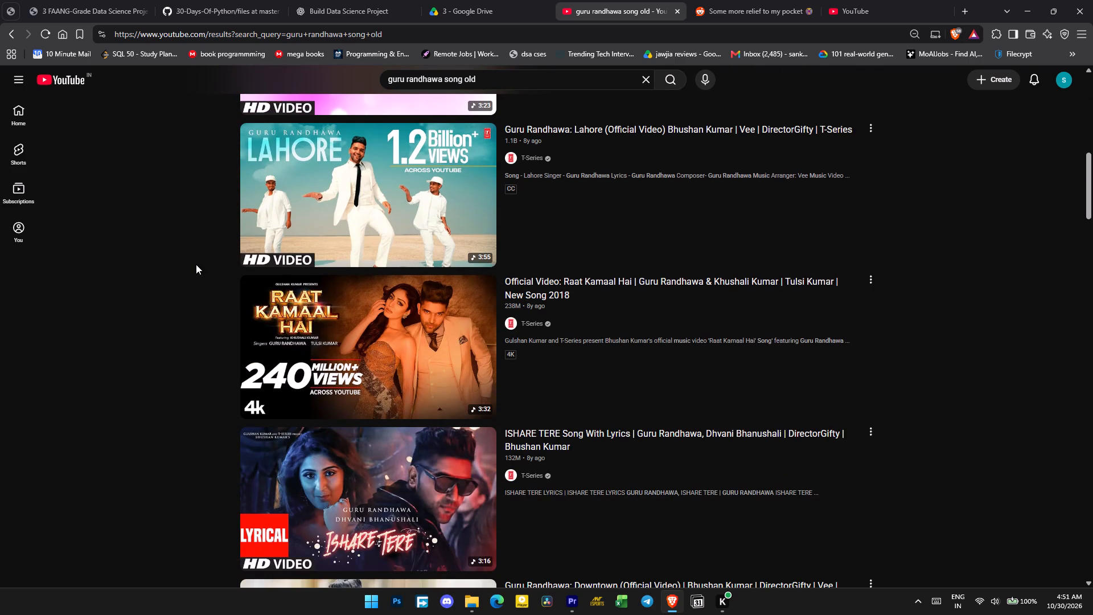
scroll(196, 264, "down", 5)
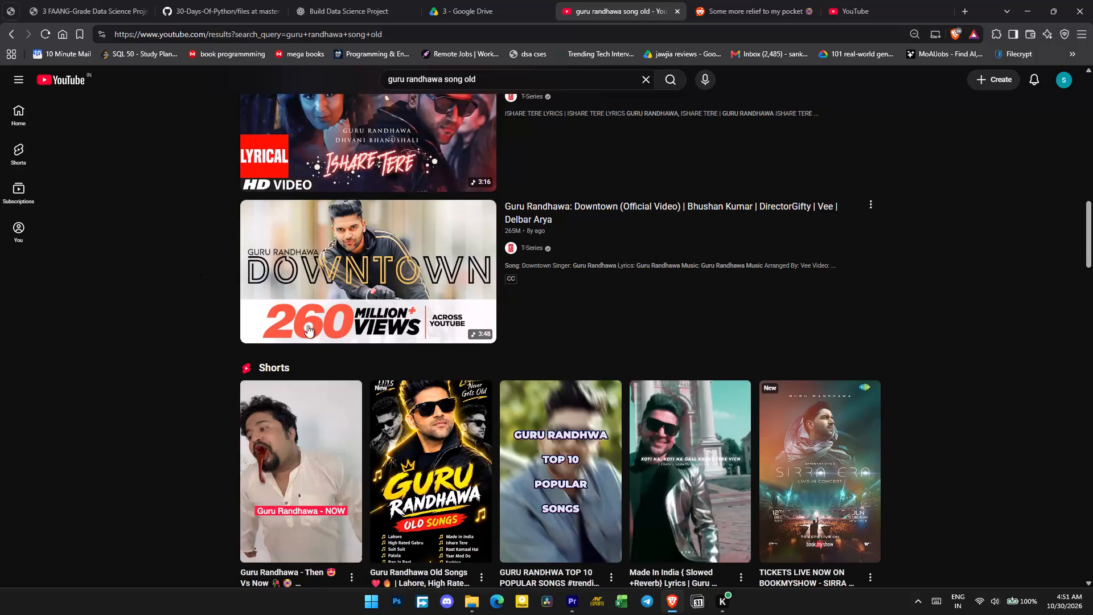
scroll(319, 333, "down", 5)
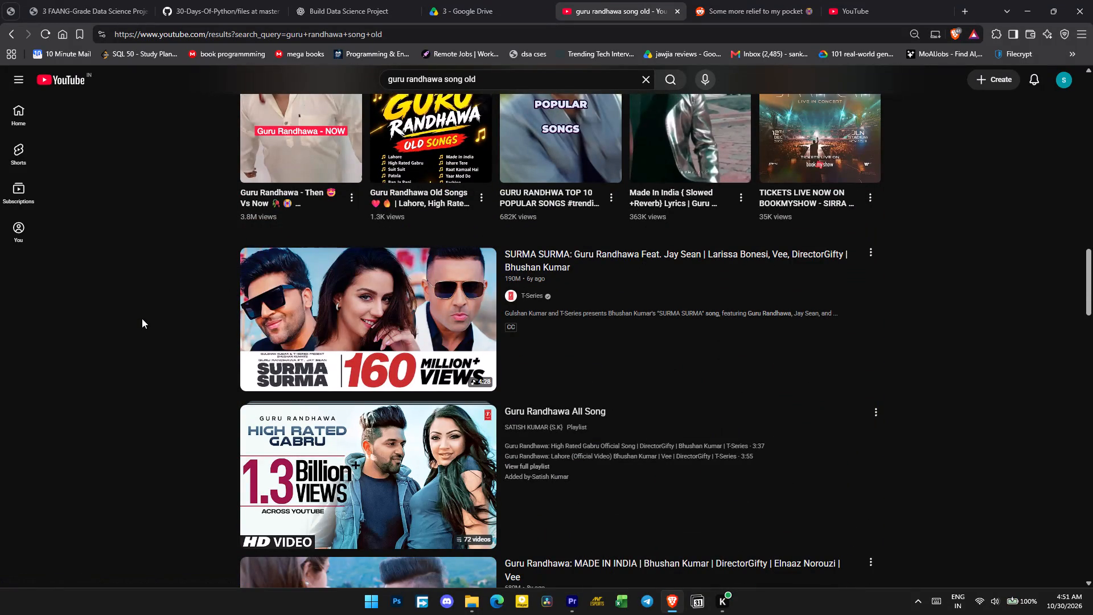
scroll(142, 318, "down", 3)
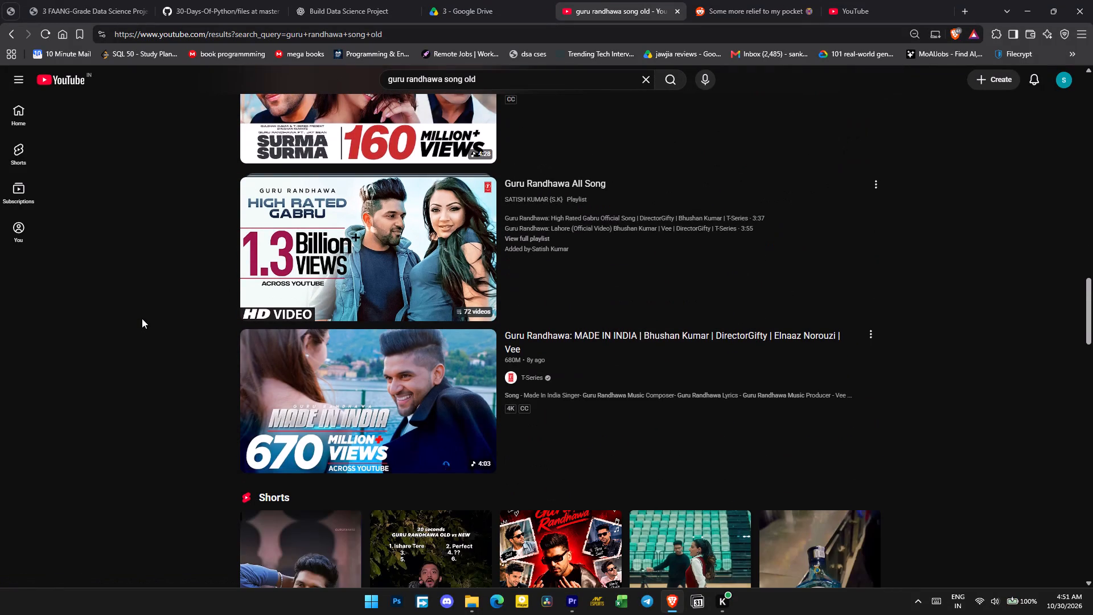
scroll(142, 318, "down", 5)
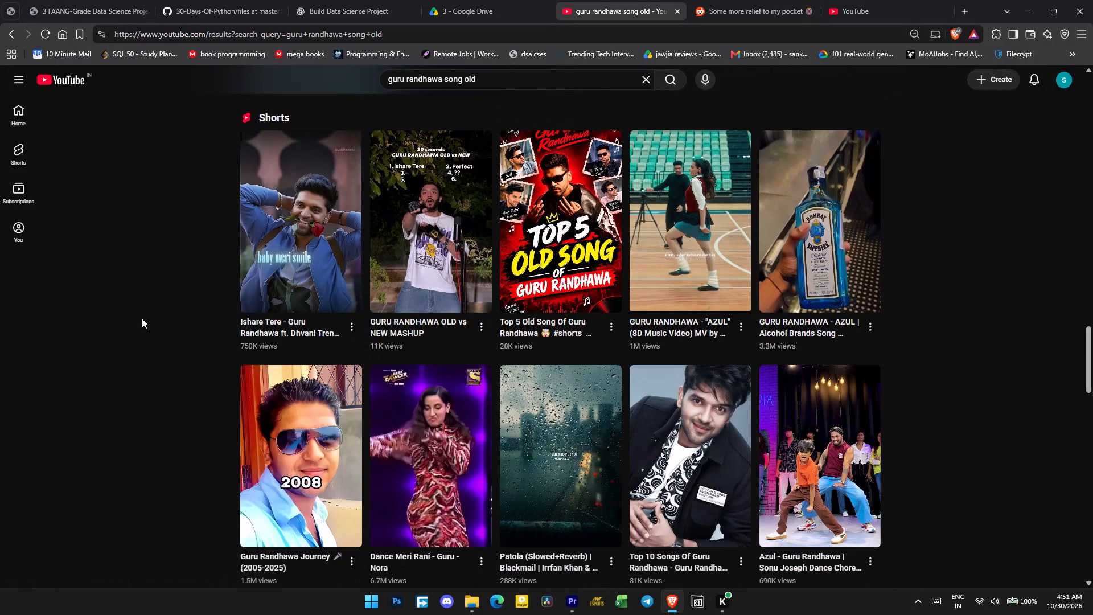
scroll(142, 318, "down", 5)
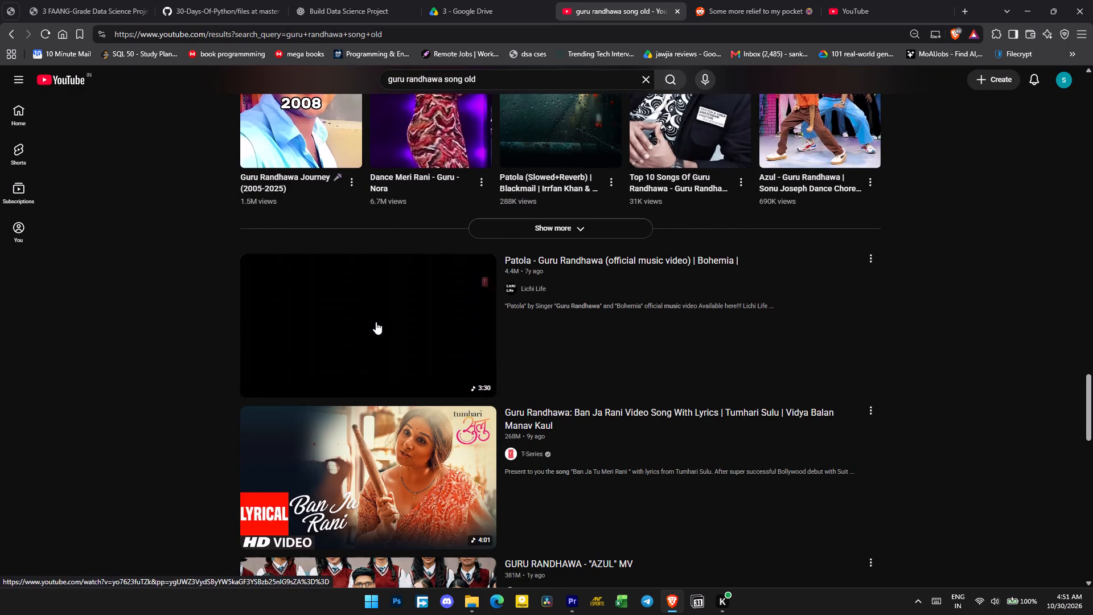
scroll(376, 322, "down", 4)
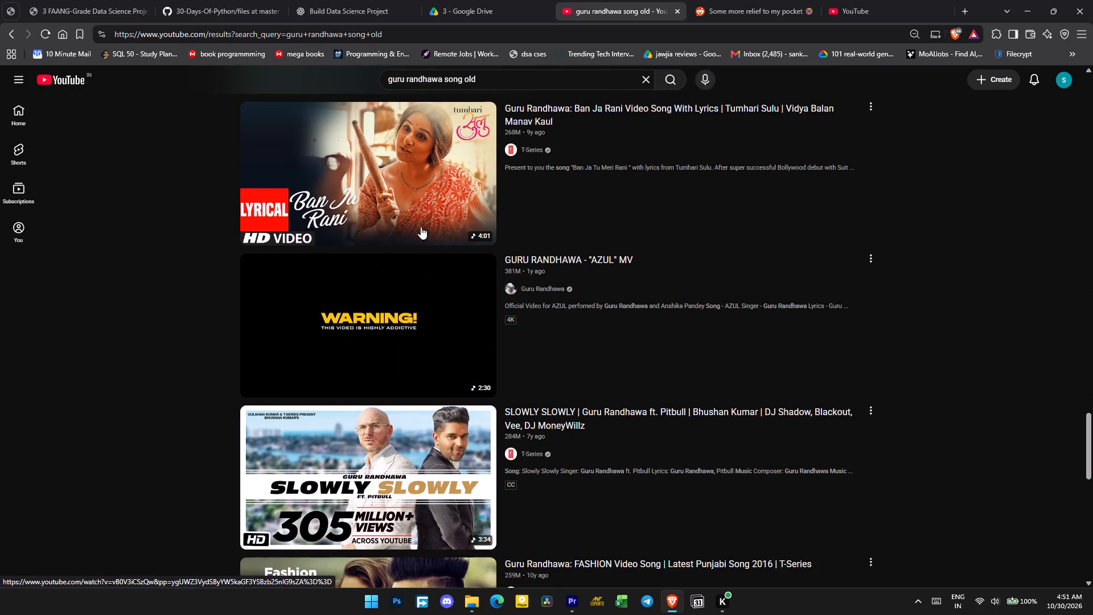
scroll(434, 256, "up", 2)
left_click(401, 198)
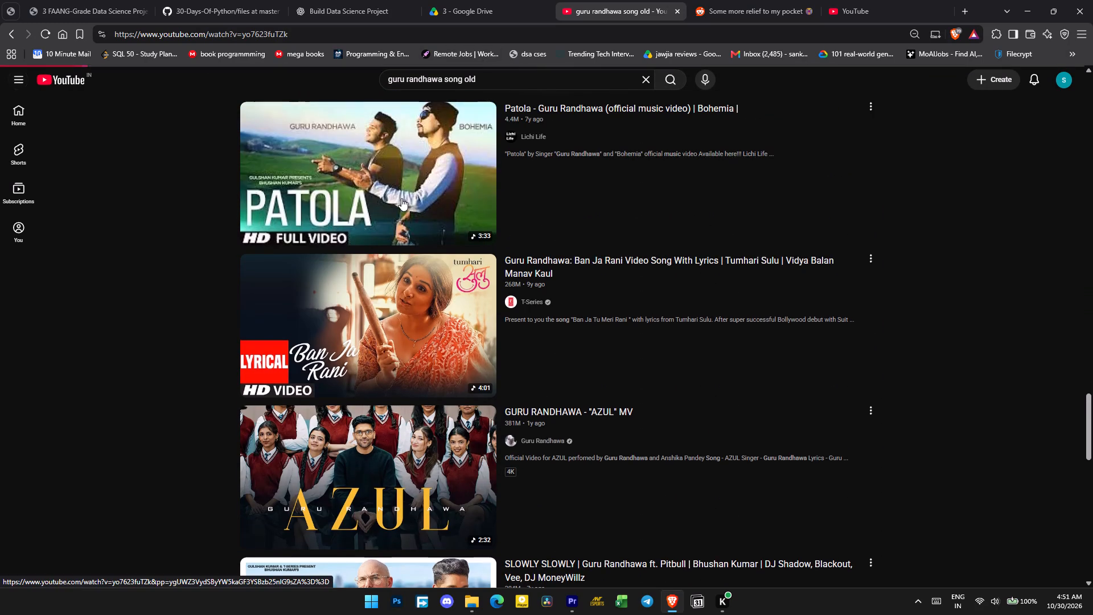
key("Tab")
Switch back to Premiere Pro and move the YouTube link text clear of the Twitch logo, level with it.
key("alt+Tab")
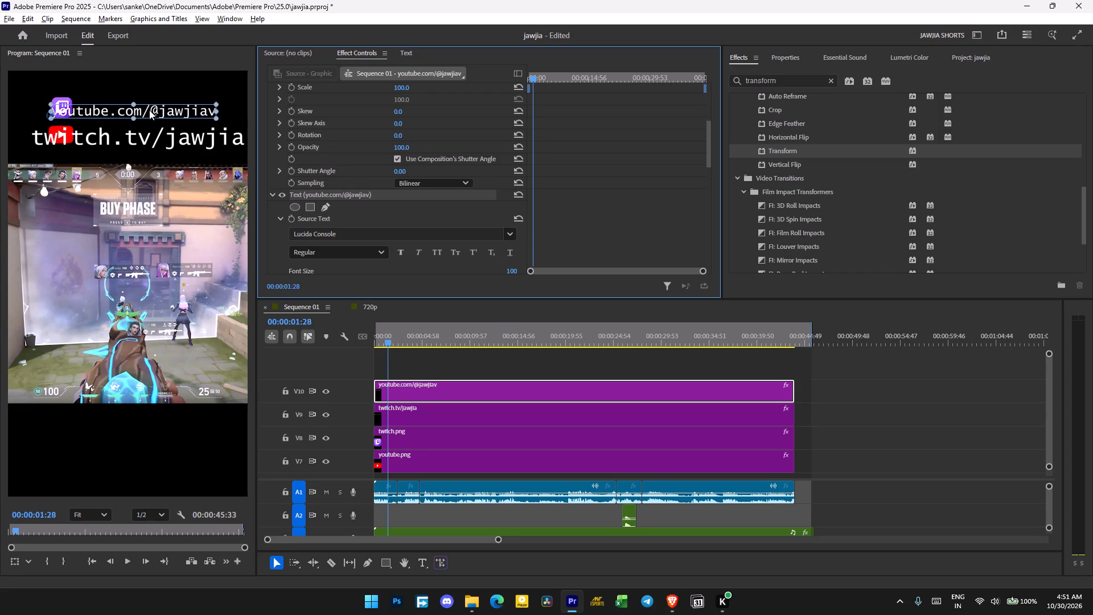
left_click_drag(149, 110, 167, 111)
left_click_drag(167, 111, 172, 112)
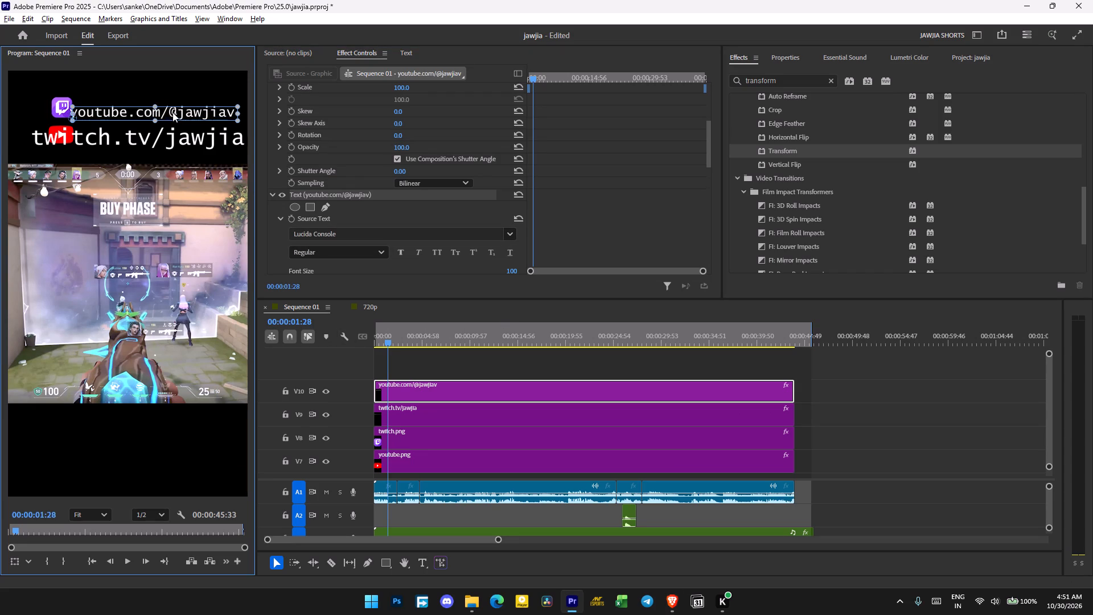
left_click_drag(172, 112, 173, 108)
Set the YouTube link text's font to Helvetica Rounded in the Black style.
left_click(357, 232)
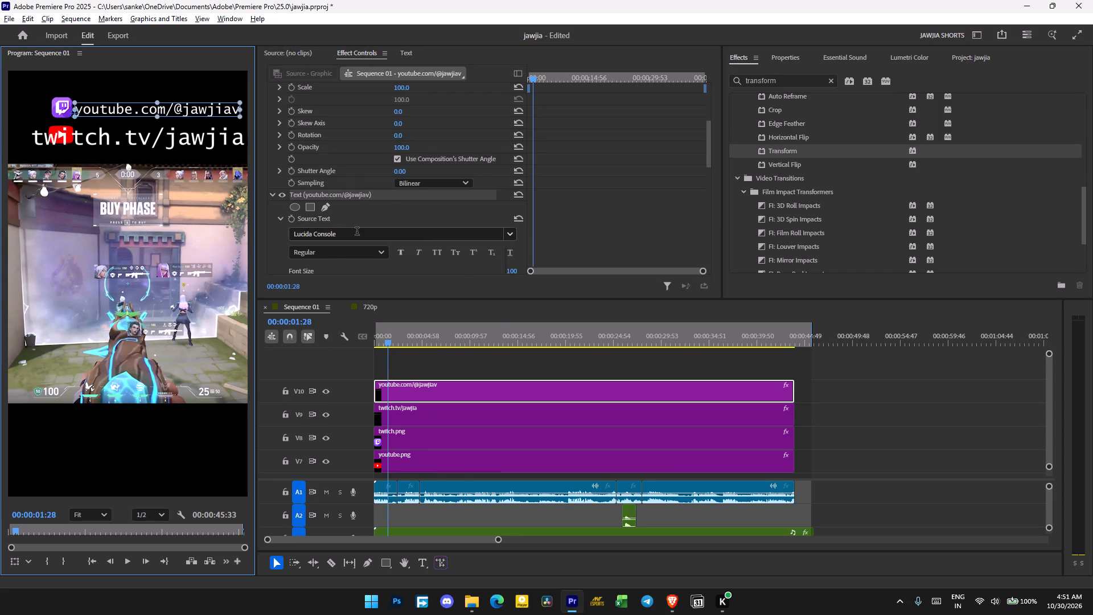
type("rounded")
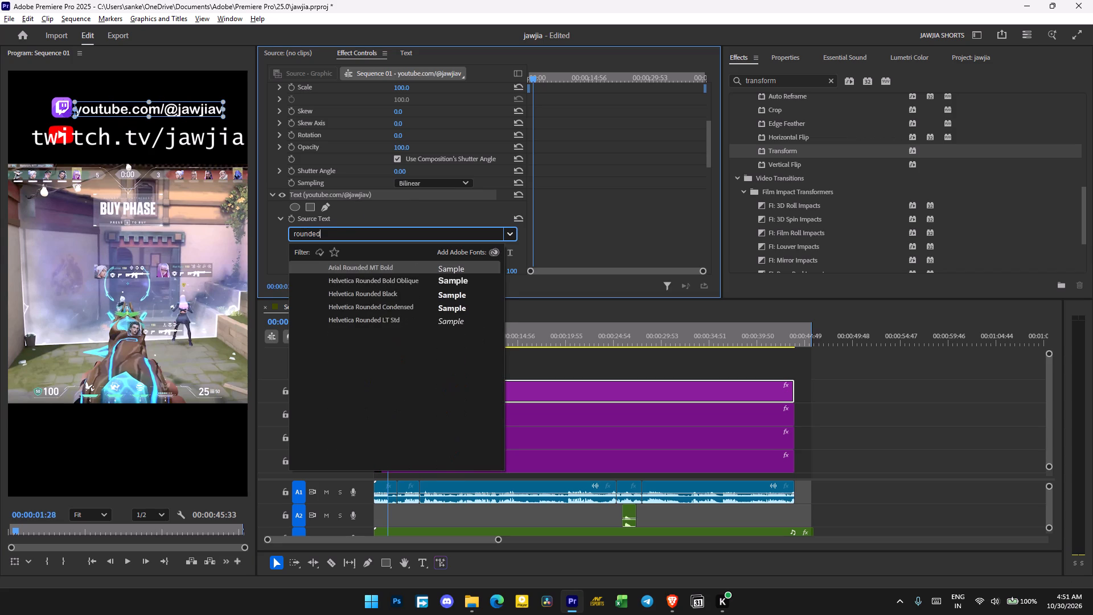
left_click(380, 289)
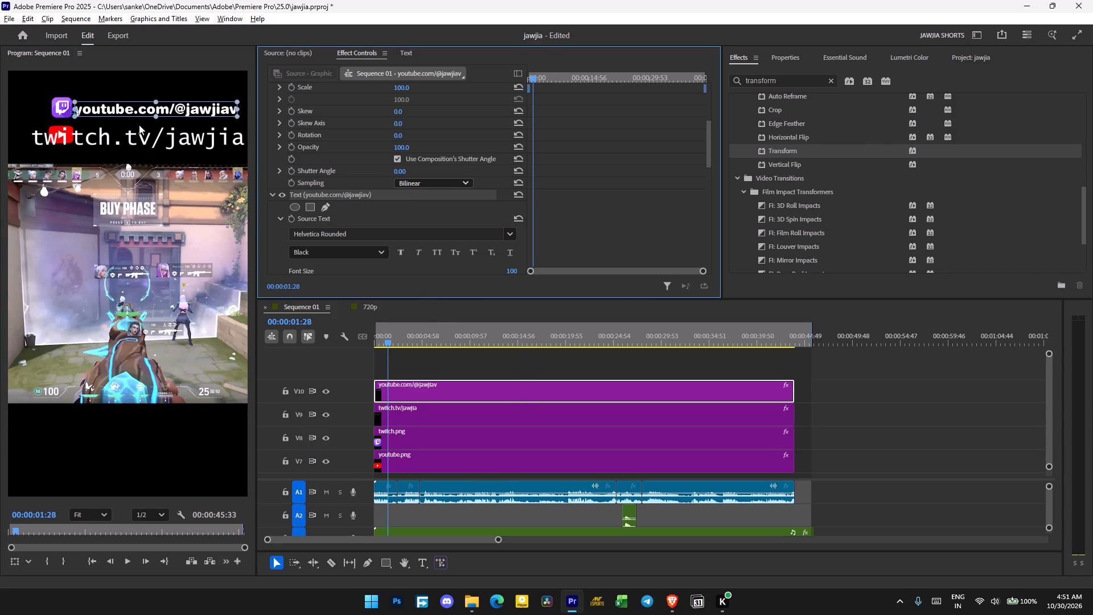
Shrink the YouTube link text to about 90% of its size and leave a small gap between it and the Twitch logo.
left_click_drag(161, 100, 151, 101)
left_click_drag(160, 109, 169, 108)
Set the twitch.tv/jawjia text's font to Helvetica Rounded in the Black style.
left_click(174, 138)
scroll(459, 240, "down", 2)
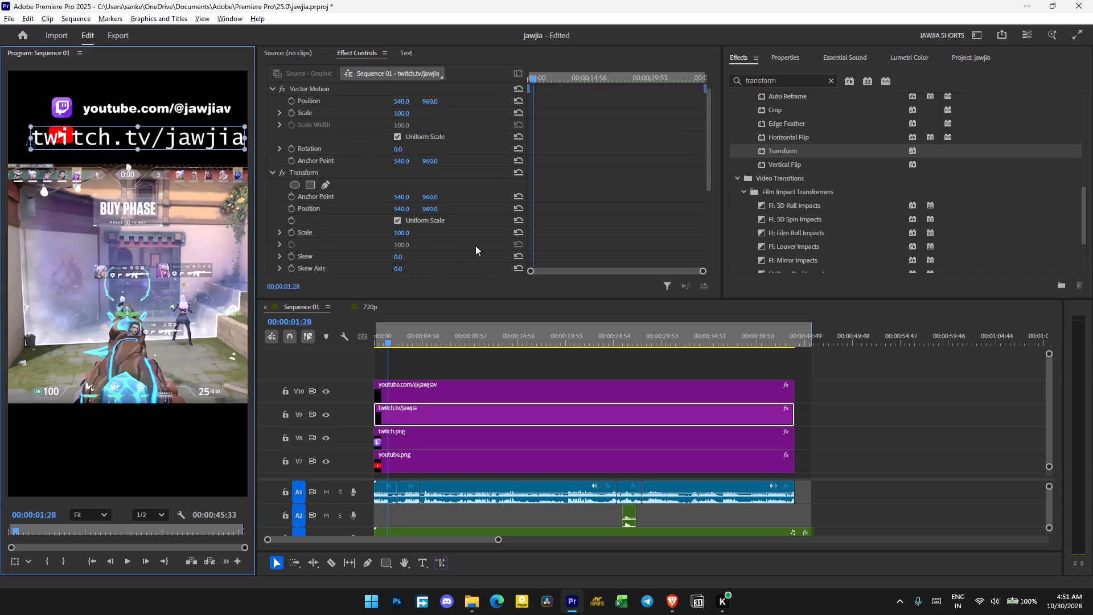
scroll(475, 245, "down", 9)
scroll(433, 202, "down", 5)
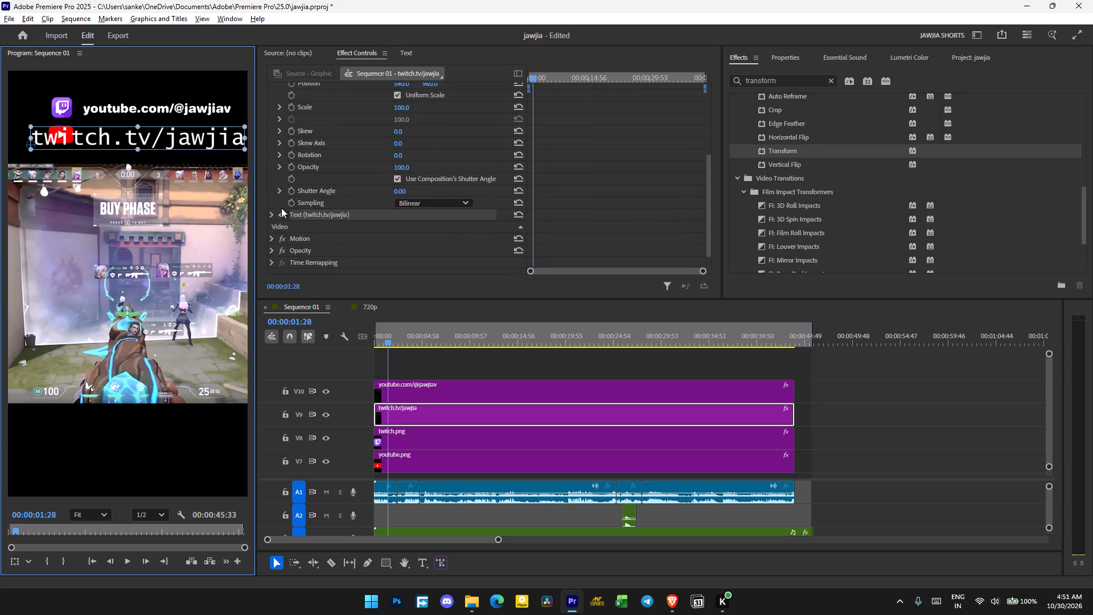
left_click(274, 191)
left_click(369, 233)
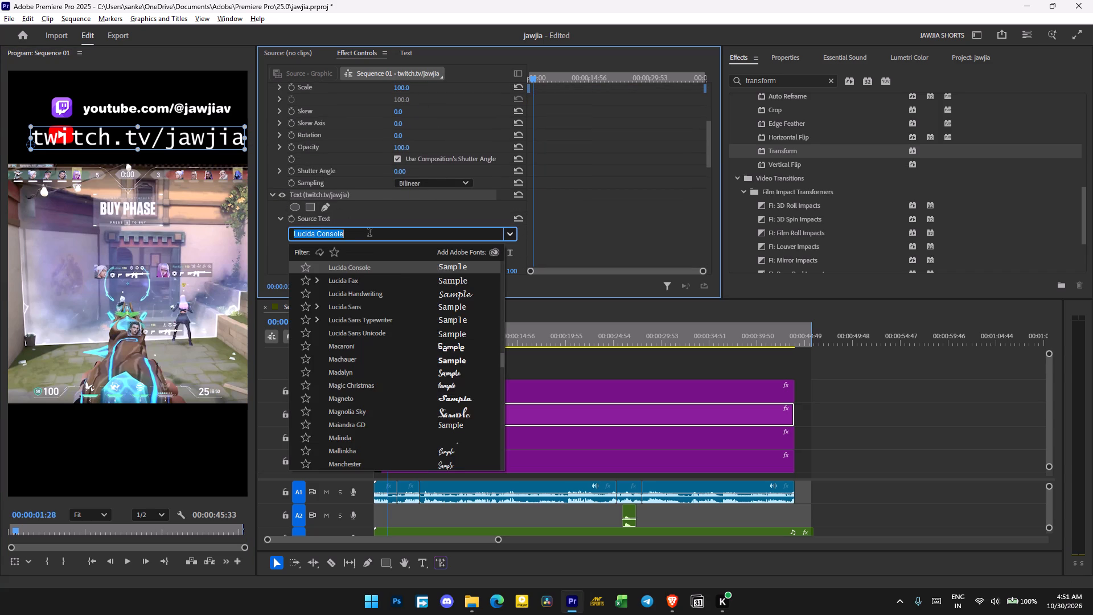
key("r")
type("ounded")
left_click(356, 293)
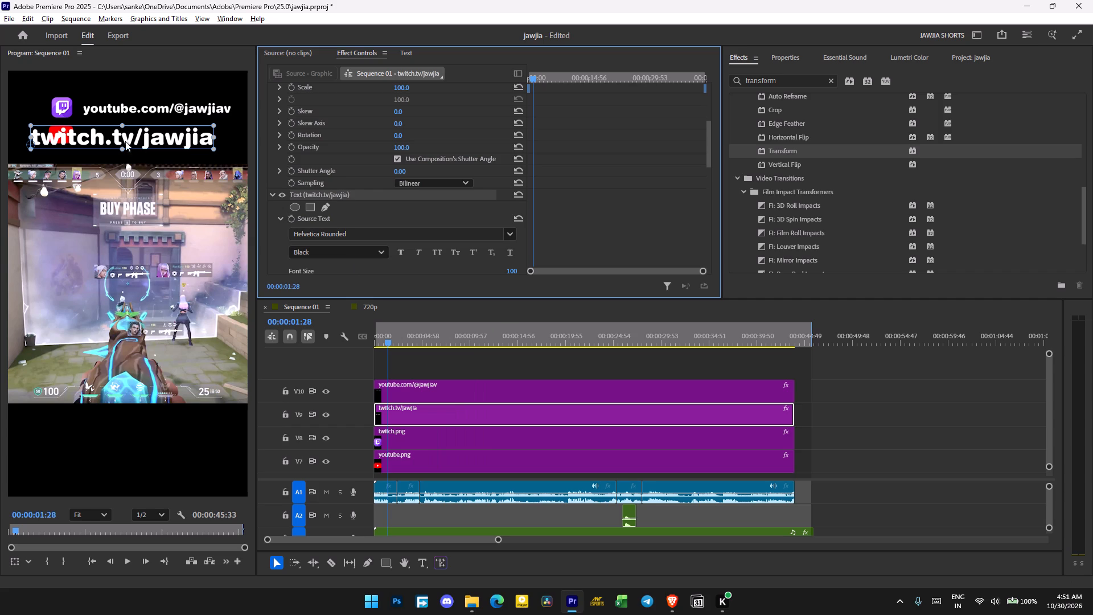
Shrink the twitch.tv/jawjia text to about 60% of its size in the preview.
left_click_drag(120, 127, 109, 136)
Move the YouTube link text down beside the YouTube logo, undoing any accidental resize.
left_click_drag(155, 110, 155, 123)
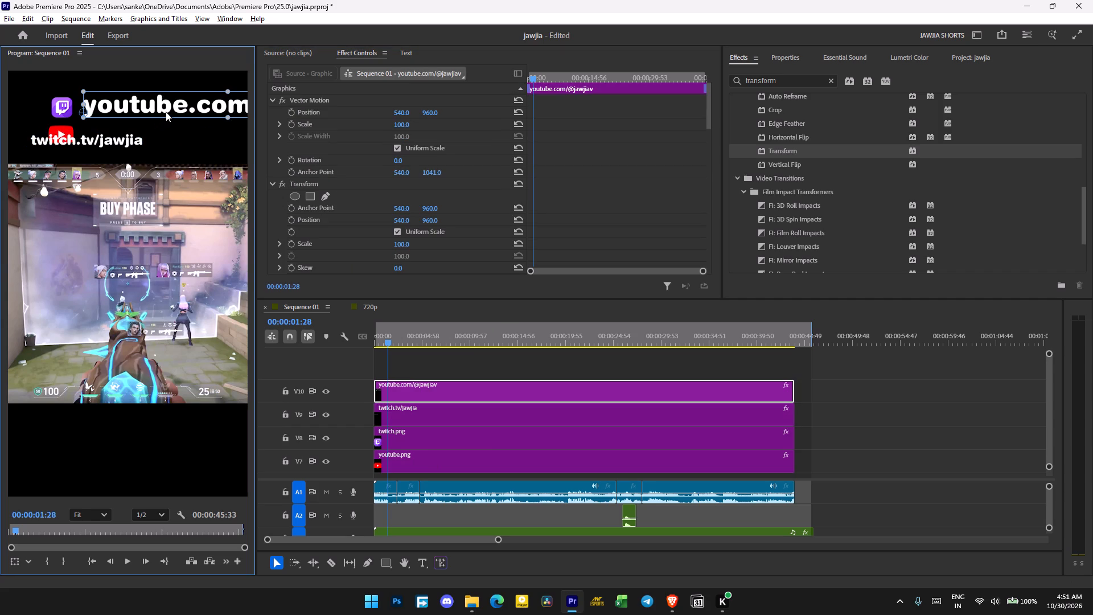
key("ctrl+z")
left_click_drag(173, 108, 169, 134)
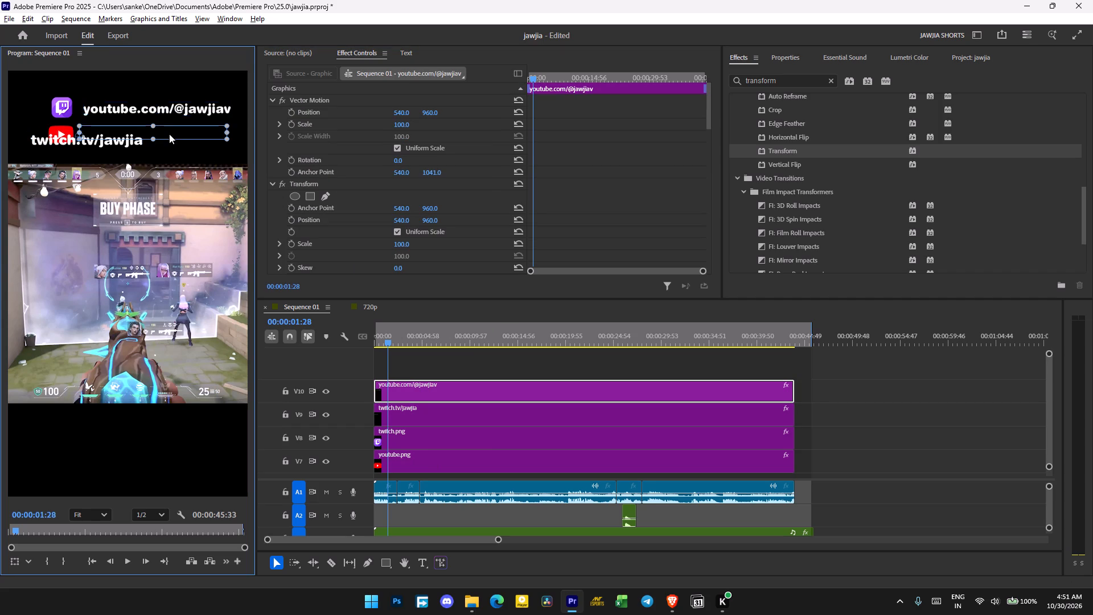
left_click_drag(169, 134, 173, 134)
Move the twitch.tv/jawjia text up beside the Twitch logo, vertically centred on it.
left_click(60, 141)
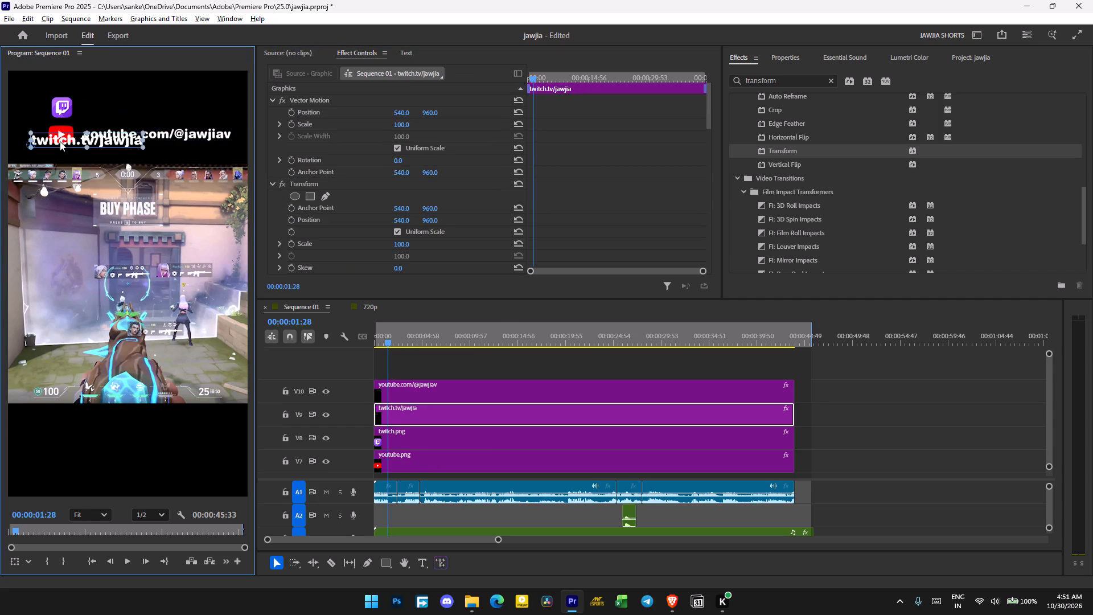
left_click_drag(70, 140, 130, 111)
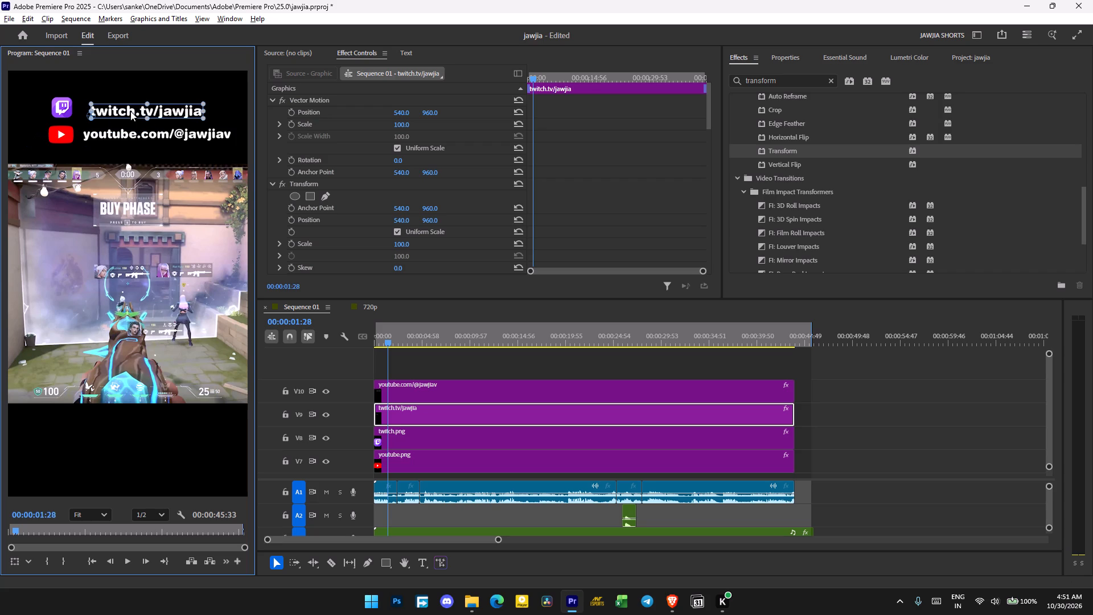
left_click_drag(130, 111, 129, 109)
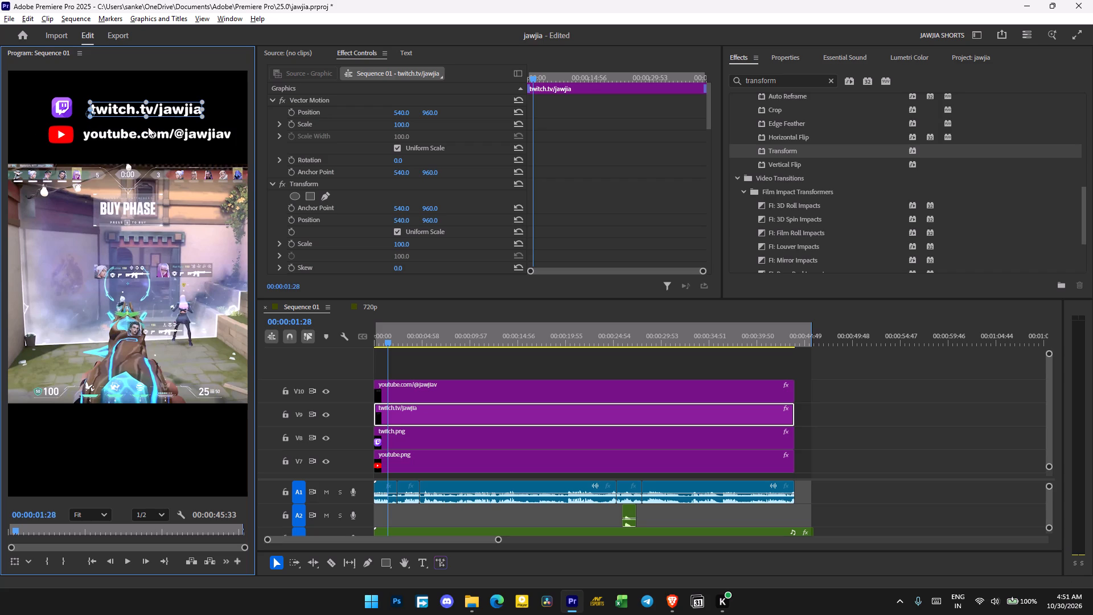
Shrink the YouTube link text to about 85% of its size and align its start with the Twitch link text above.
left_click(167, 133)
left_click_drag(232, 130, 223, 130)
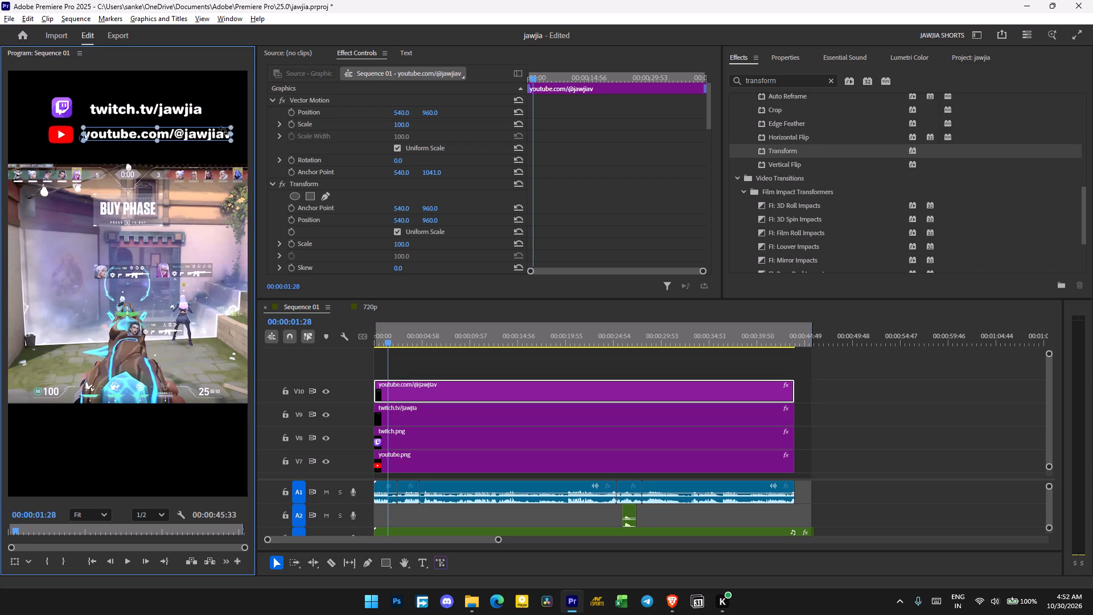
left_click_drag(223, 130, 206, 130)
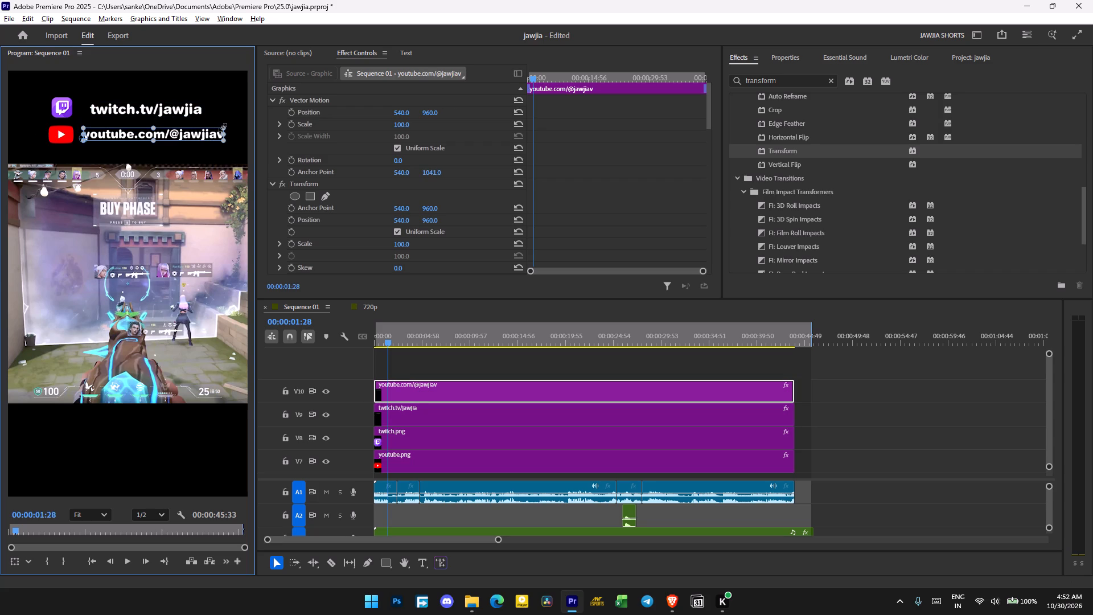
left_click_drag(223, 127, 204, 129)
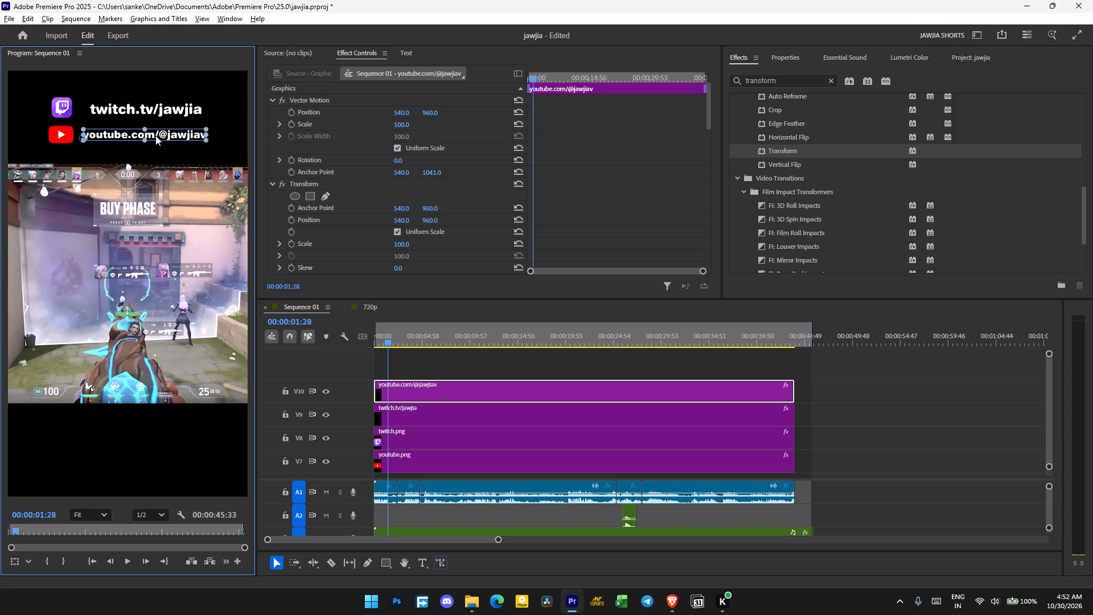
left_click_drag(158, 135, 166, 134)
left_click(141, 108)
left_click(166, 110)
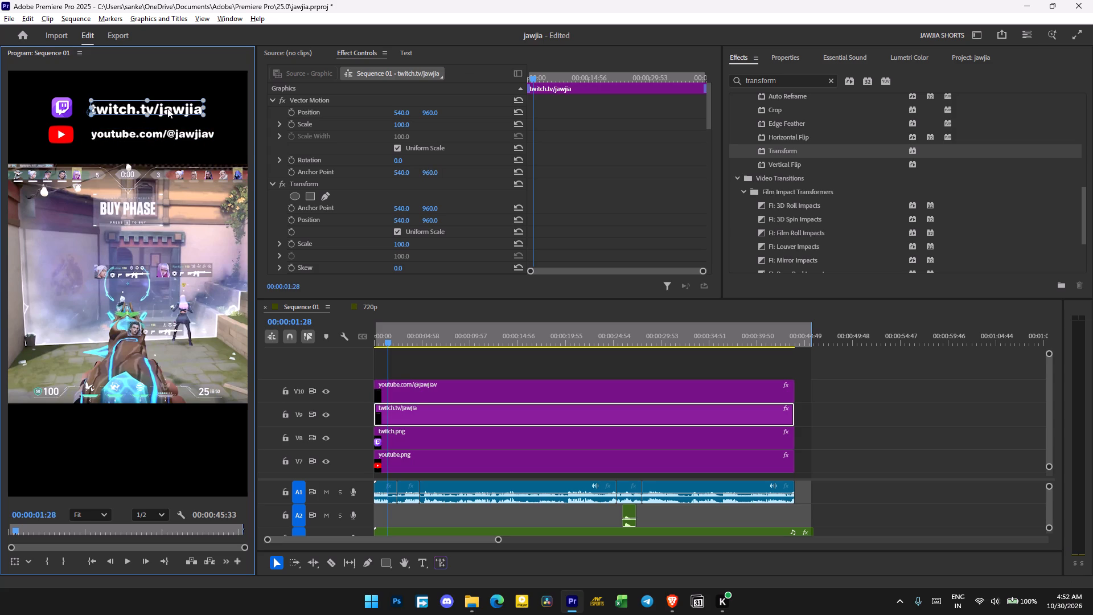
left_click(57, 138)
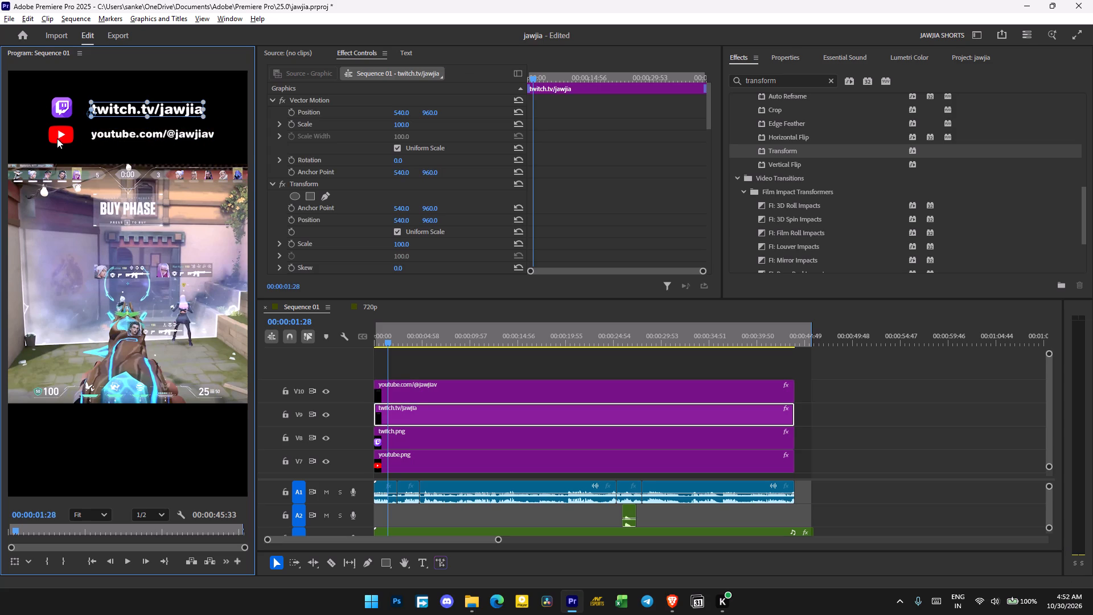
Set the YouTube logo's Transform scale to 15.
left_click(65, 138)
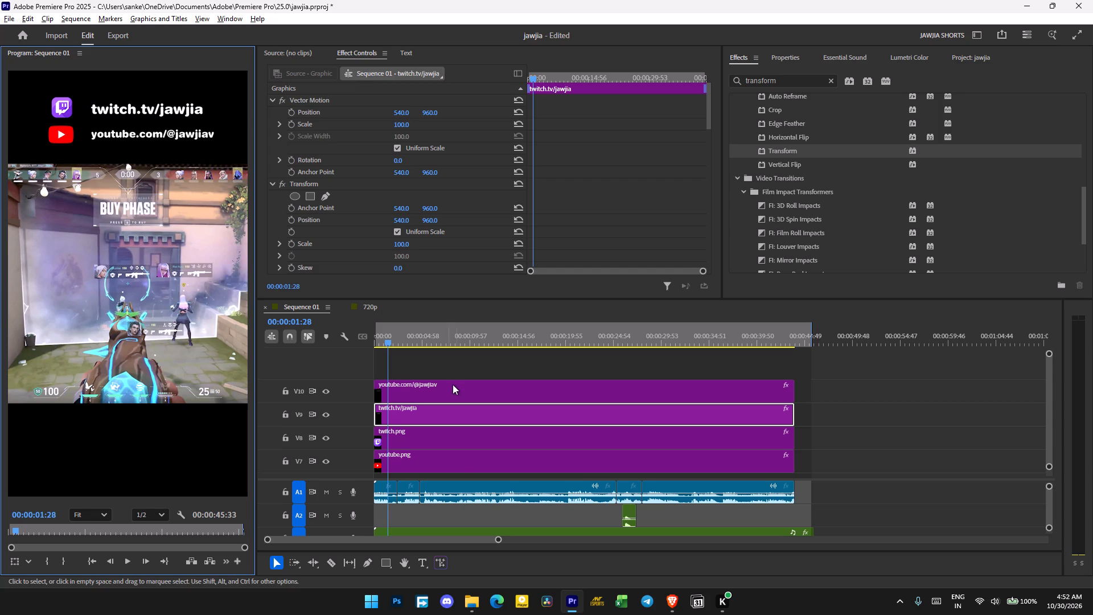
left_click(459, 459)
left_click(68, 135)
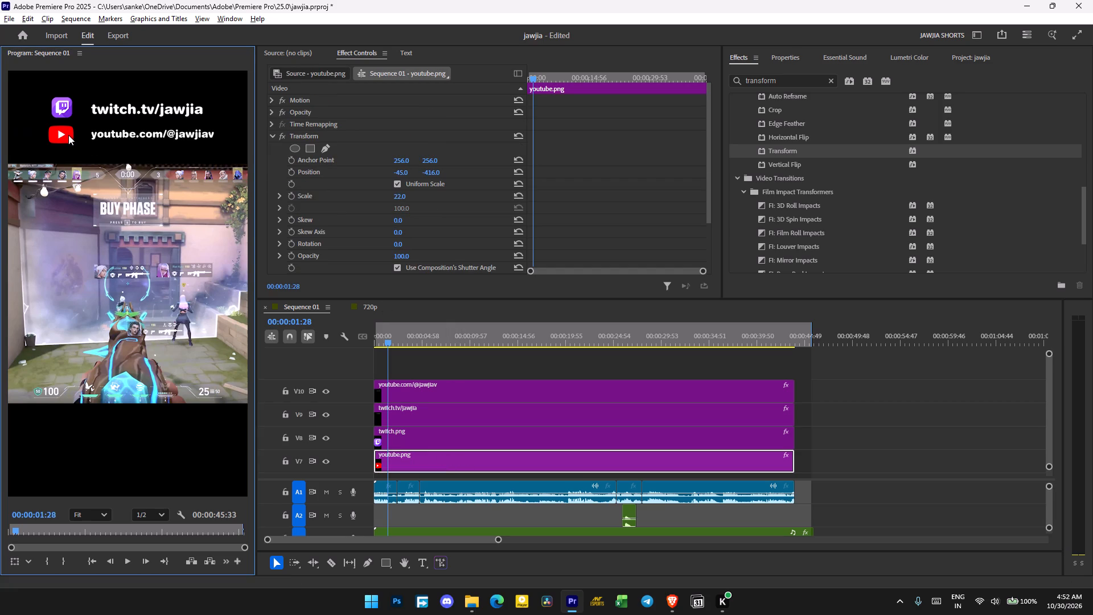
left_click(68, 135)
left_click(400, 193)
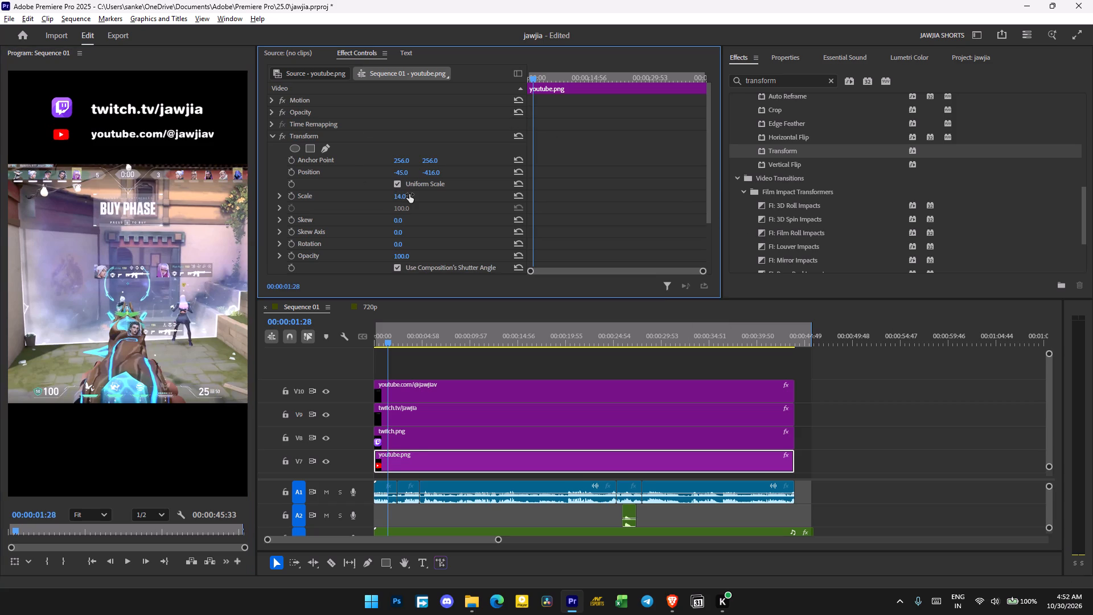
left_click(409, 194)
left_click(409, 194)
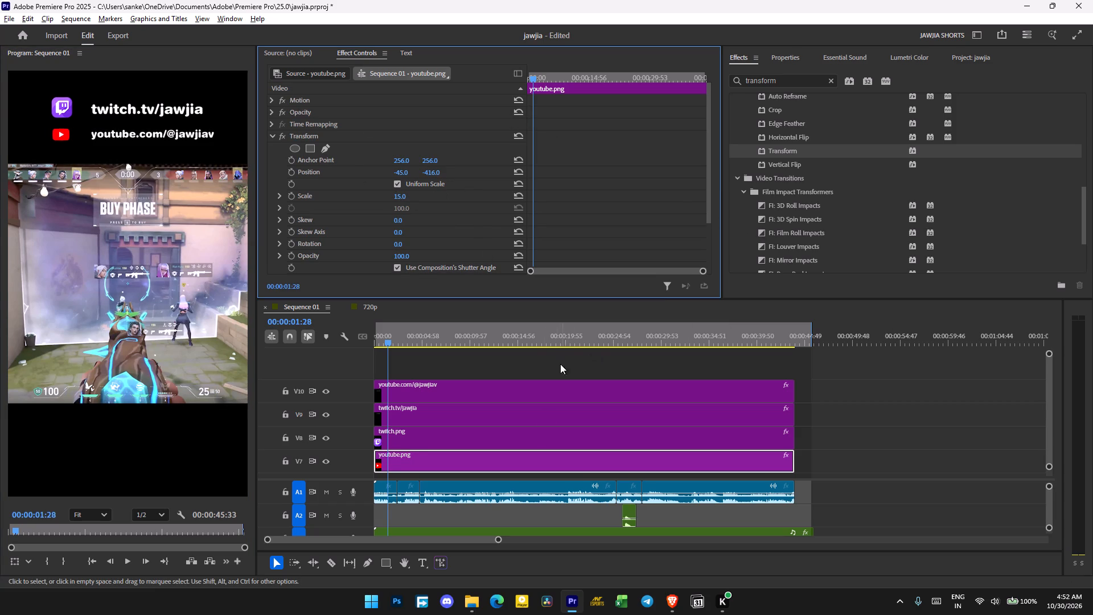
left_click(441, 433)
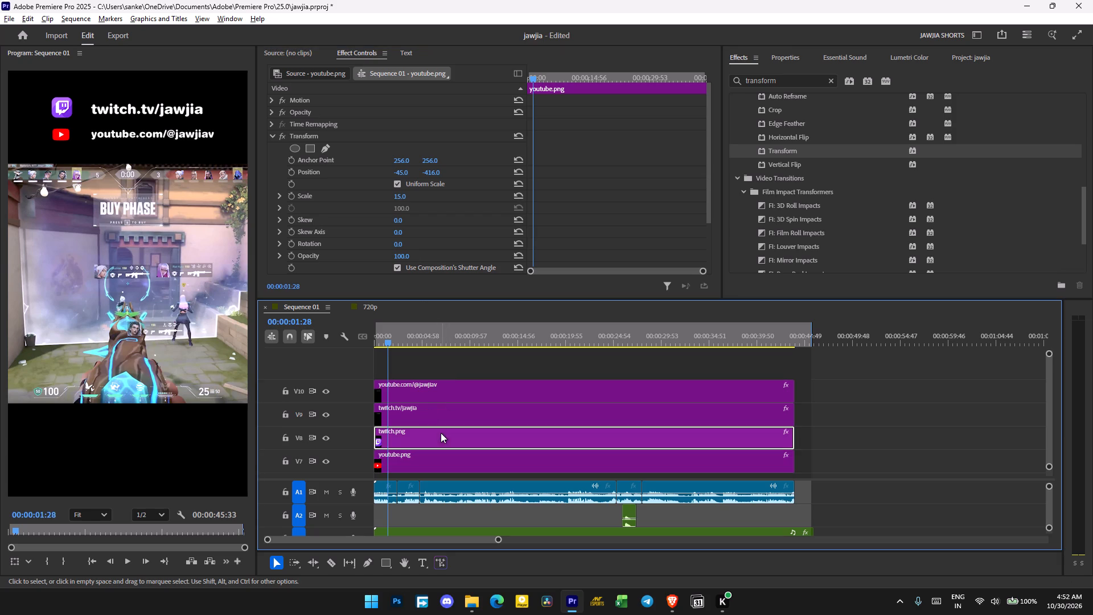
Switch to the Brave browser and look through the YouTube search results for old Guru Randhawa songs.
left_click(679, 606)
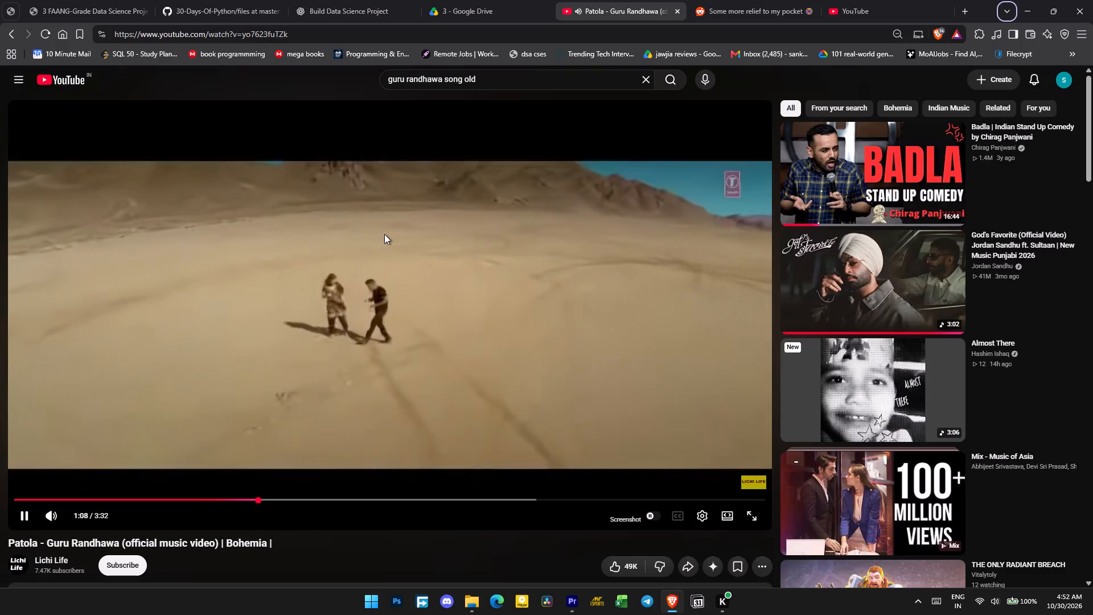
scroll(384, 234, "down", 2)
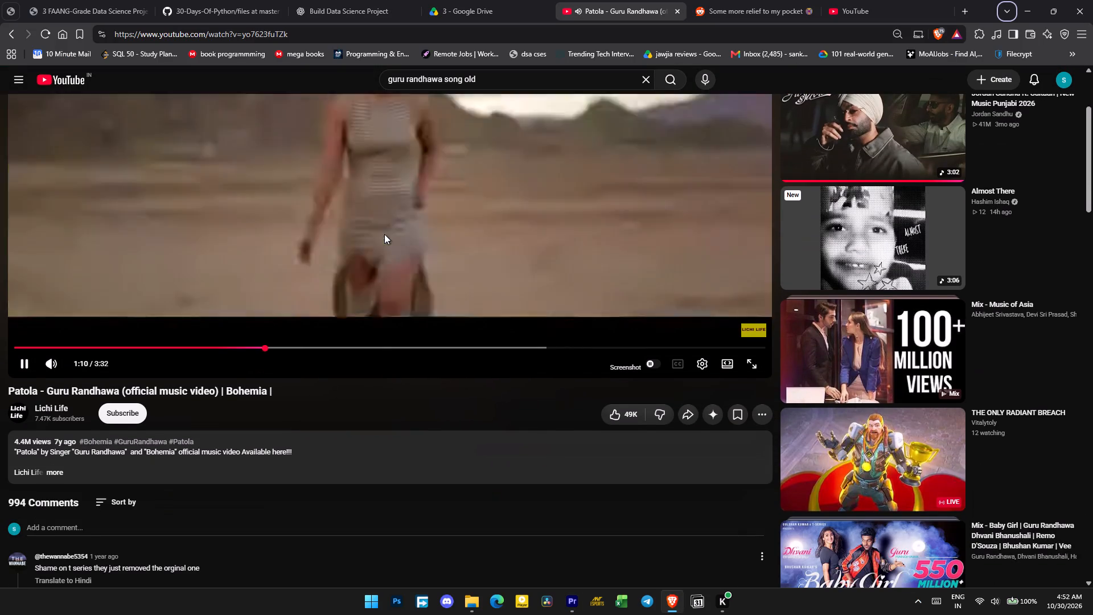
scroll(384, 234, "down", 6)
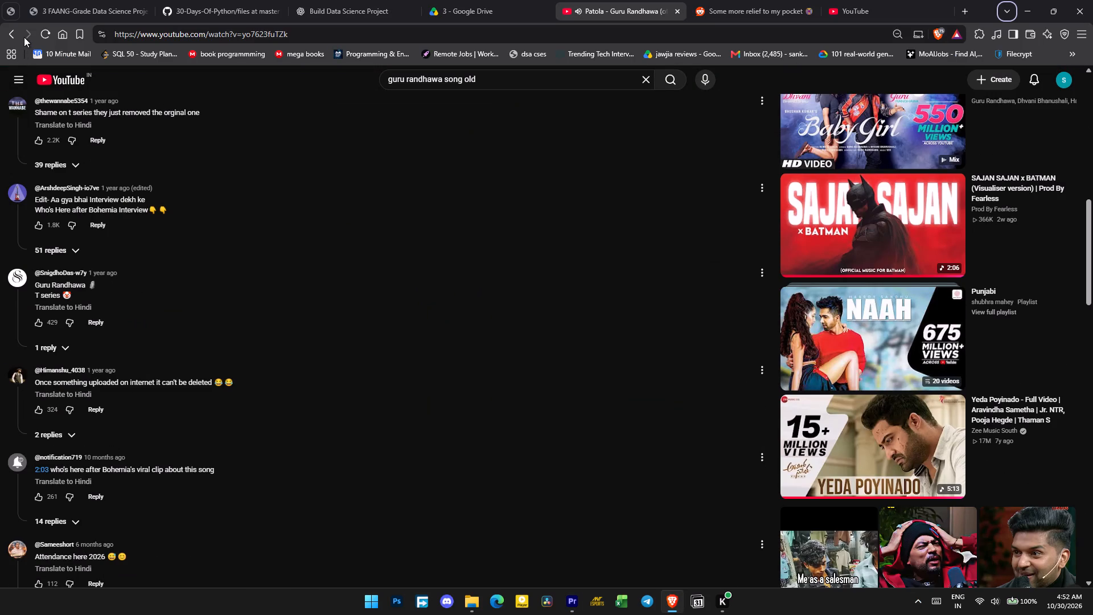
left_click(17, 36)
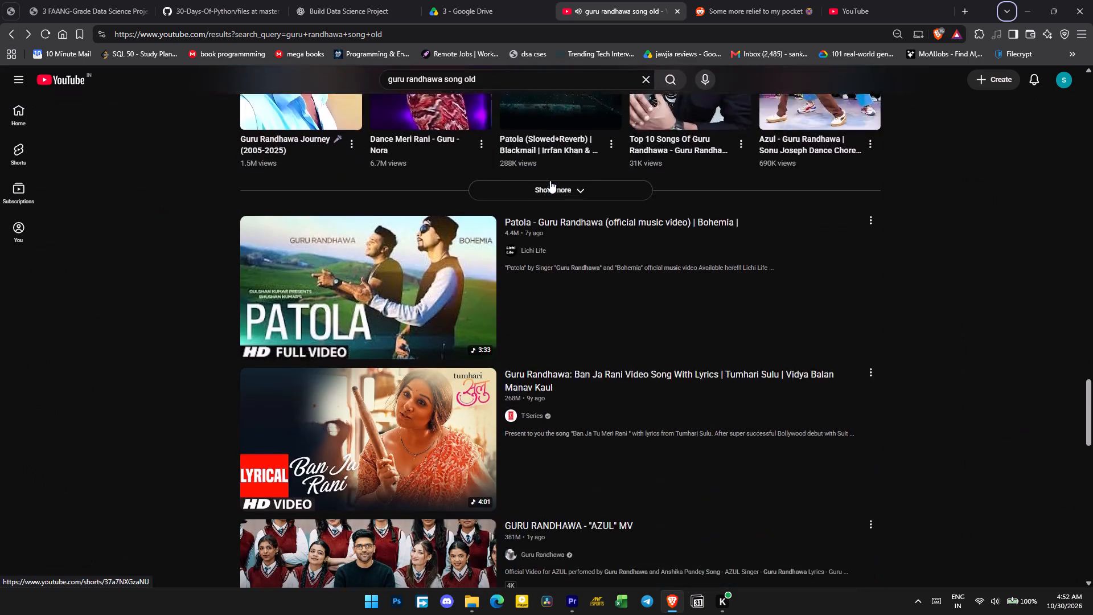
scroll(550, 181, "down", 8)
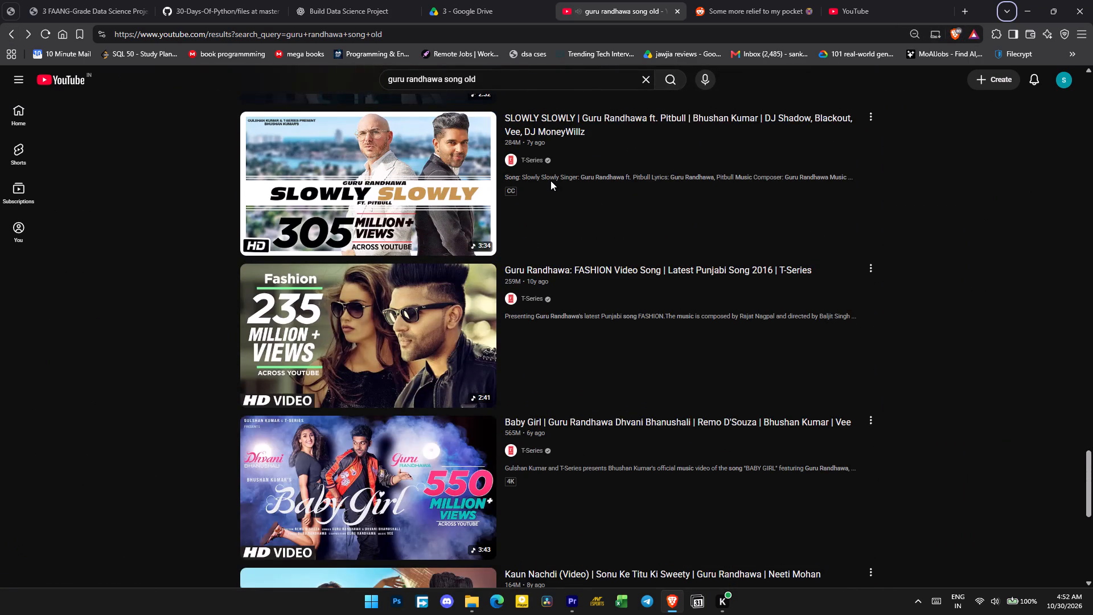
scroll(550, 181, "down", 3)
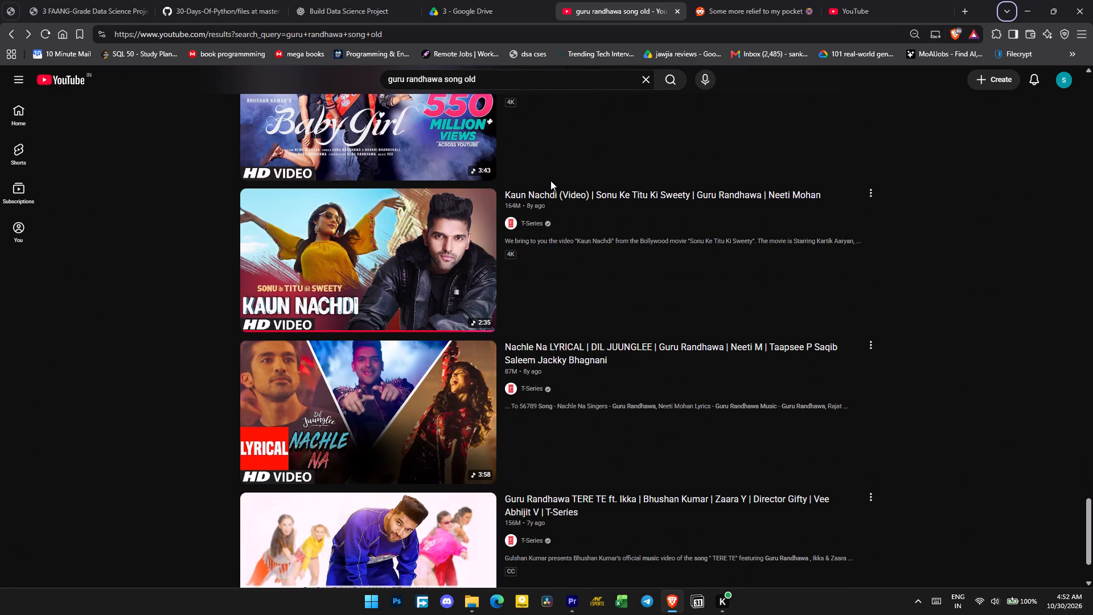
scroll(397, 229, "down", 3)
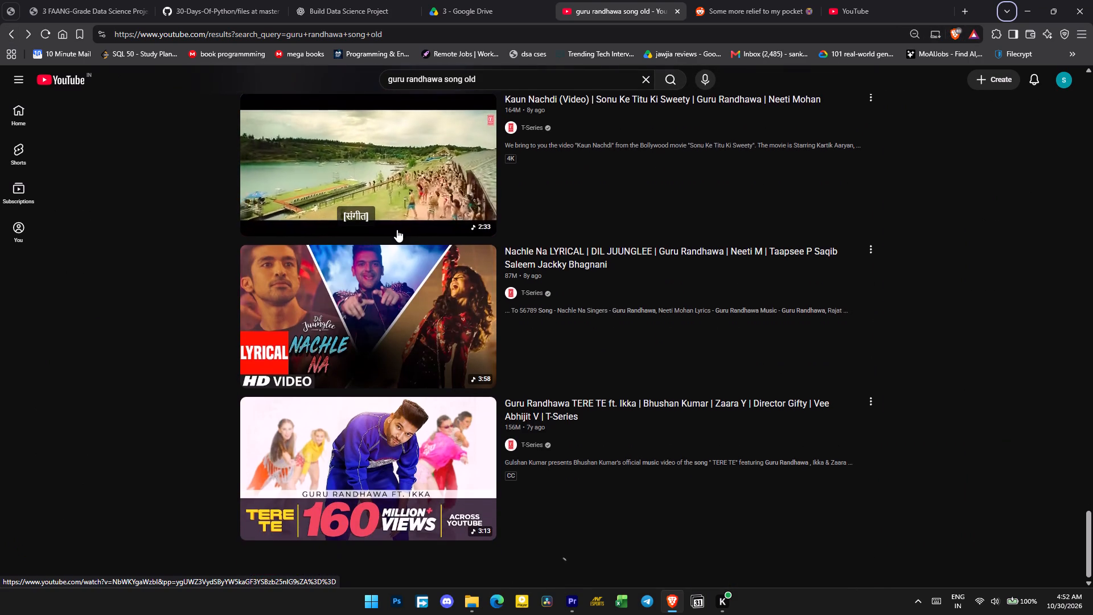
scroll(397, 229, "down", 4)
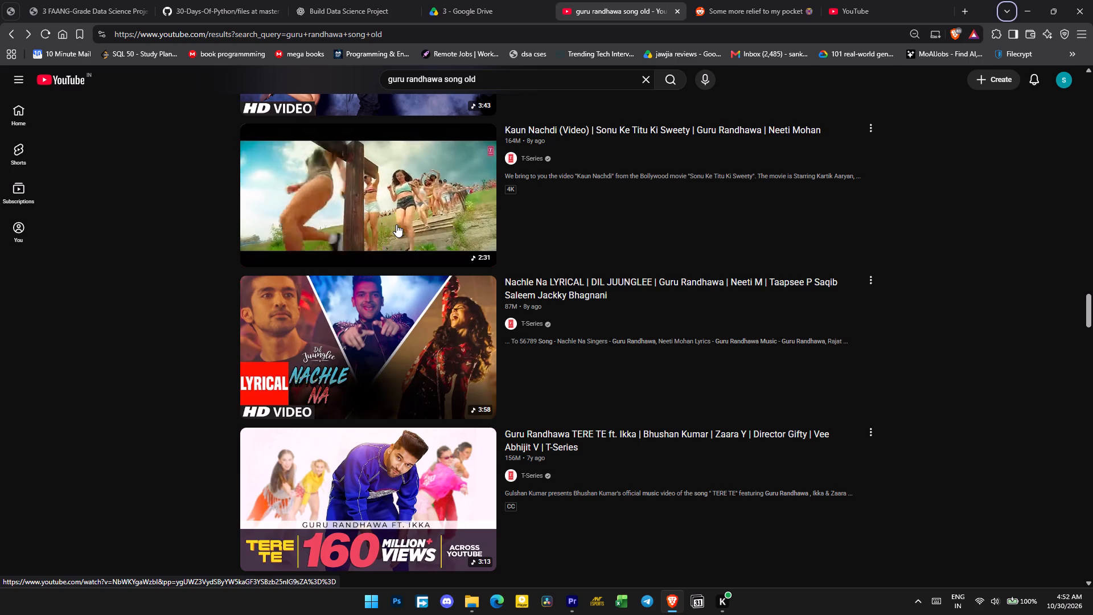
scroll(402, 227, "down", 6)
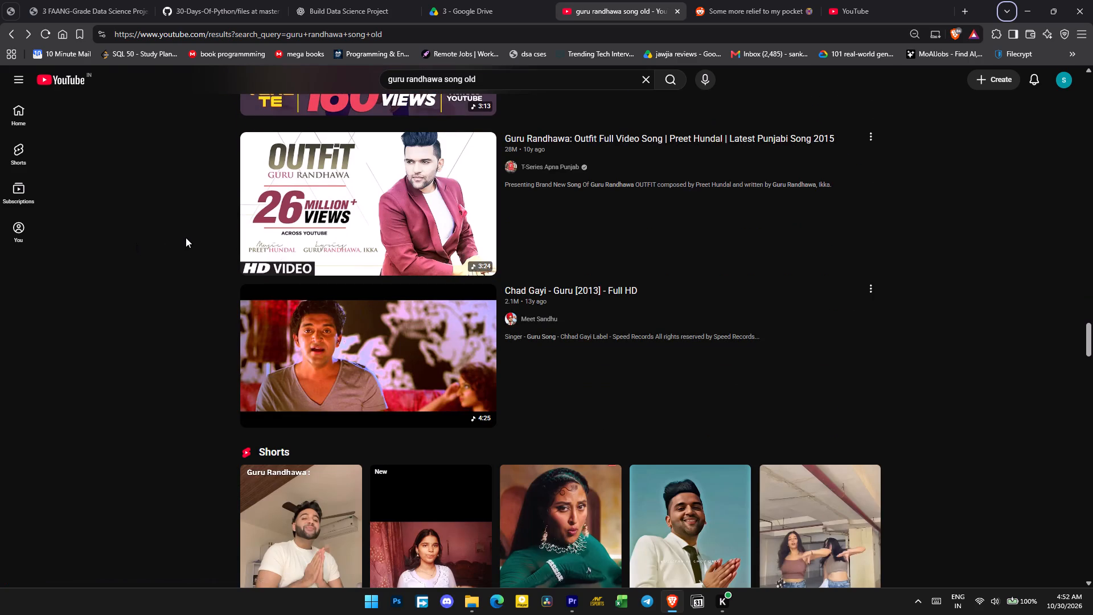
scroll(186, 237, "down", 4)
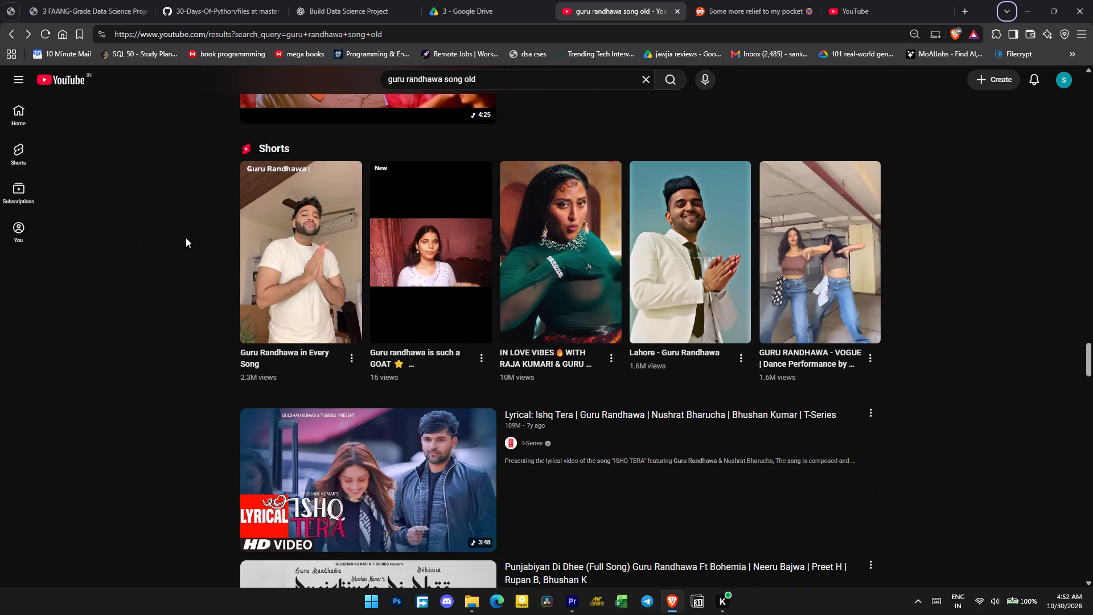
scroll(186, 237, "down", 6)
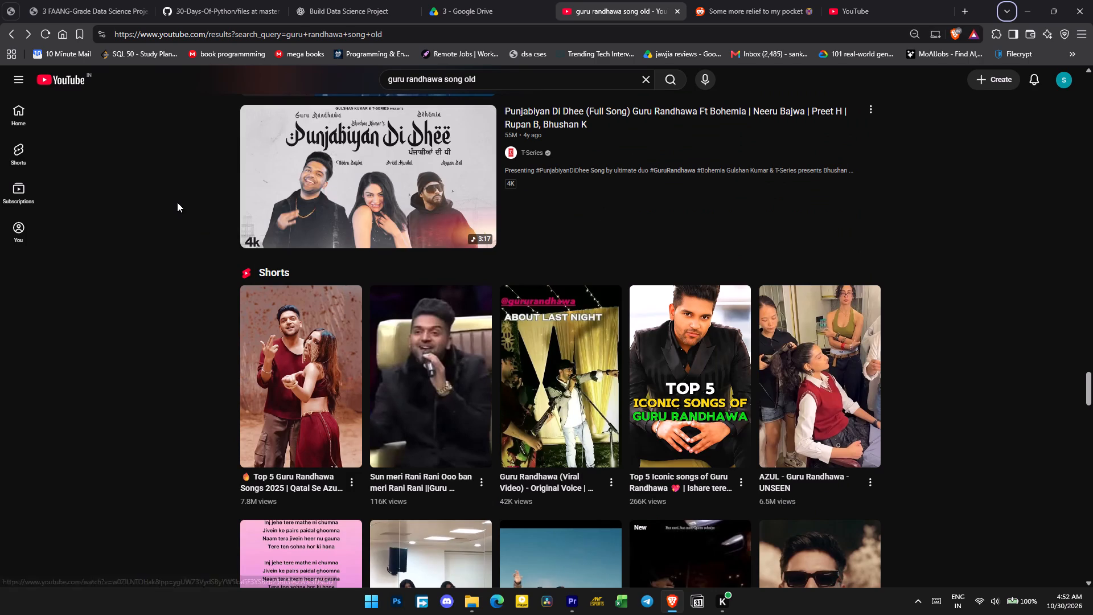
scroll(177, 202, "down", 5)
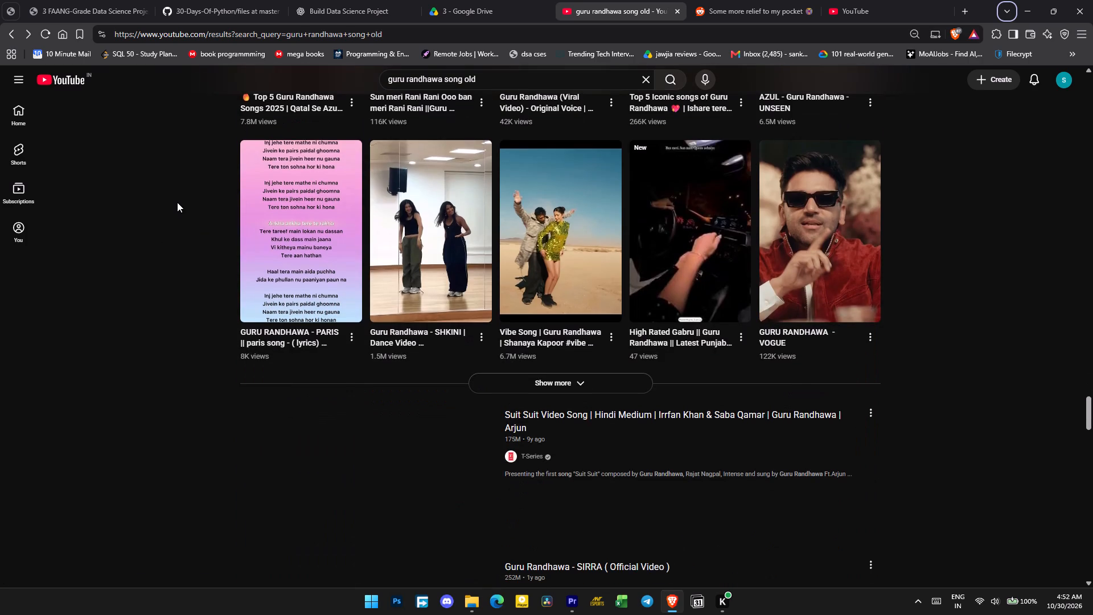
Go to the YouTube home page and open the "Perfect Joke" stand-up comedy video.
left_click(57, 81)
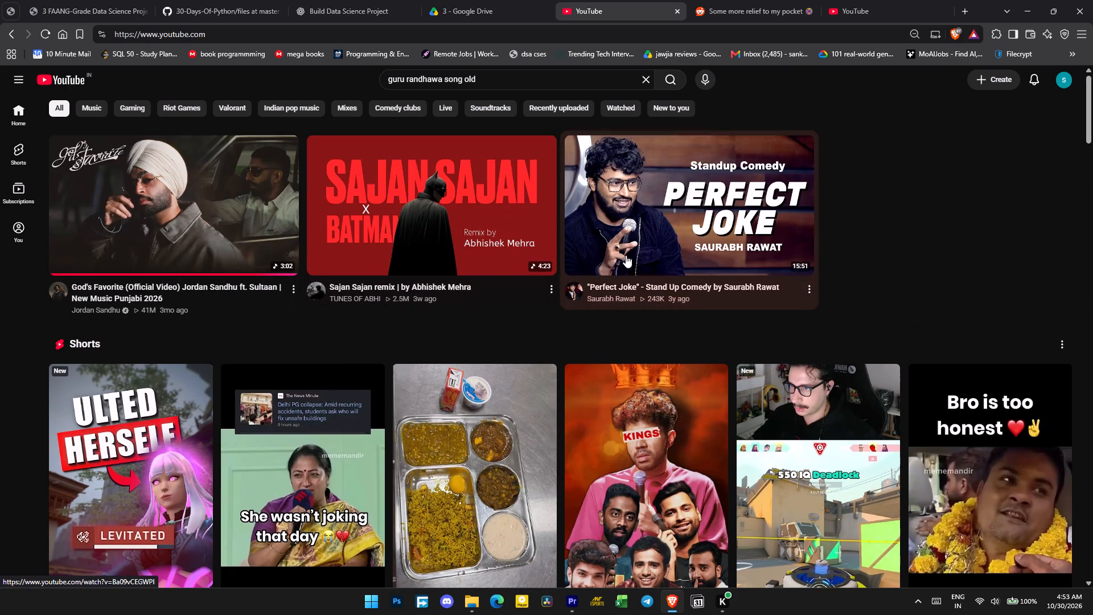
left_click(662, 217)
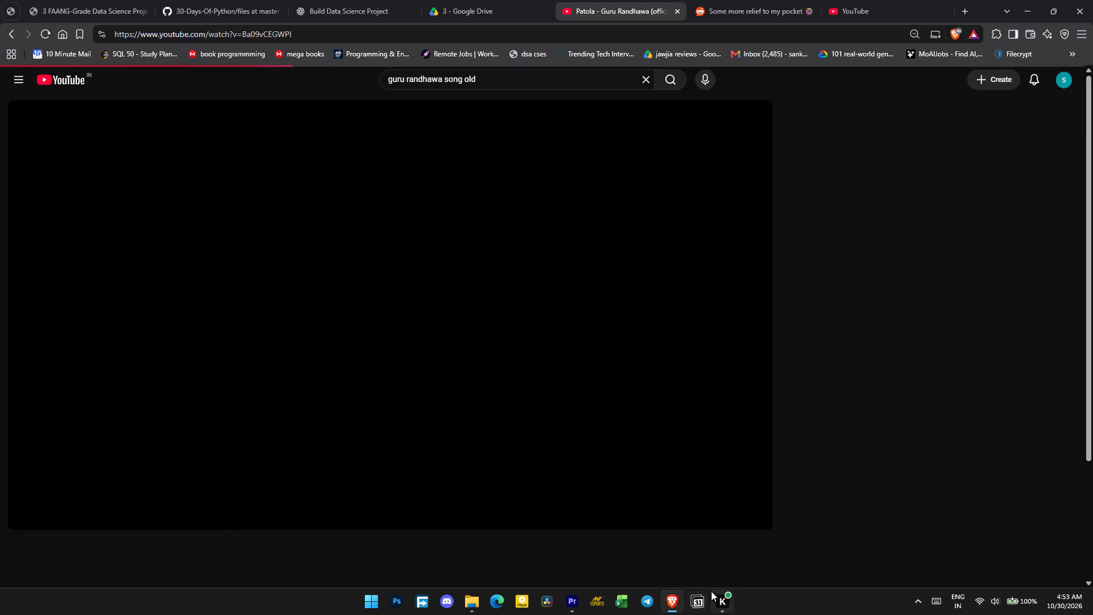
Back in Premiere Pro, move the YouTube link text close beside the YouTube logo, vertically centred on it.
left_click(574, 598)
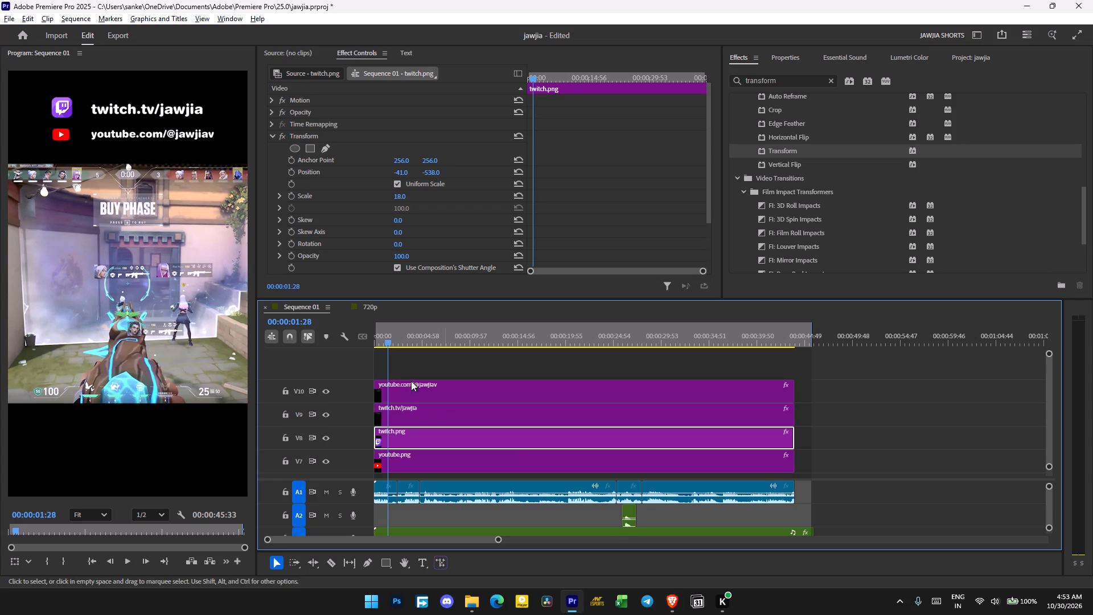
left_click(130, 136)
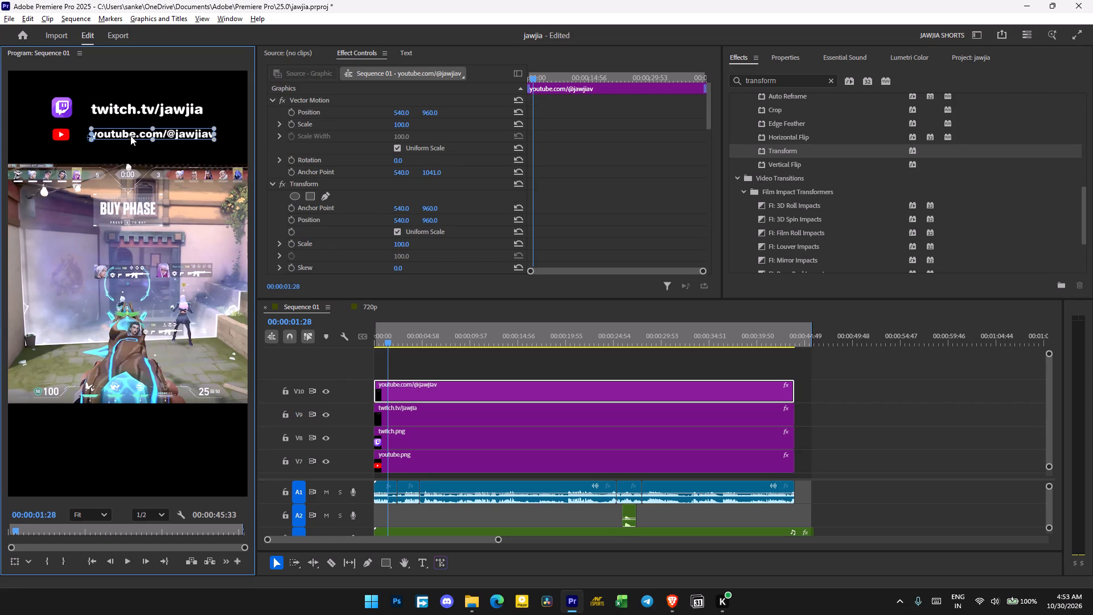
left_click_drag(138, 133, 122, 136)
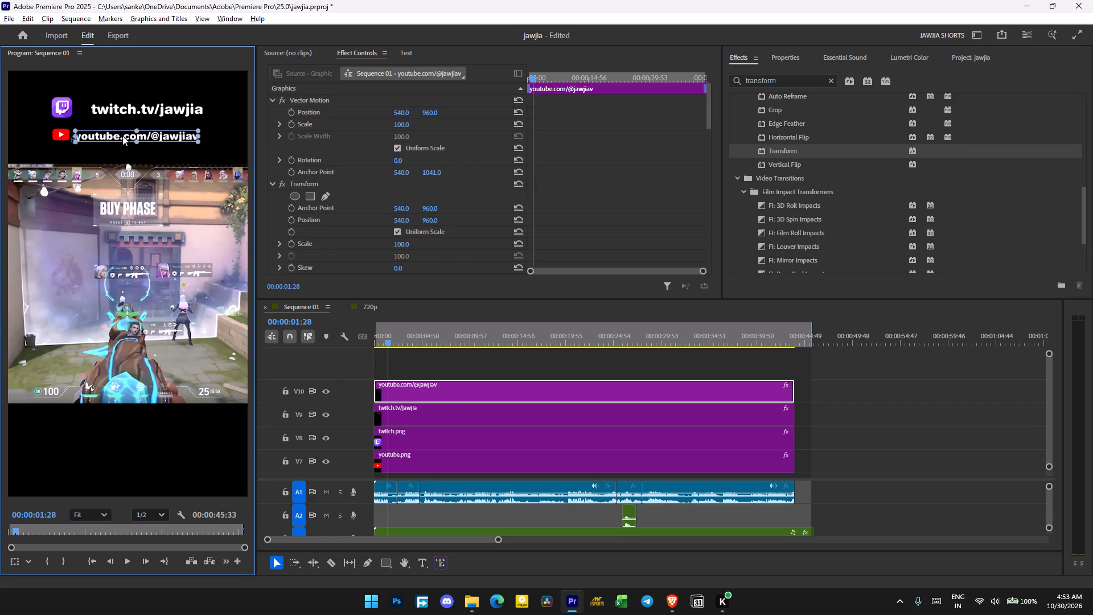
left_click_drag(122, 136, 121, 134)
Set the Twitch logo's Transform scale to 16.
left_click(144, 110)
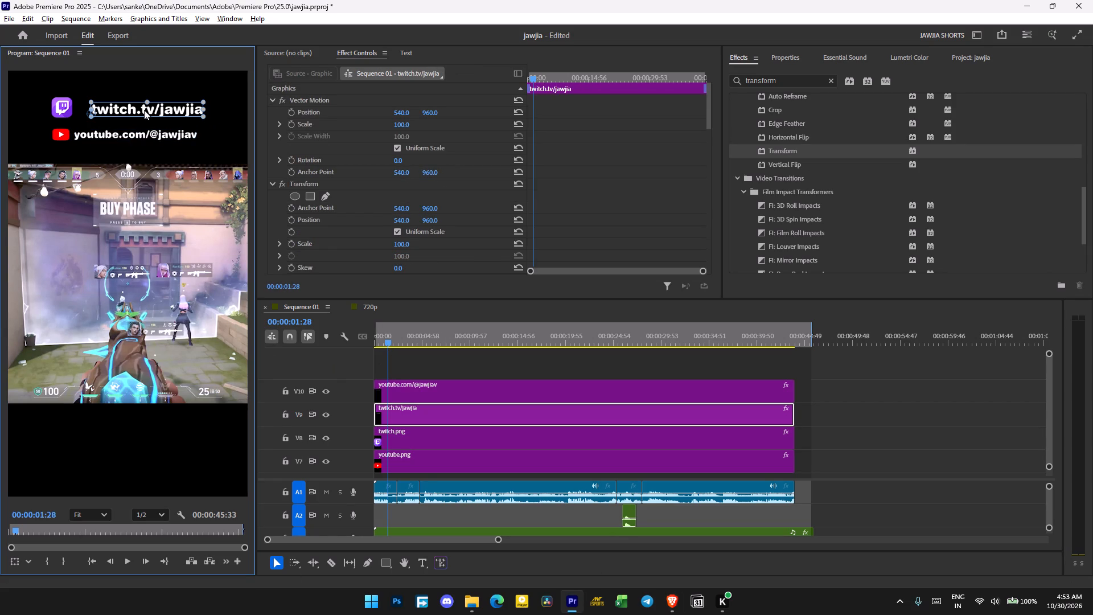
left_click(67, 106)
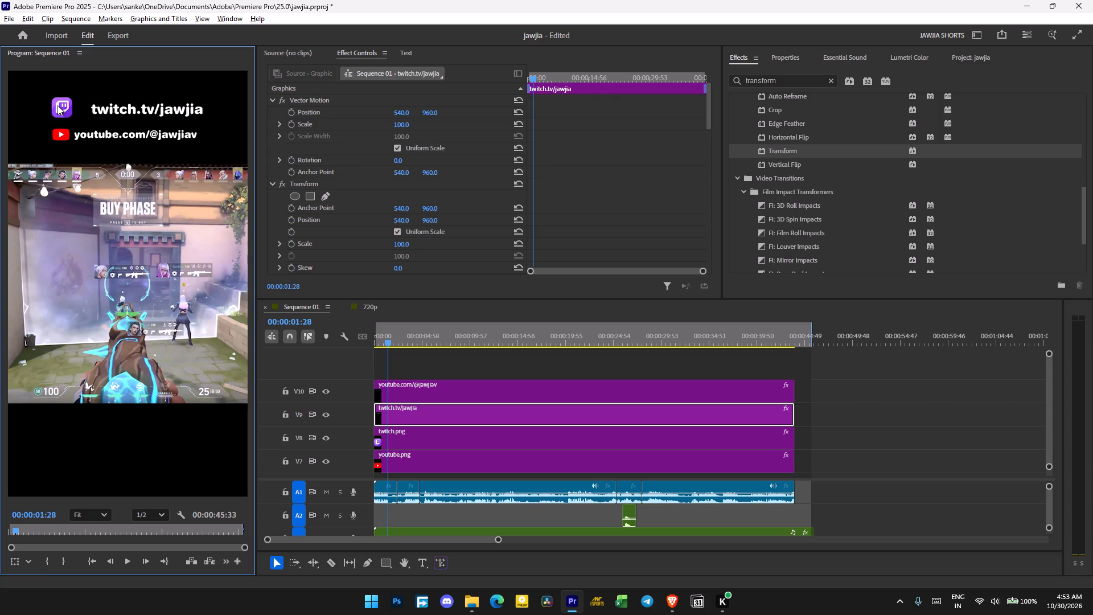
left_click(57, 105)
left_click(441, 438)
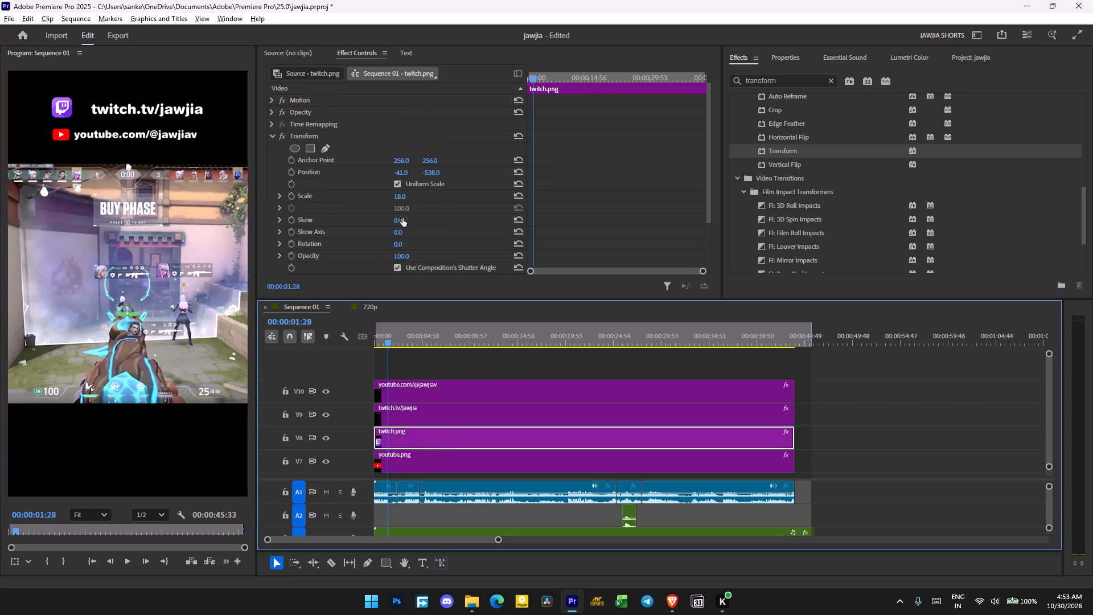
left_click(401, 198)
left_click(409, 194)
left_click(426, 191)
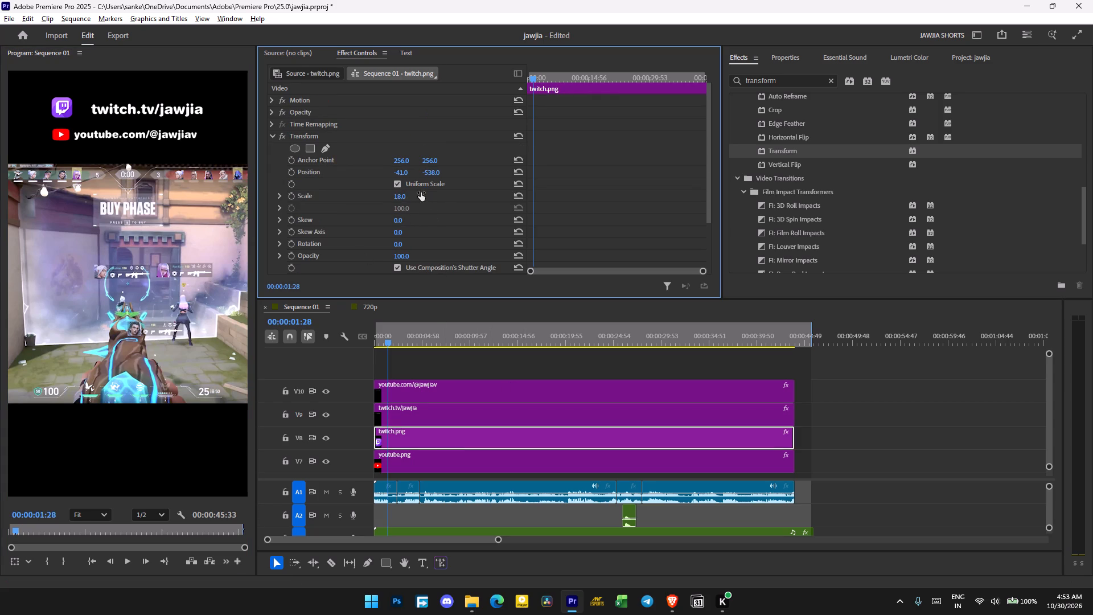
left_click(375, 194)
left_click(402, 195)
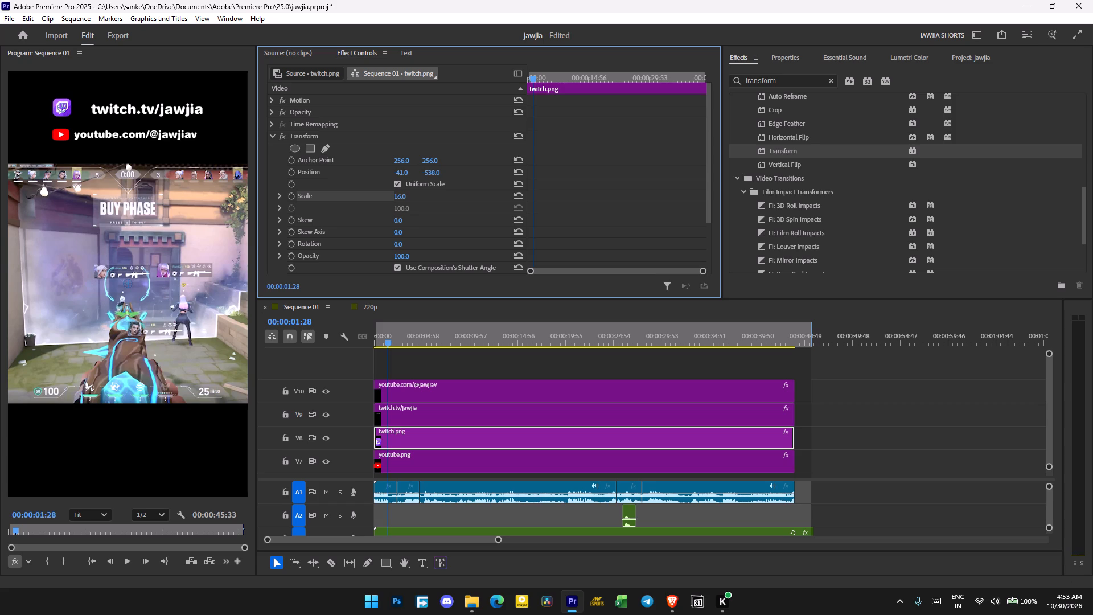
Move the twitch.tv/jawjia text close beside the Twitch logo, level with the logo's centre.
left_click(443, 380)
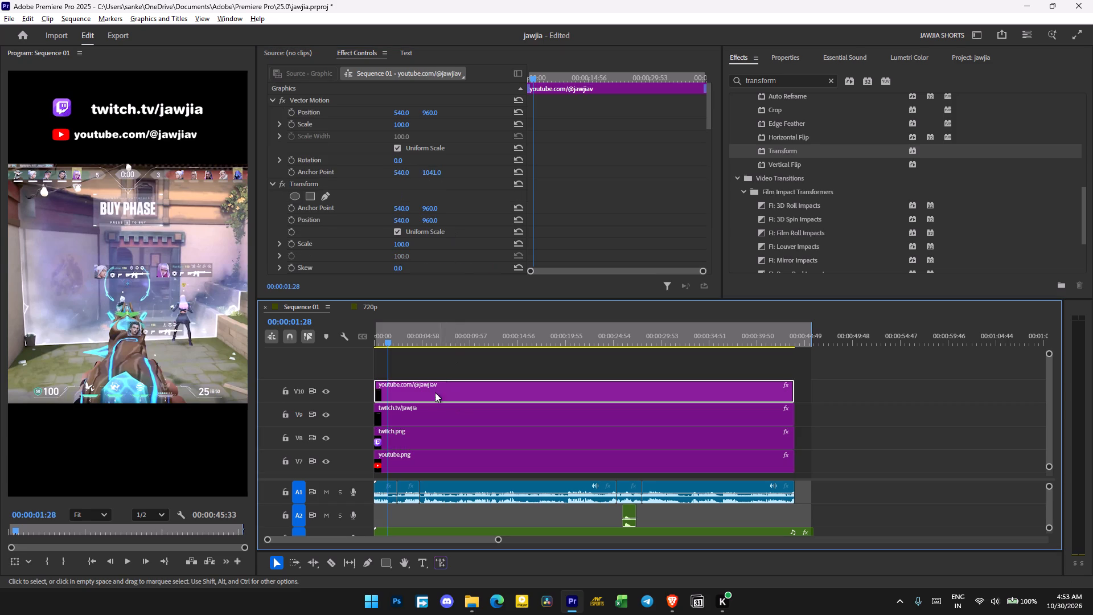
left_click(427, 408)
left_click(152, 110)
left_click_drag(163, 108, 155, 107)
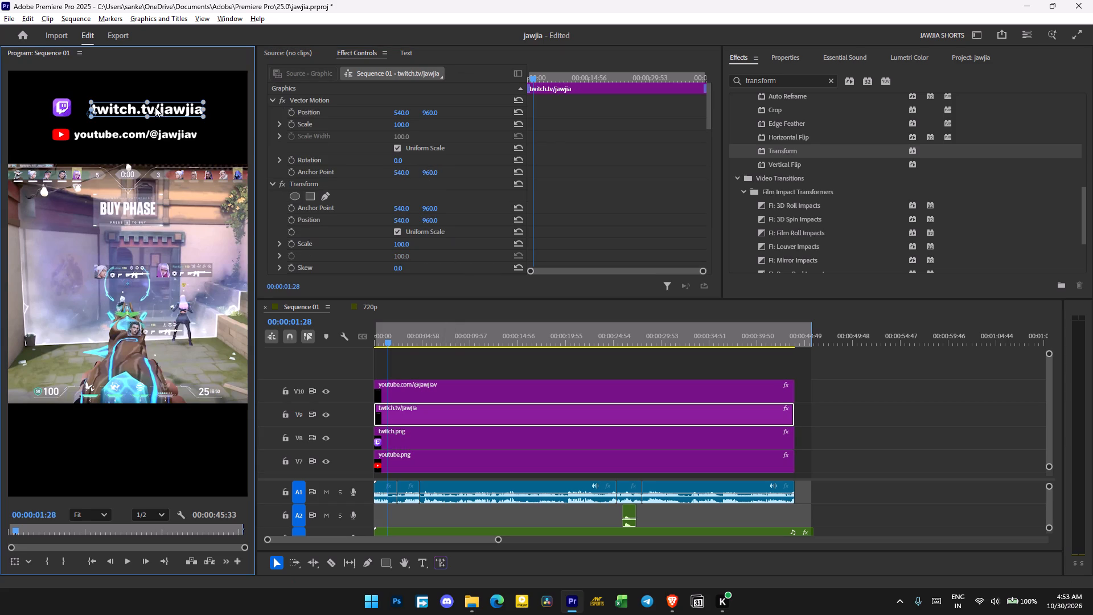
left_click_drag(155, 107, 151, 107)
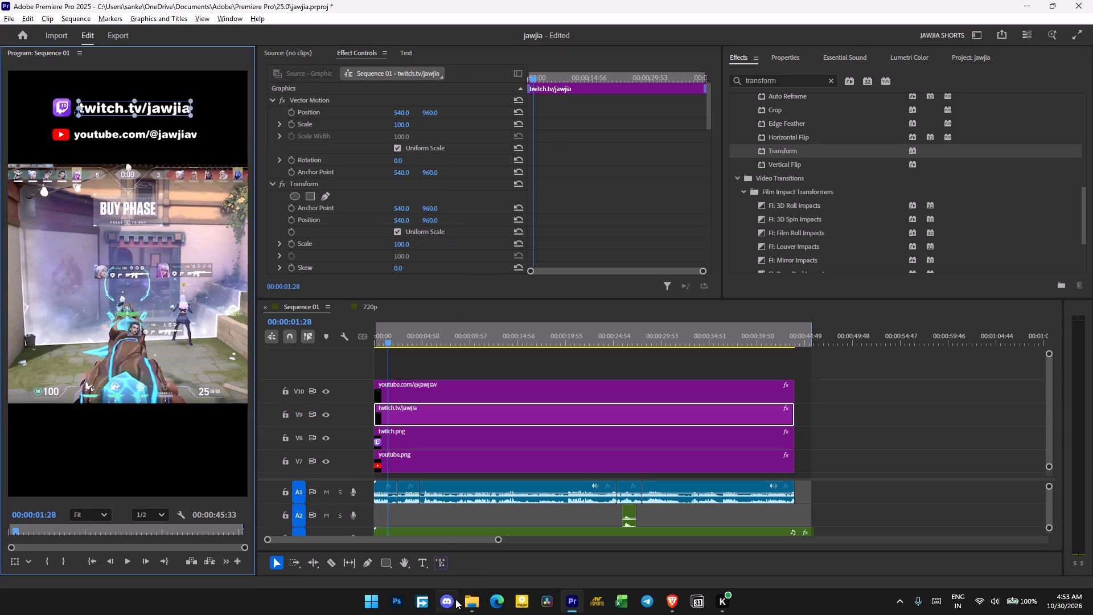
Open Discord.
left_click(455, 599)
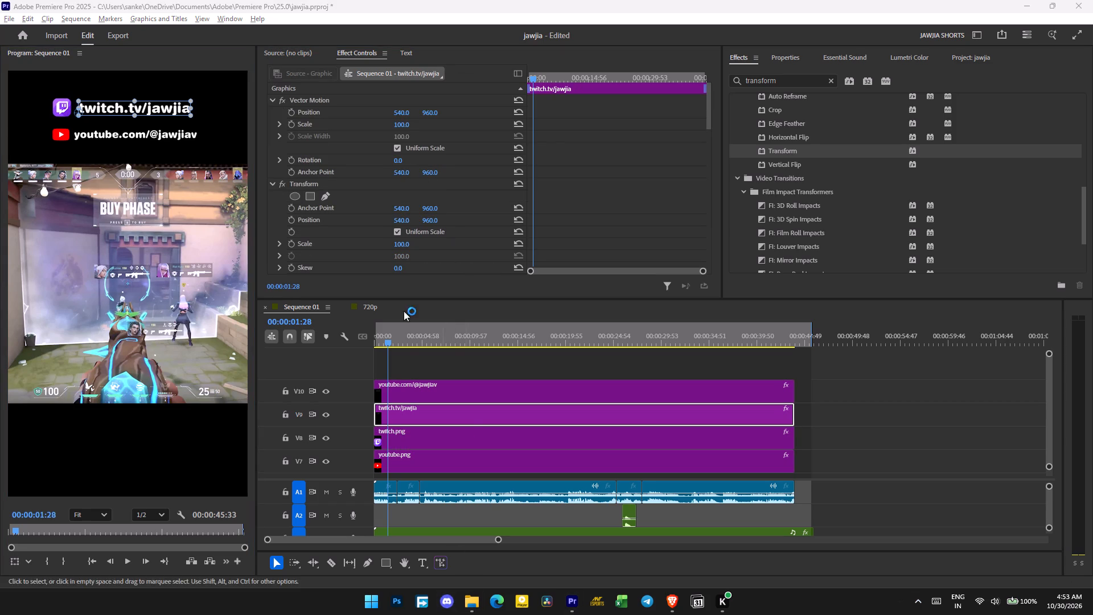
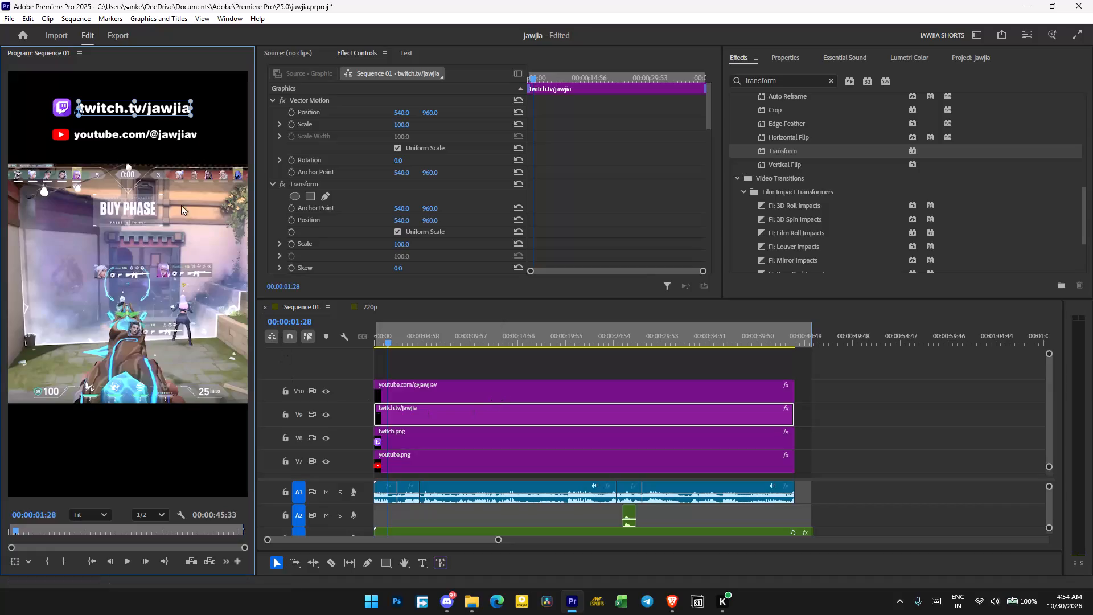
Scale down the twitch.tv/jawjia text slightly so its lettering matches the size of the YouTube link text.
left_click(149, 110)
left_click(166, 69)
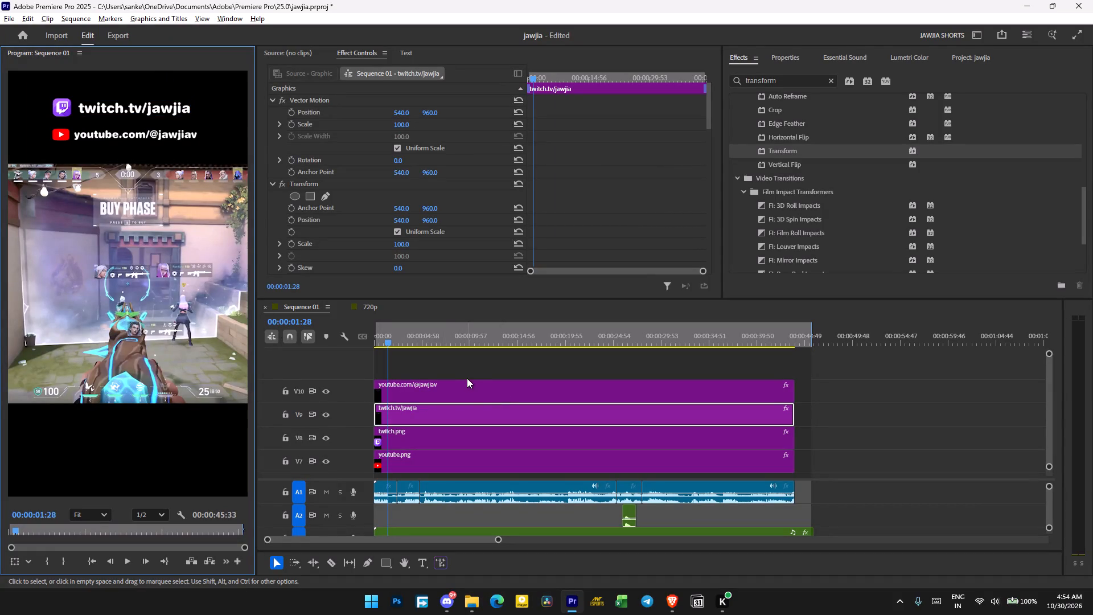
left_click(467, 378)
left_click(453, 391, "ctrl")
left_click(438, 404, "ctrl")
left_click(147, 109)
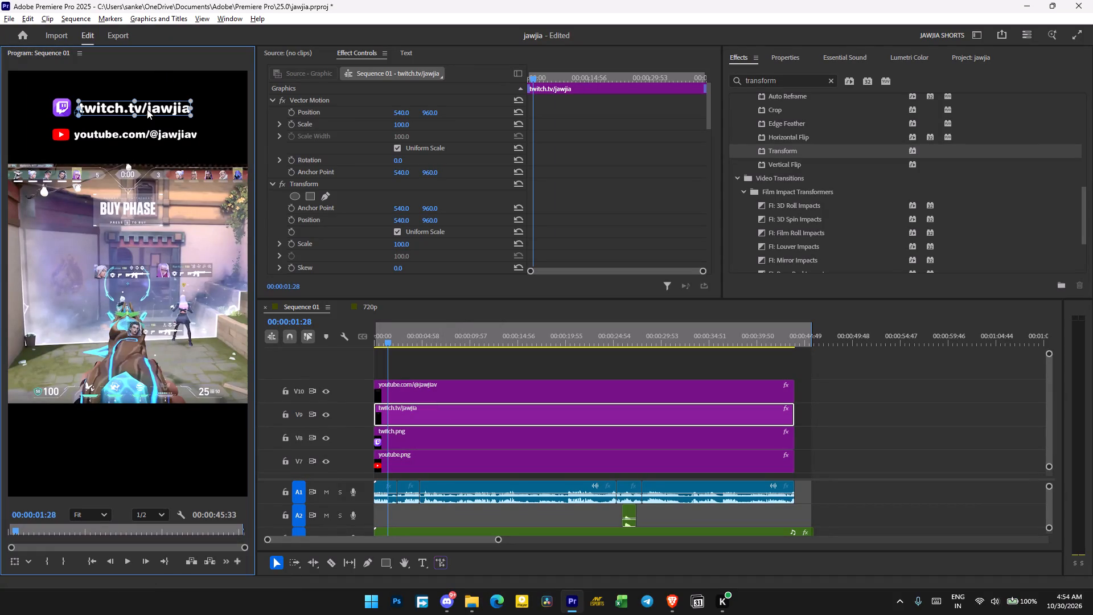
left_click(61, 105, "ctrl")
left_click(64, 106, "ctrl")
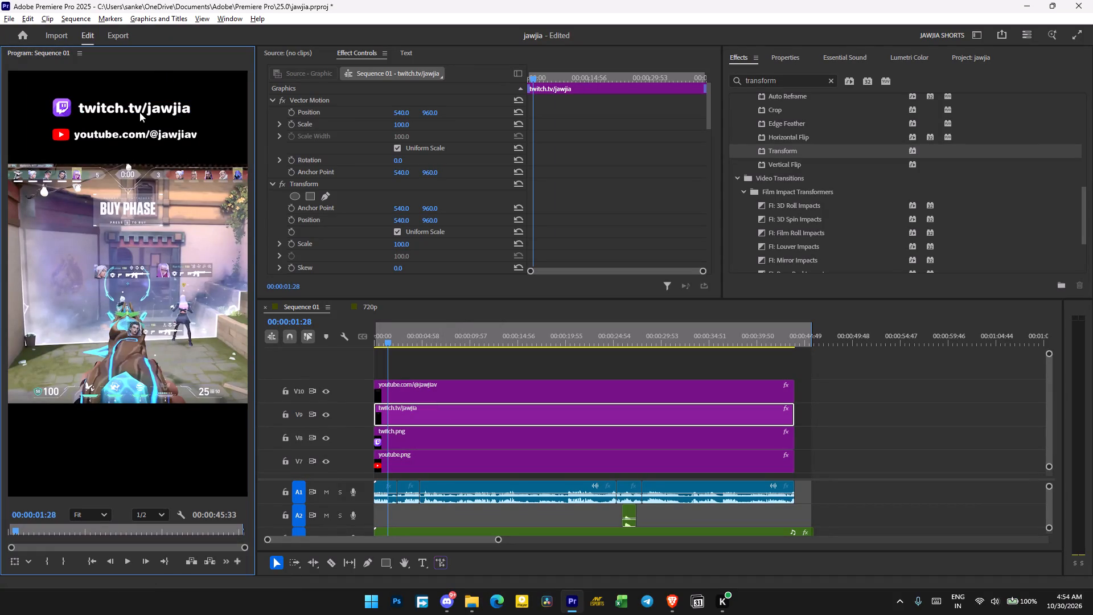
left_click(139, 112, "ctrl")
left_click_drag(153, 110, 153, 117)
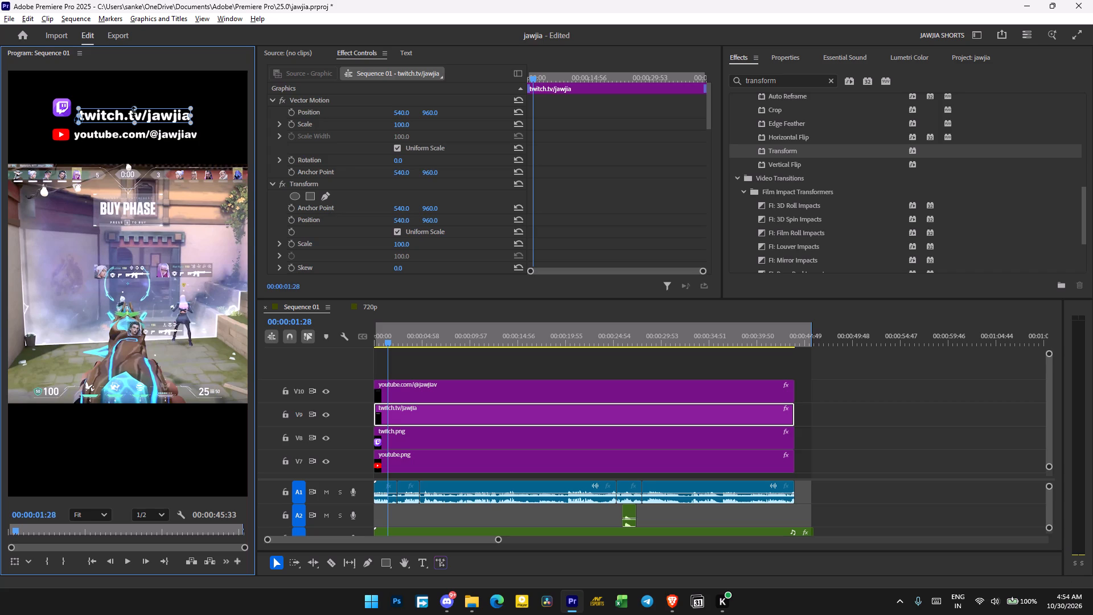
left_click(135, 109)
Move the twitch.tv/jawjia text up close beside the Twitch logo, vertically centred on it, and clear the selection.
left_click_drag(142, 117, 143, 113)
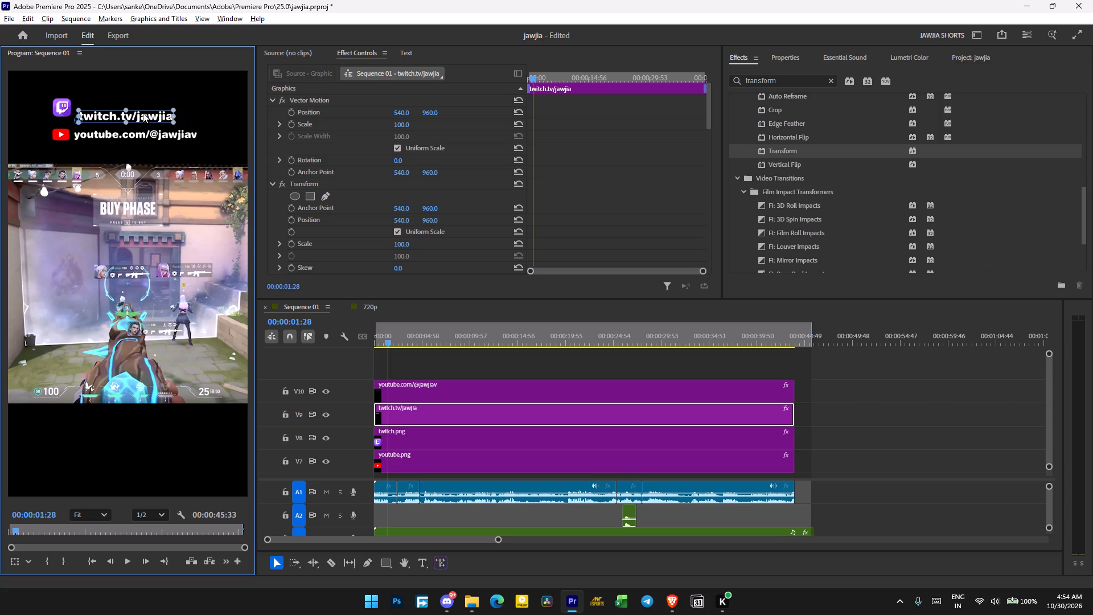
left_click_drag(143, 113, 139, 109)
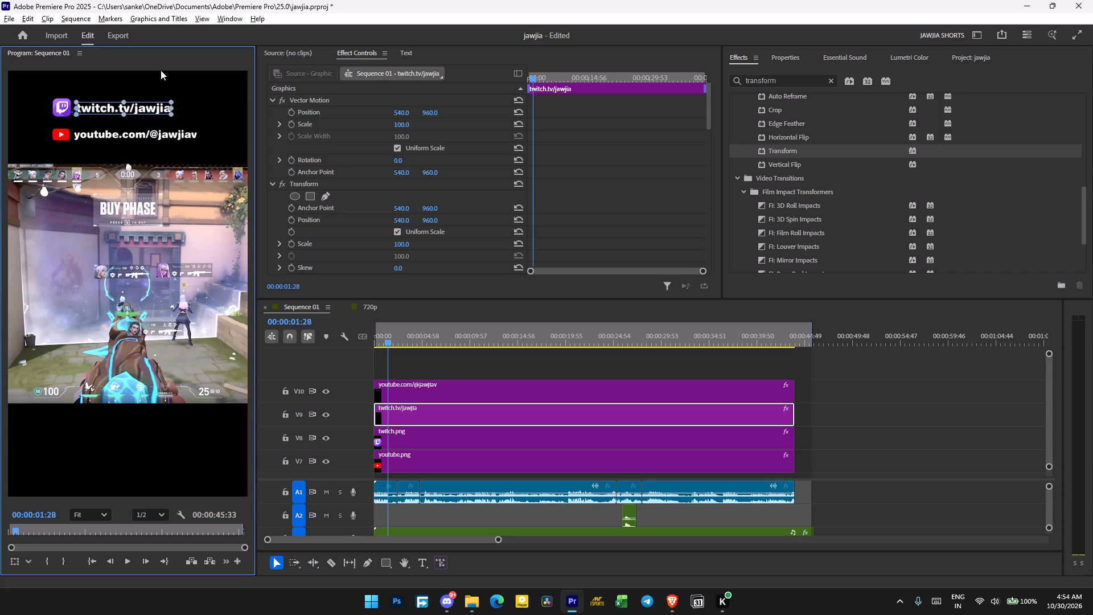
left_click(186, 63)
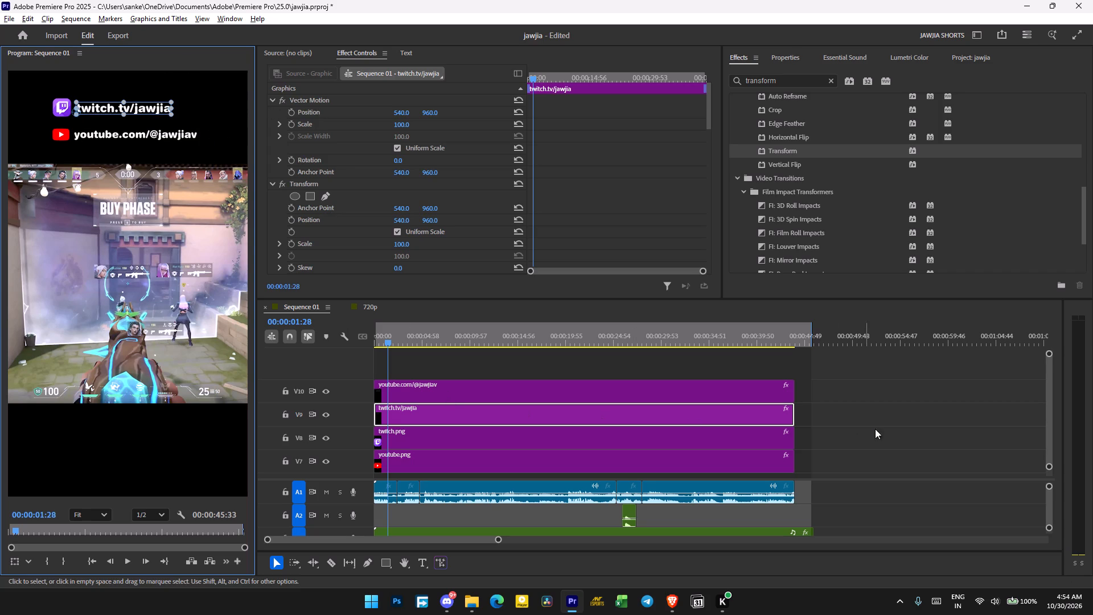
left_click(919, 419)
Start a screen snip to capture the arranged Twitch and YouTube links in the preview.
key("shift+super+s")
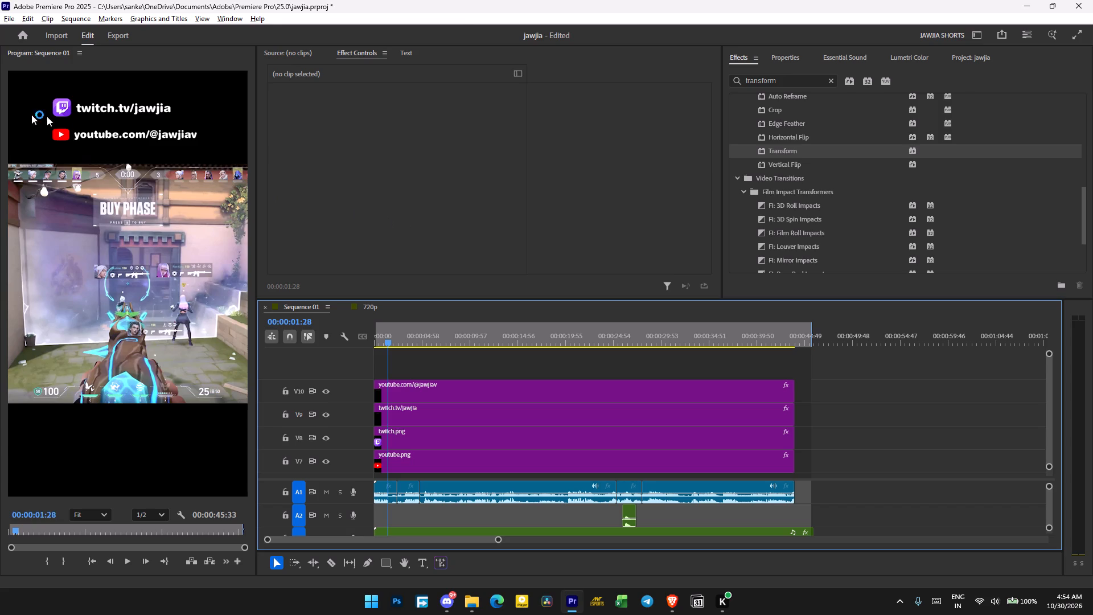
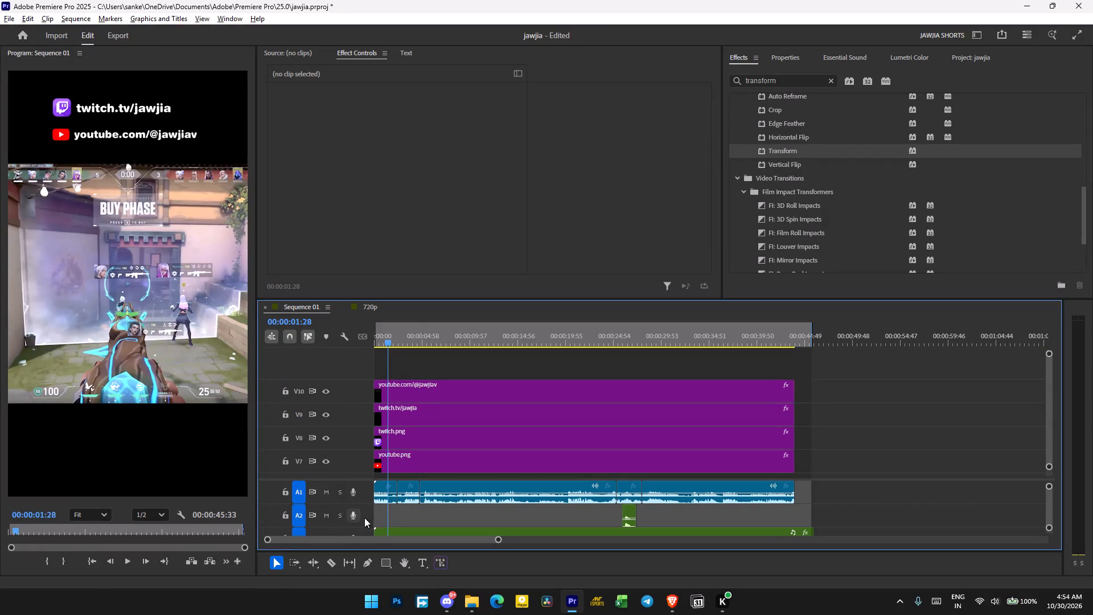
Check the Twitch and YouTube link overlays against the gameplay at several points in the first seconds of Sequence 01.
left_click(412, 344)
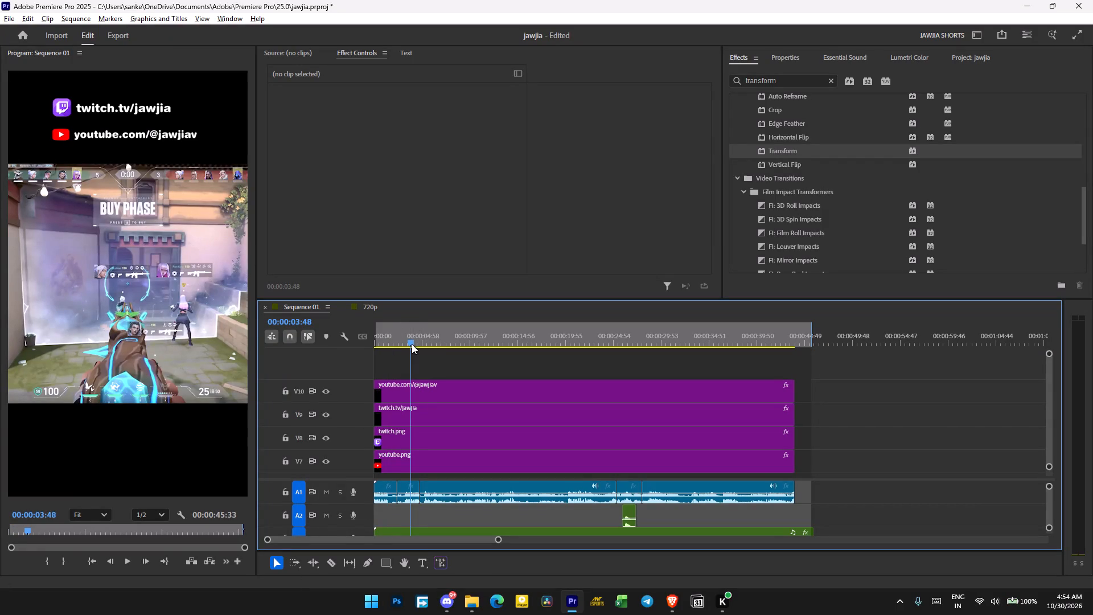
left_click(434, 347)
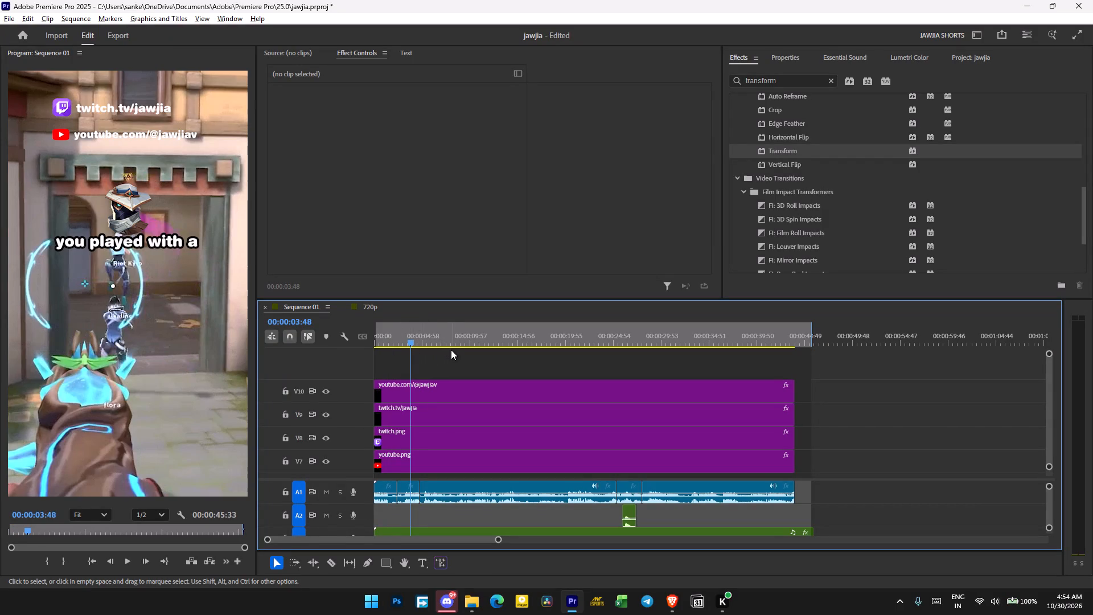
left_click(388, 342)
left_click(388, 342)
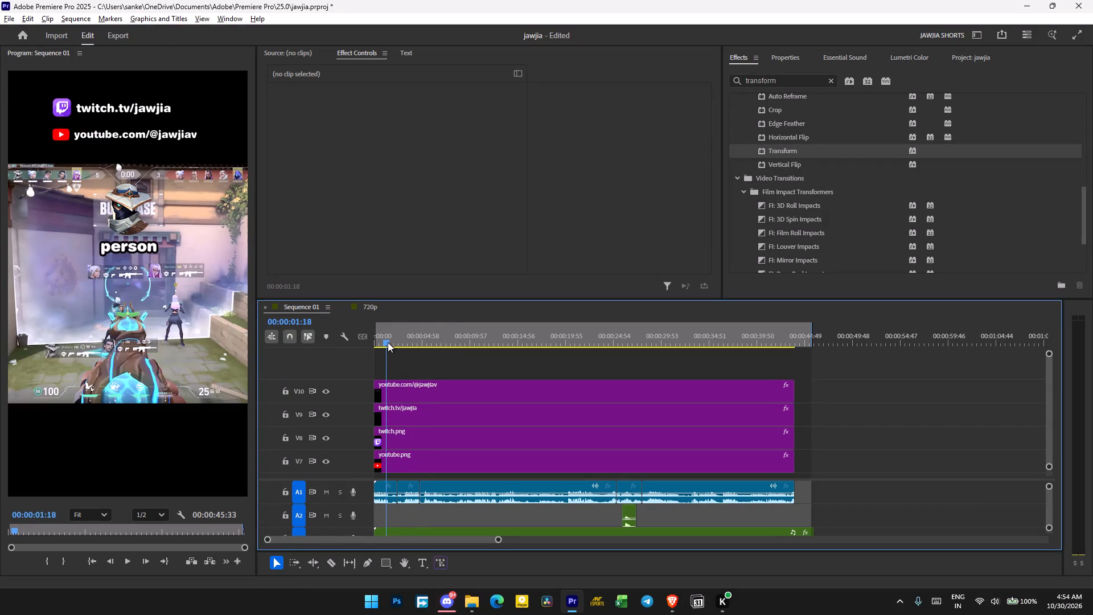
Mute audio tracks A1 and A3 in Sequence 01.
left_click_drag(1050, 429, 1050, 436)
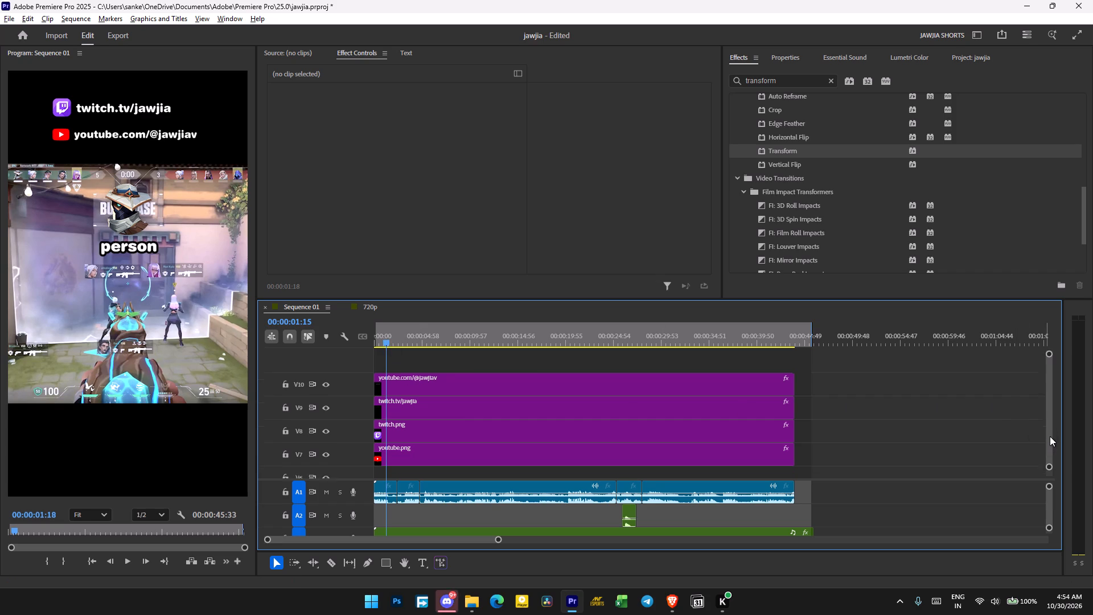
left_click_drag(1050, 436, 1050, 446)
left_click(351, 493)
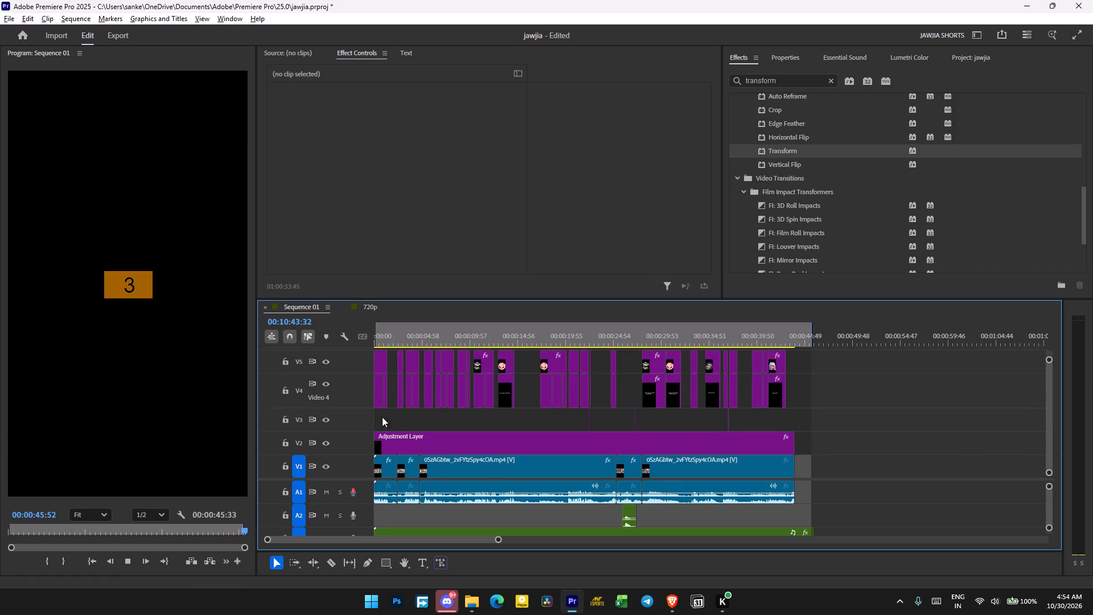
left_click(357, 533)
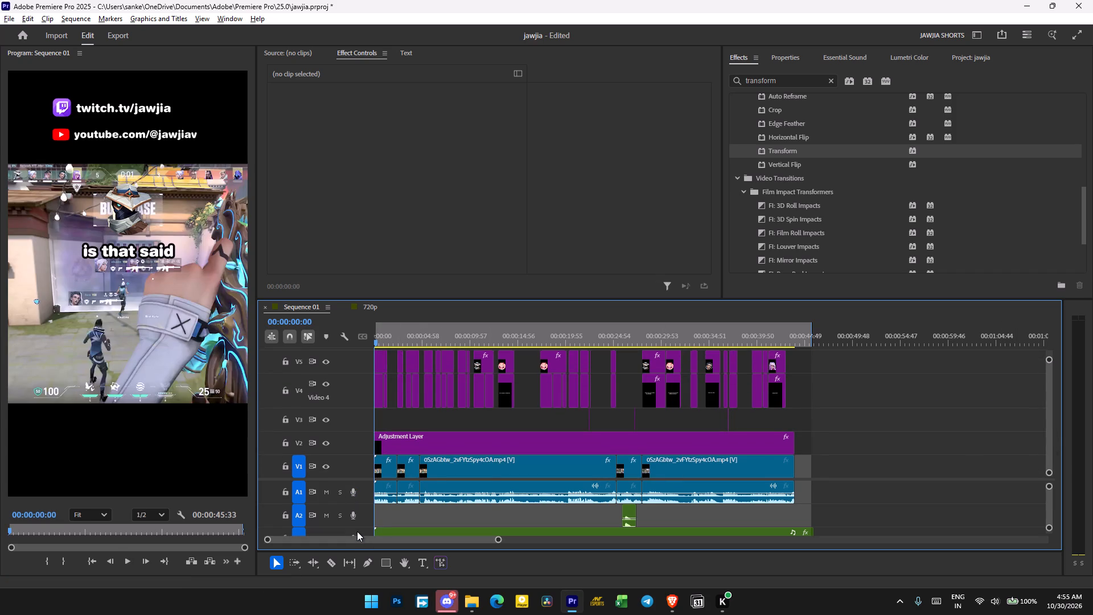
left_click(324, 493)
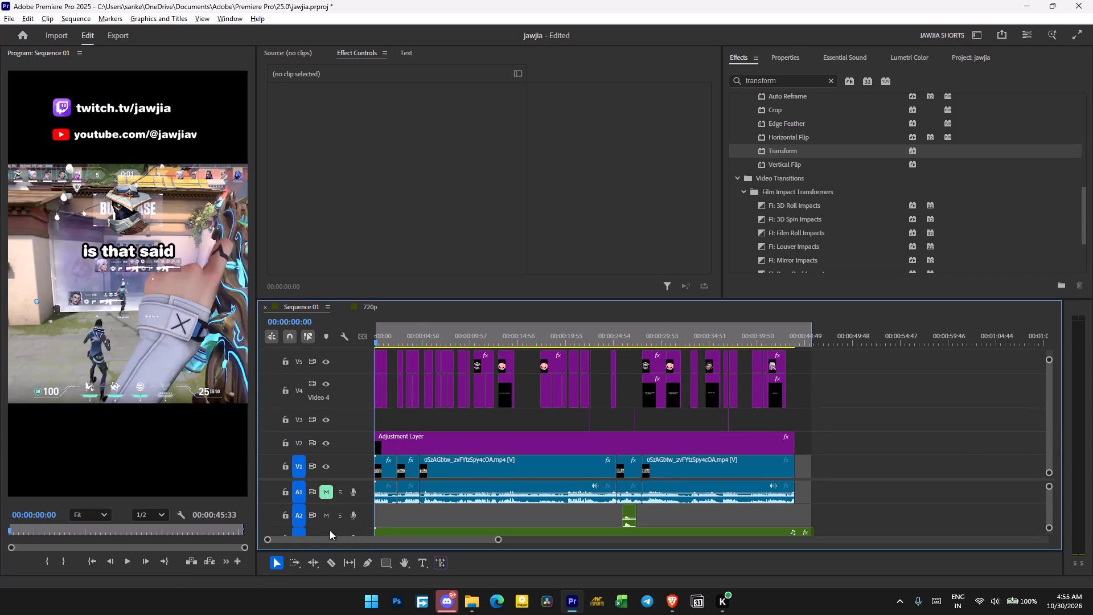
left_click(330, 532)
Play Sequence 01 from the start to about 9 seconds, checking how the link overlays sit over the gameplay and captions.
left_click_drag(379, 337, 290, 345)
key("space")
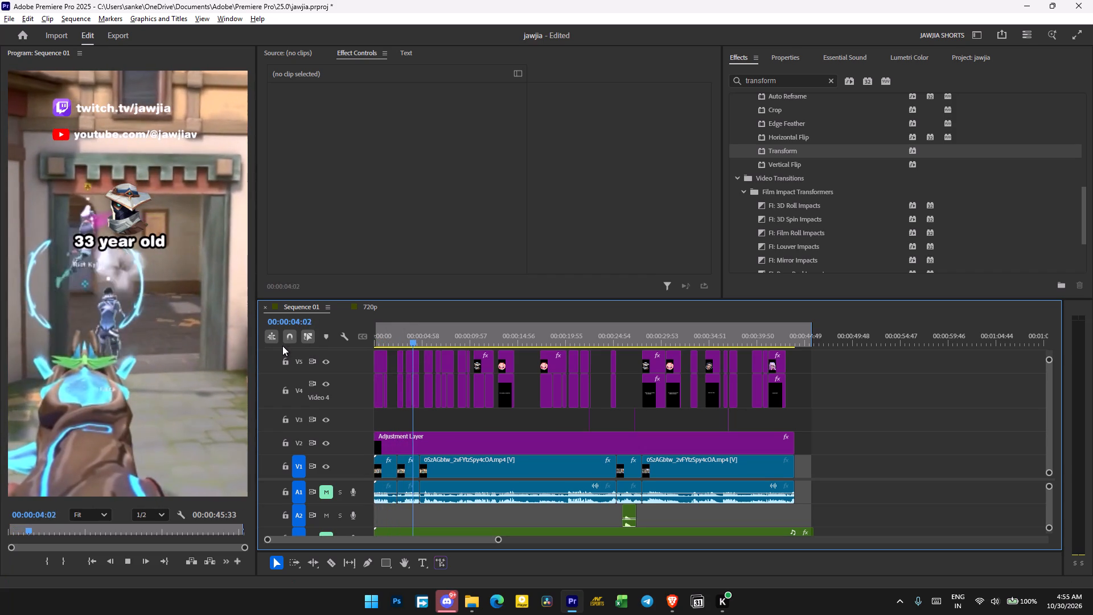
key("space")
key("space")
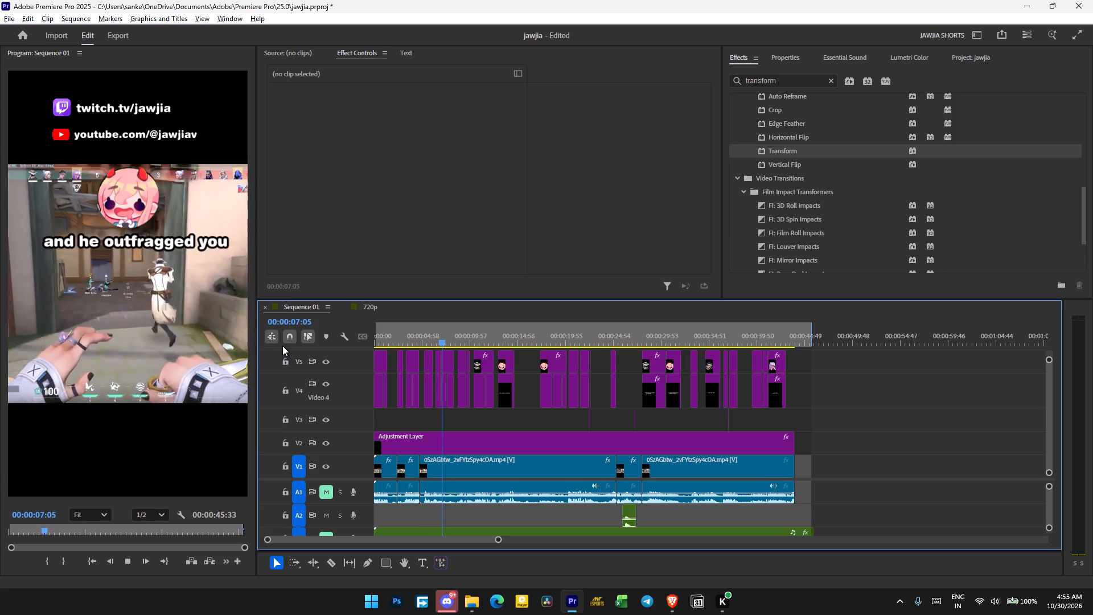
key("space")
key("space")
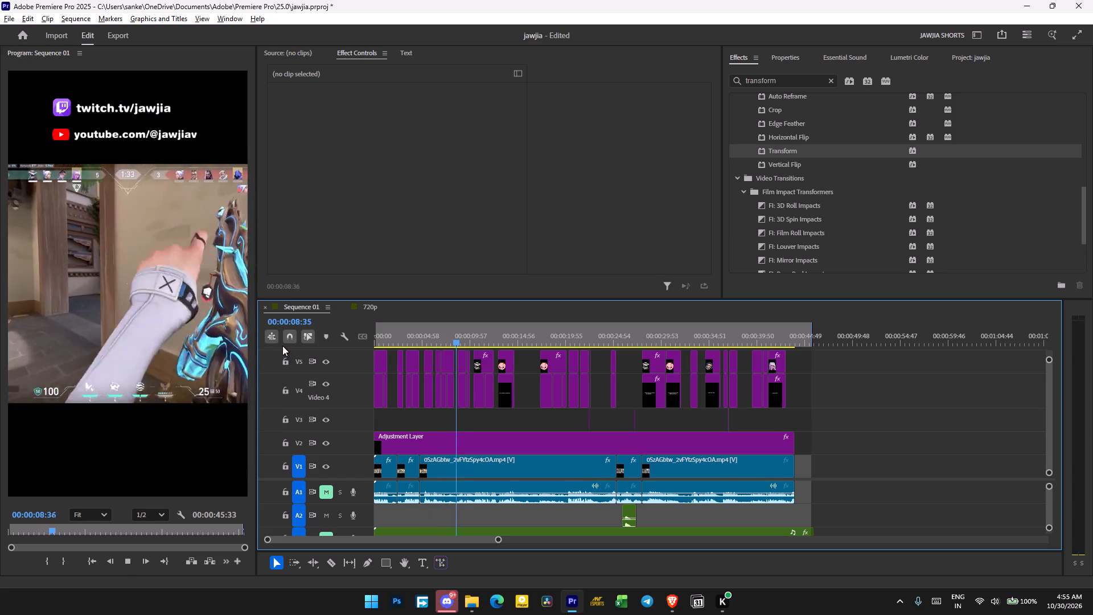
key("space")
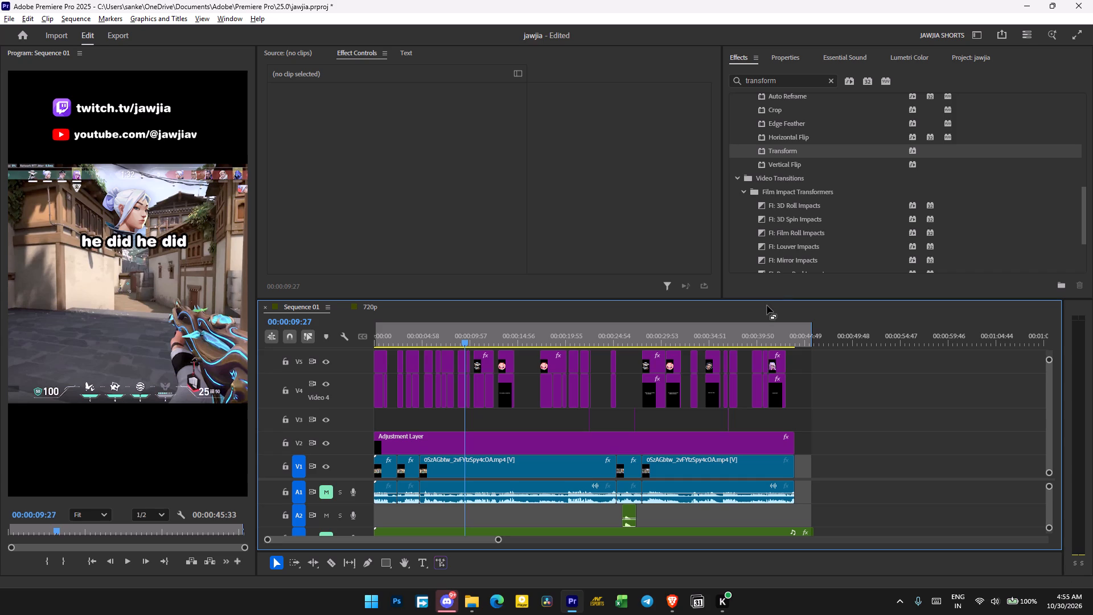
Enlarge the timeline area upward so more video and audio tracks fit in view.
left_click_drag(777, 299, 773, 200)
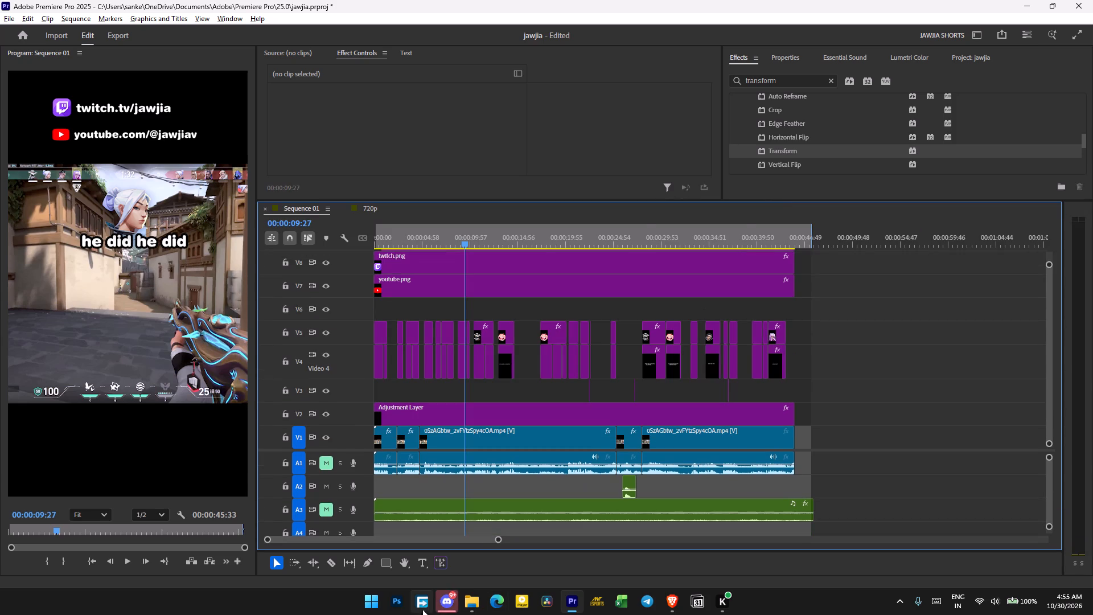
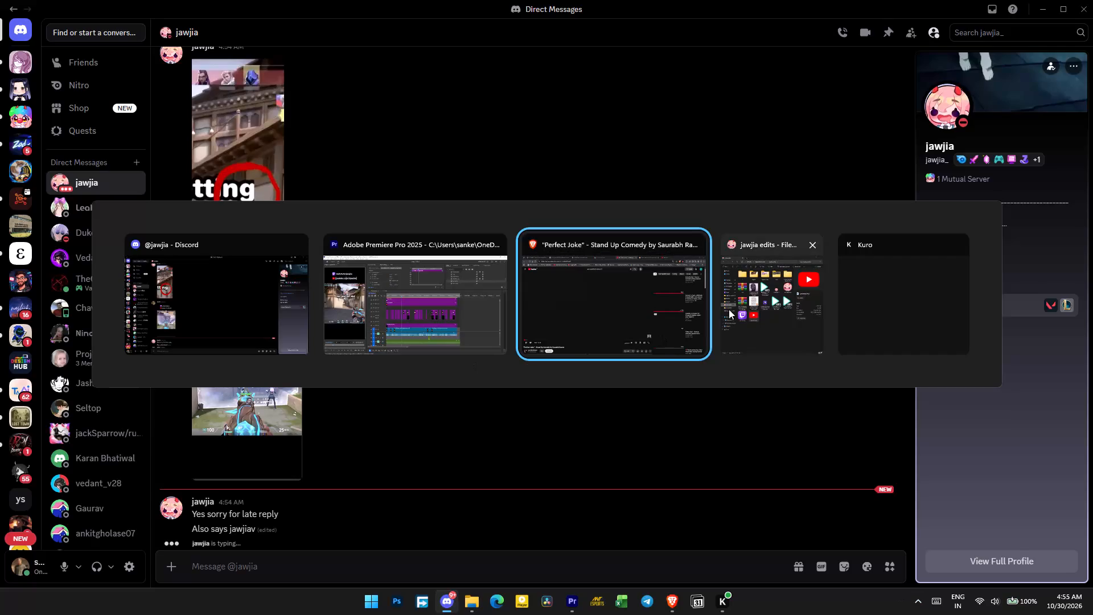
Switch to the File Explorer window showing the jawjia edits folder.
left_click(745, 306)
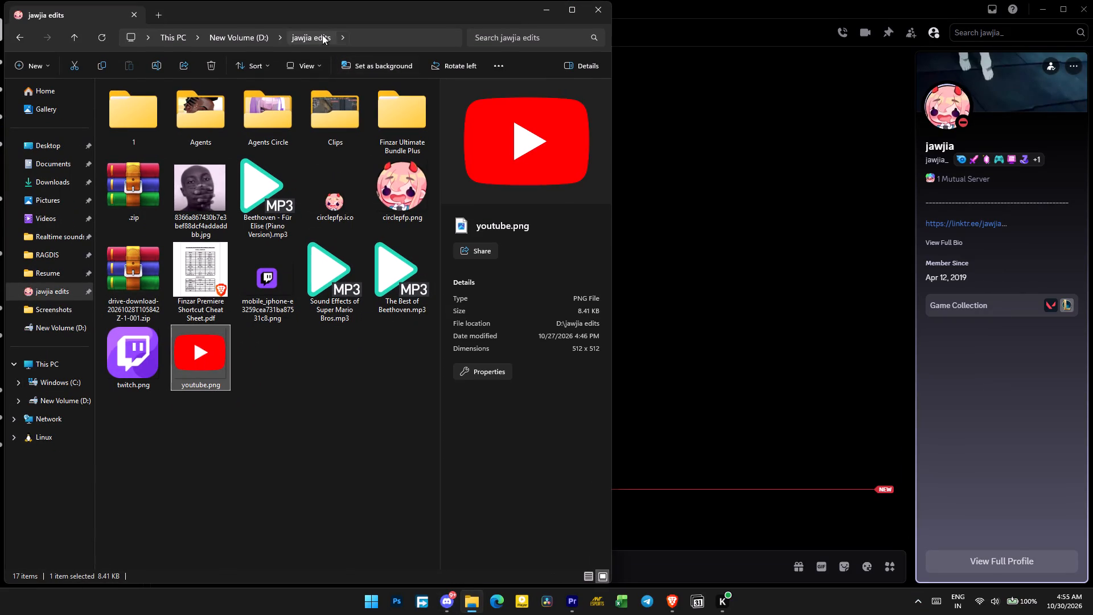
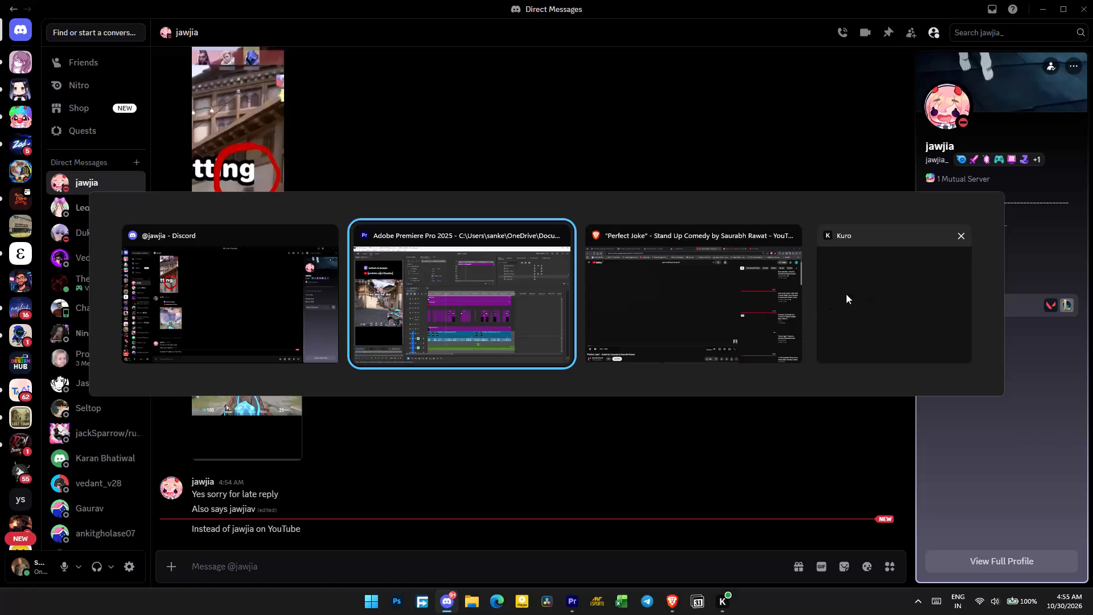
Switch to the Brave browser, search YouTube for jawjia and open the jawjia channel page from the results.
left_click(672, 296)
left_click(773, 0)
left_click(881, 1)
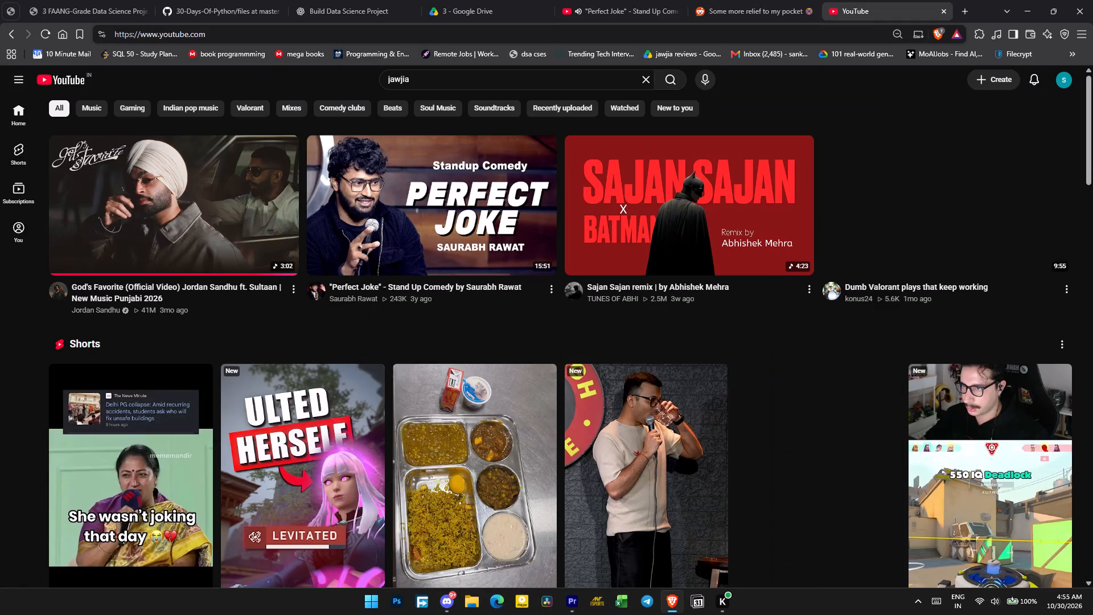
left_click(568, 40)
left_click(508, 76)
left_click(683, 82)
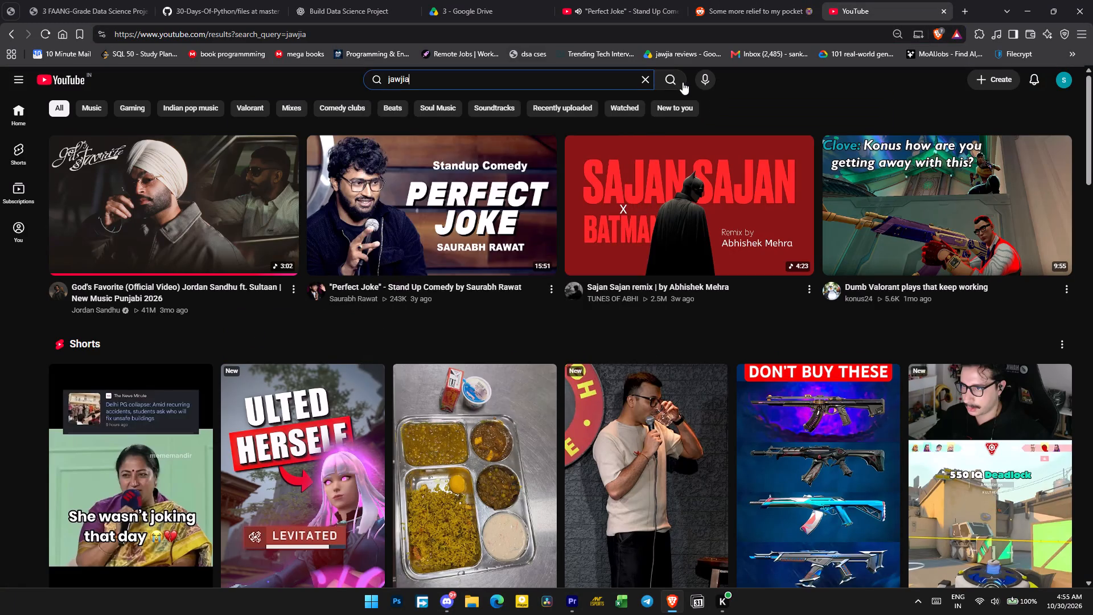
left_click(465, 162)
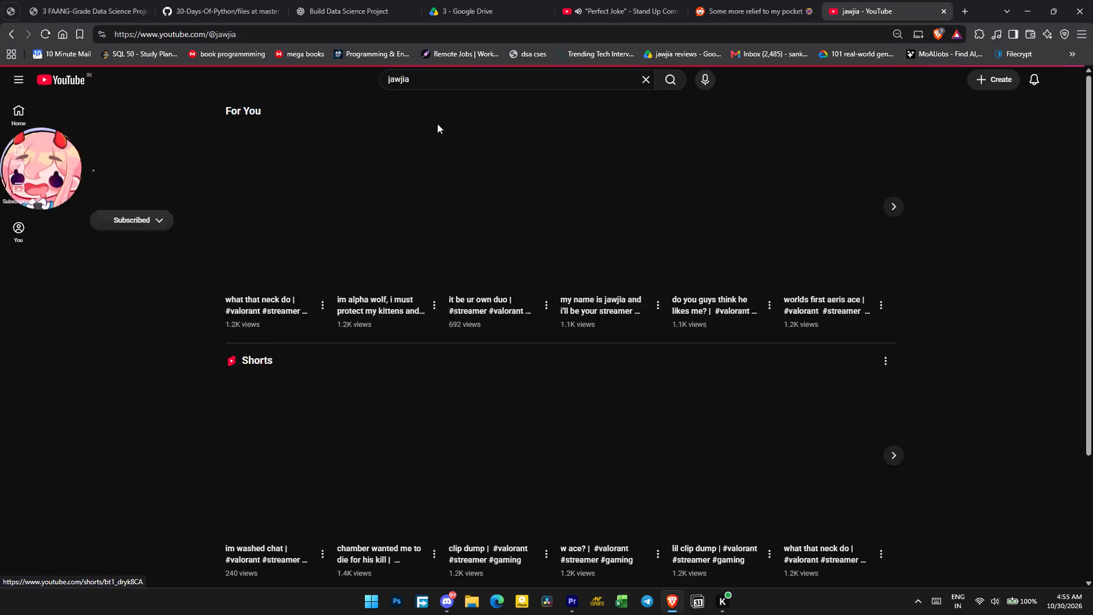
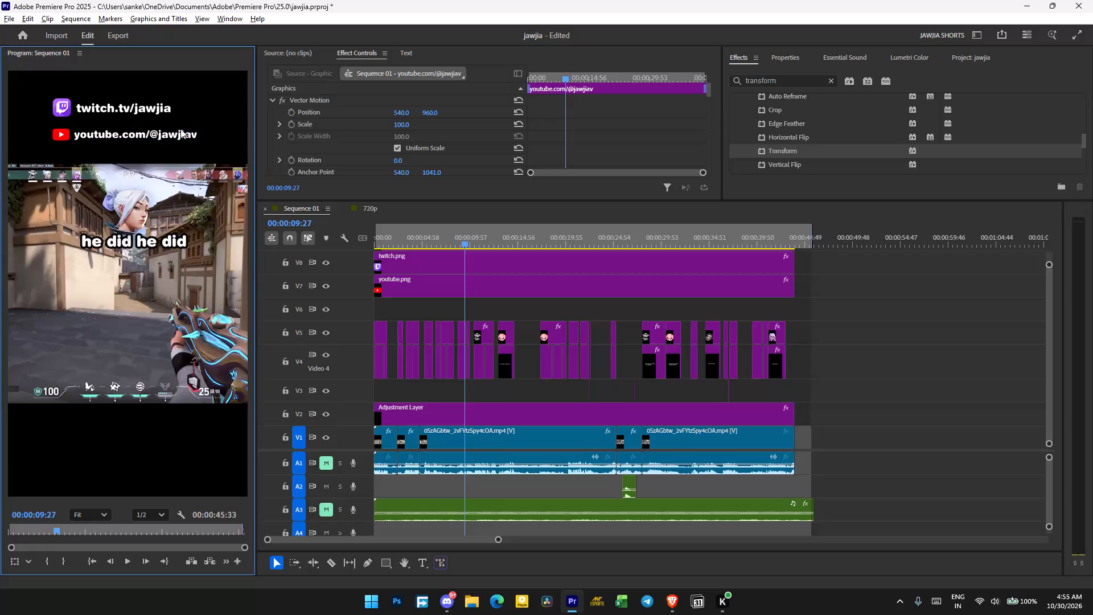
double_click(192, 133)
left_click(192, 133)
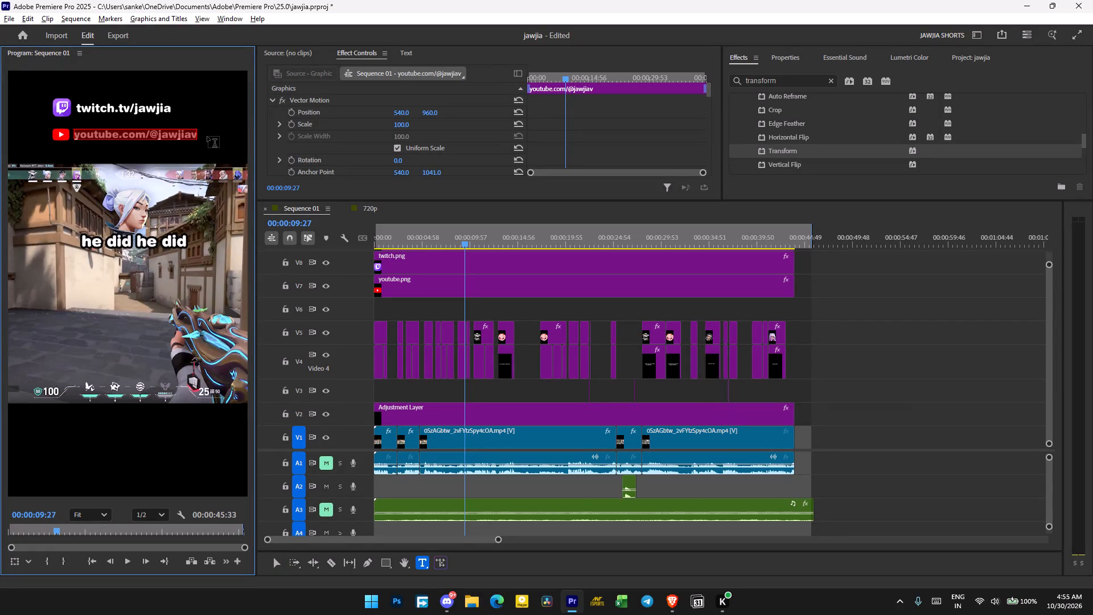
key("Right")
key("Right")
key("BackSpace")
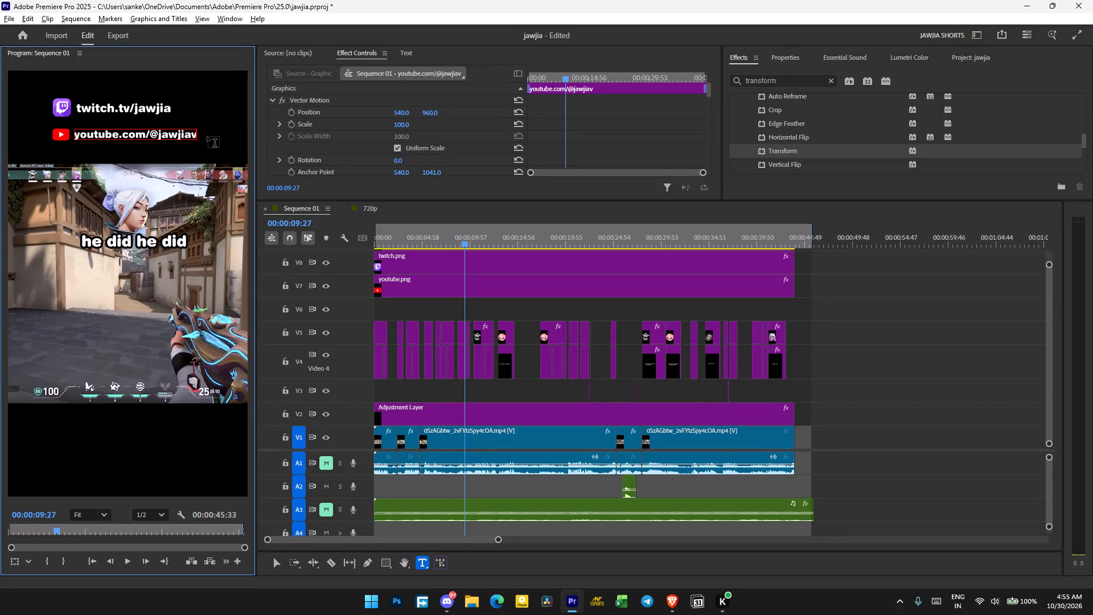
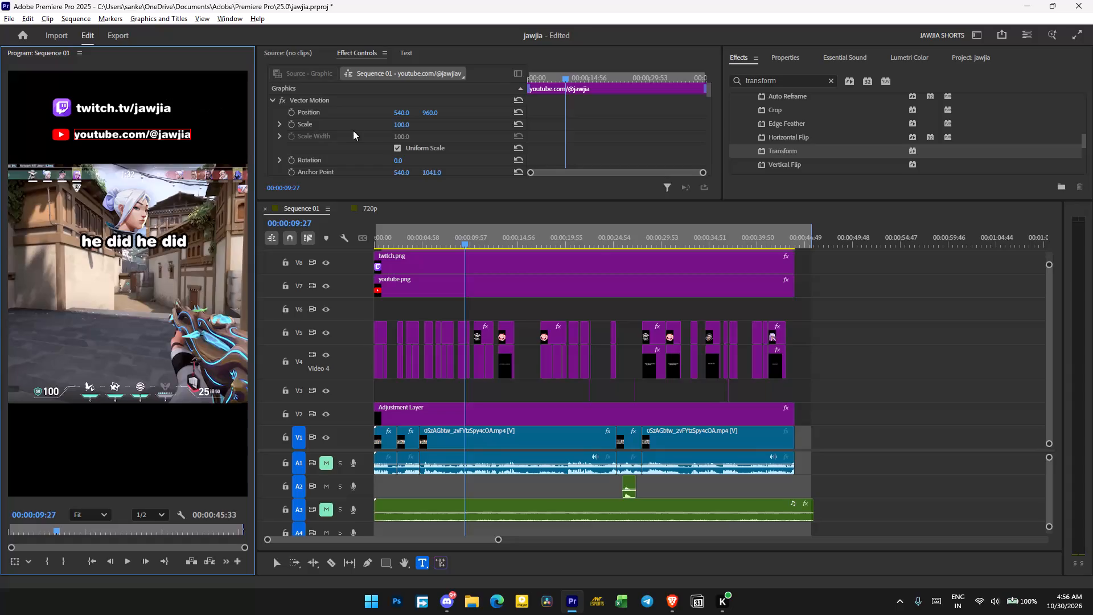
Shift the "he did he did" caption slightly down and left by setting its Transform effect position to 628, 993.
scroll(459, 274, "up", 5, "alt")
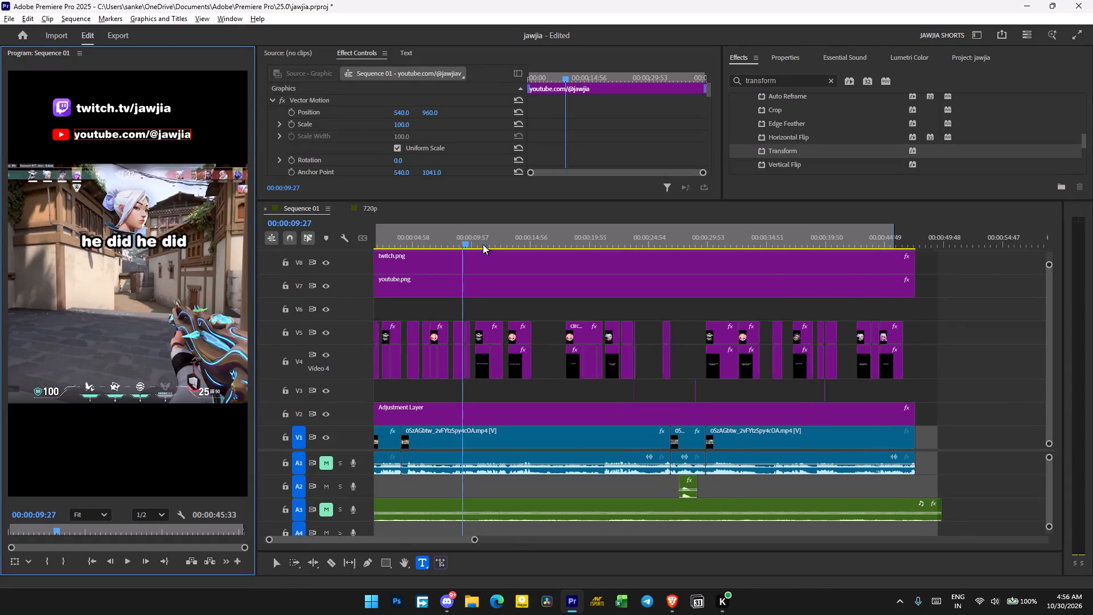
scroll(483, 244, "up", 15, "alt")
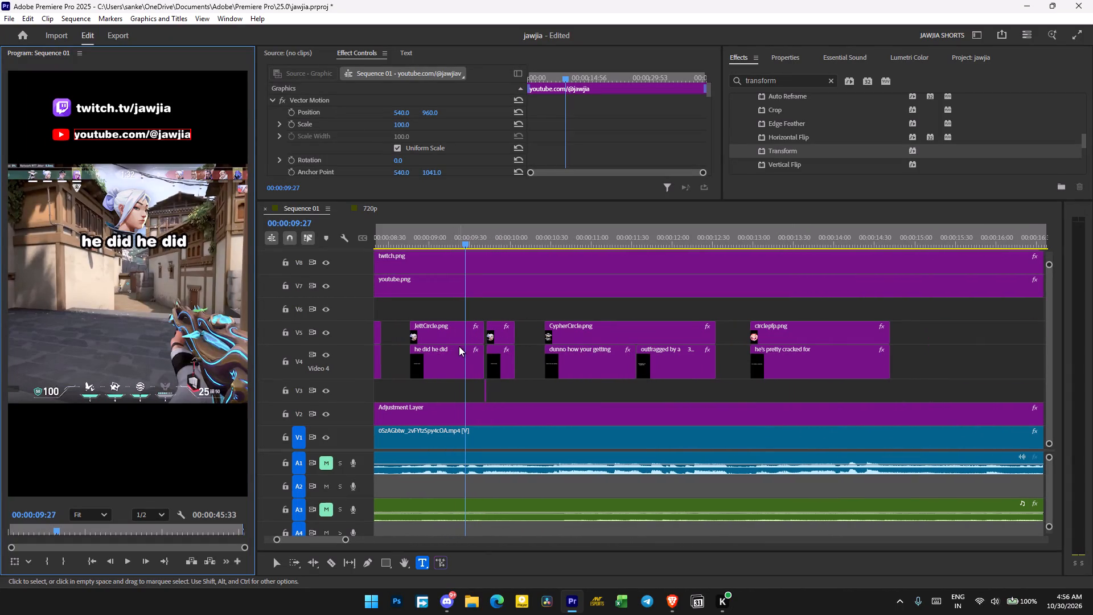
left_click(445, 364)
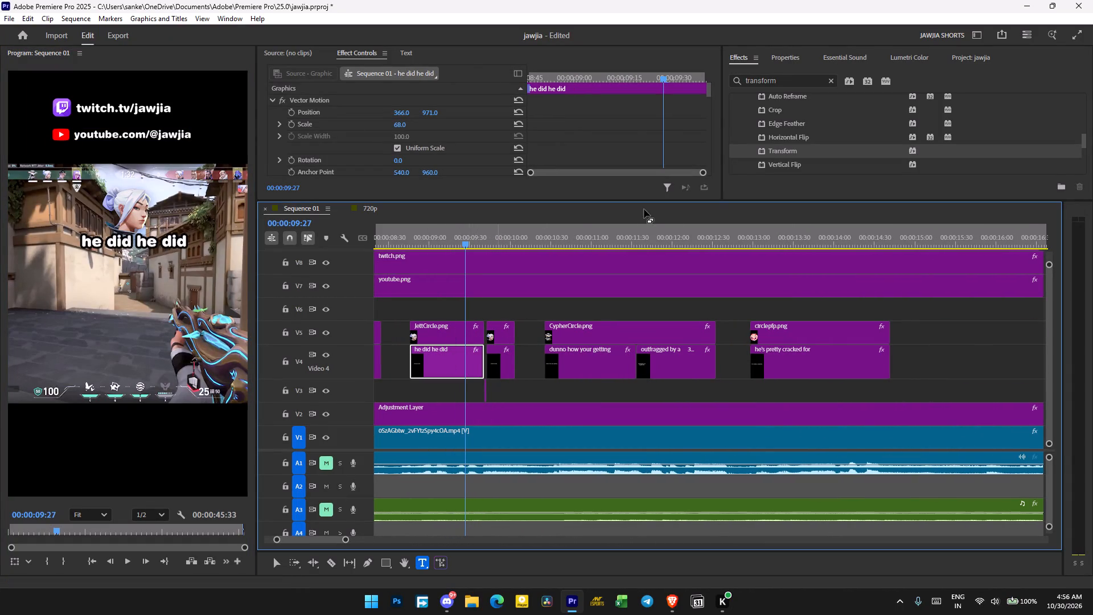
scroll(457, 133, "down", 11)
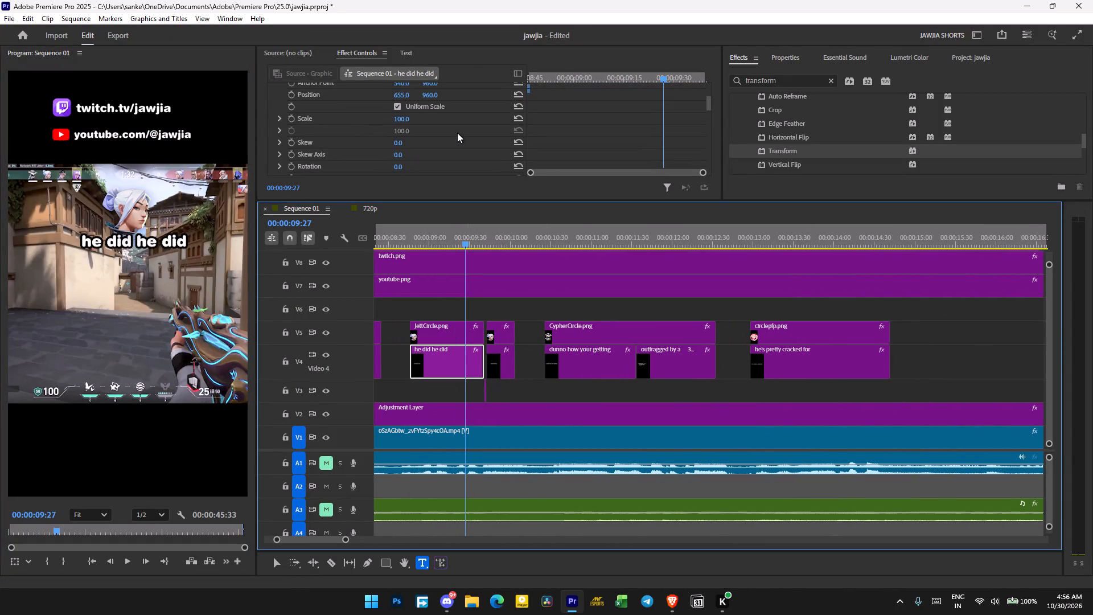
scroll(457, 133, "down", 11)
scroll(458, 133, "up", 13)
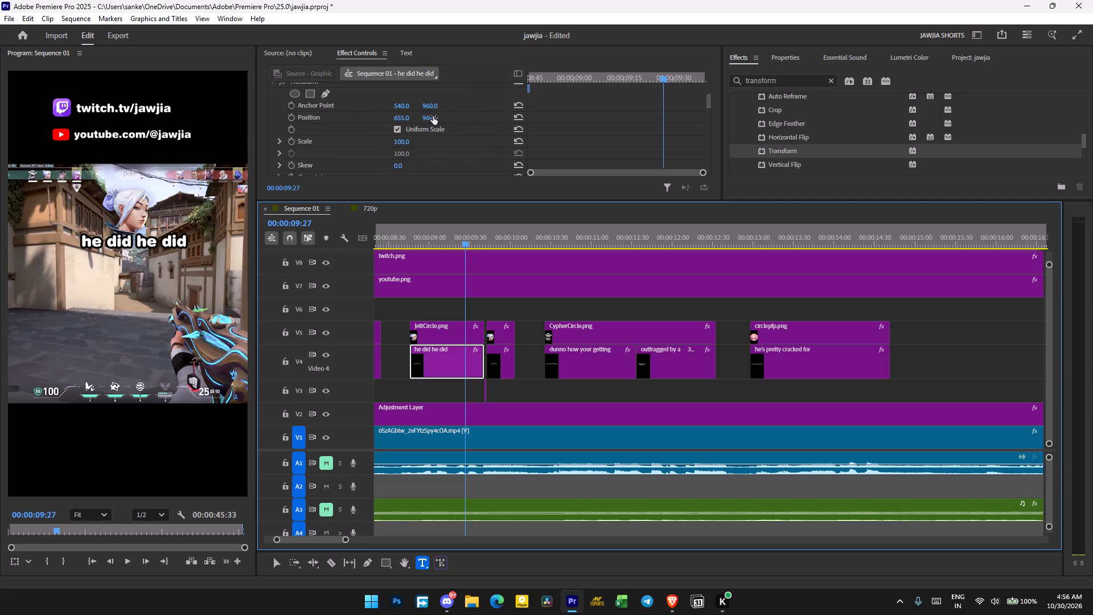
left_click_drag(433, 116, 443, 117)
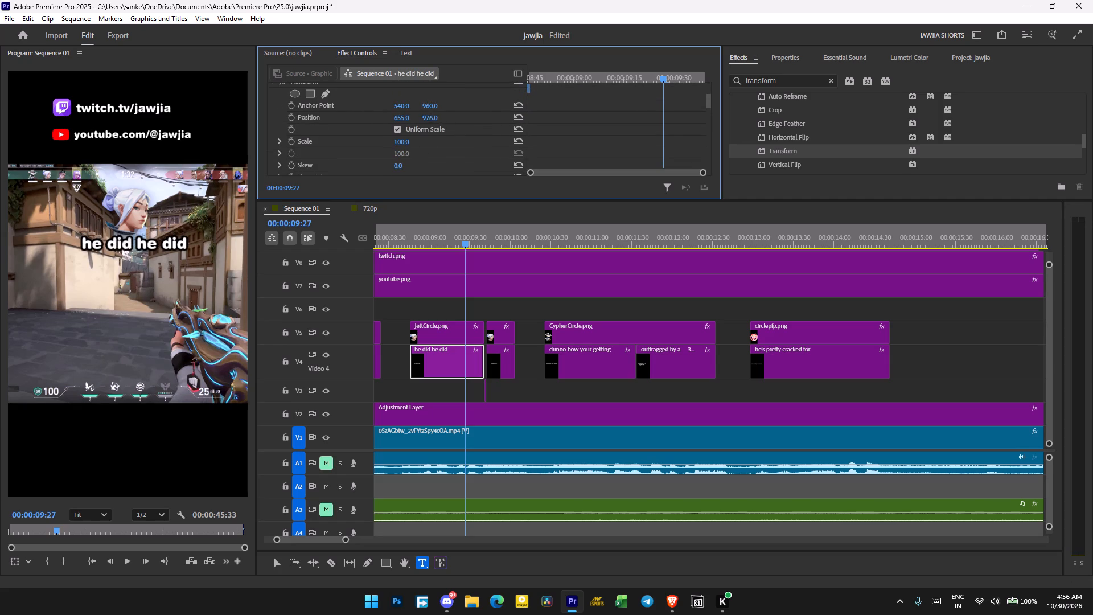
left_click_drag(443, 117, 451, 115)
left_click_drag(407, 116, 392, 117)
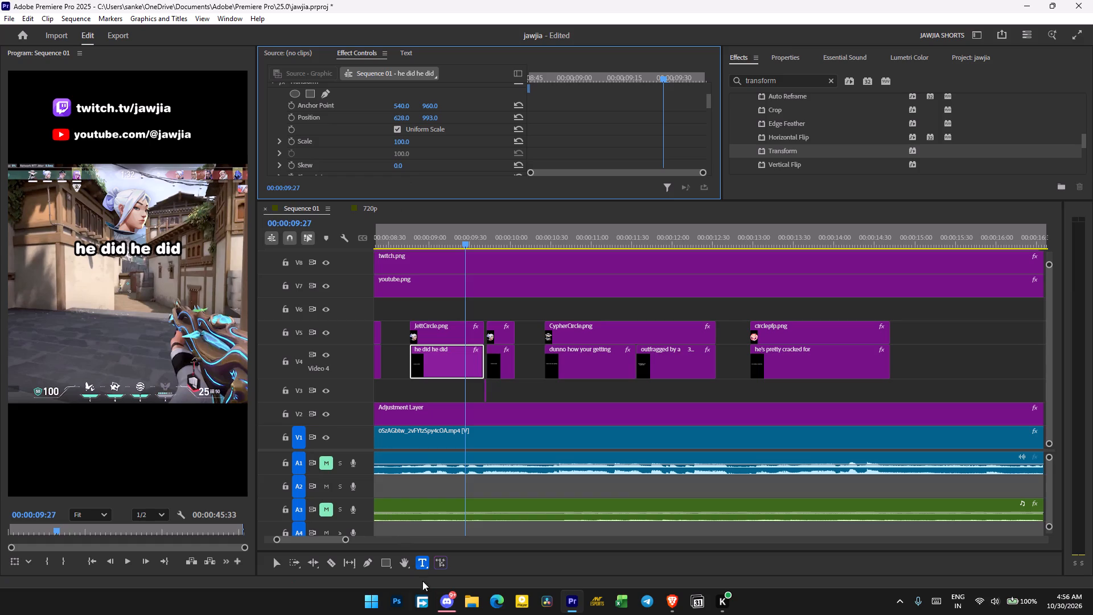
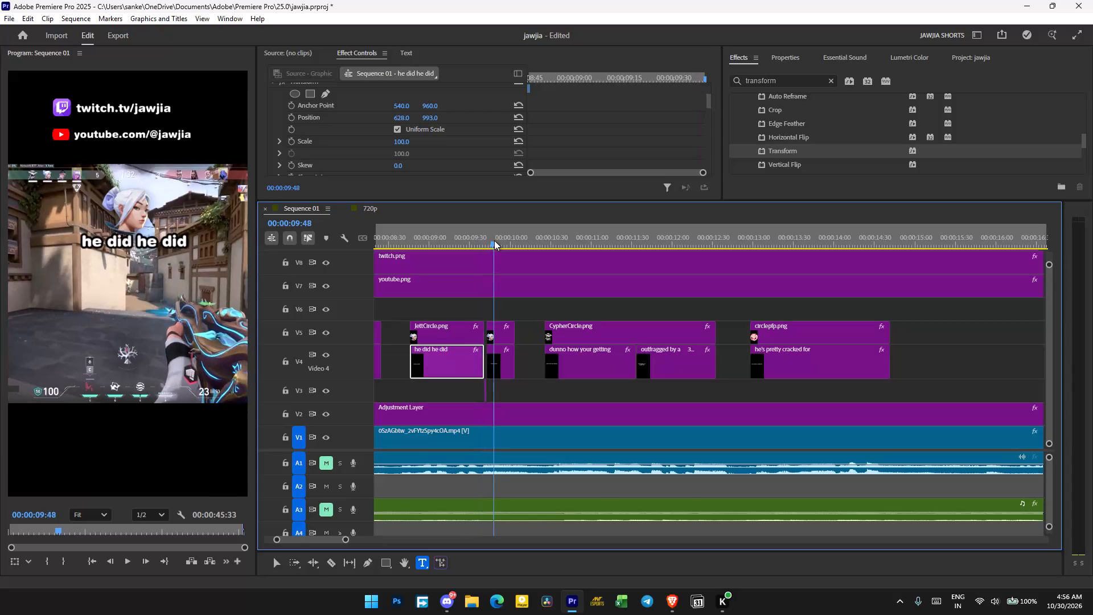
Shift the second "he did he did" caption left and slightly down by setting its Transform effect position to 626, 976.
left_click(498, 359)
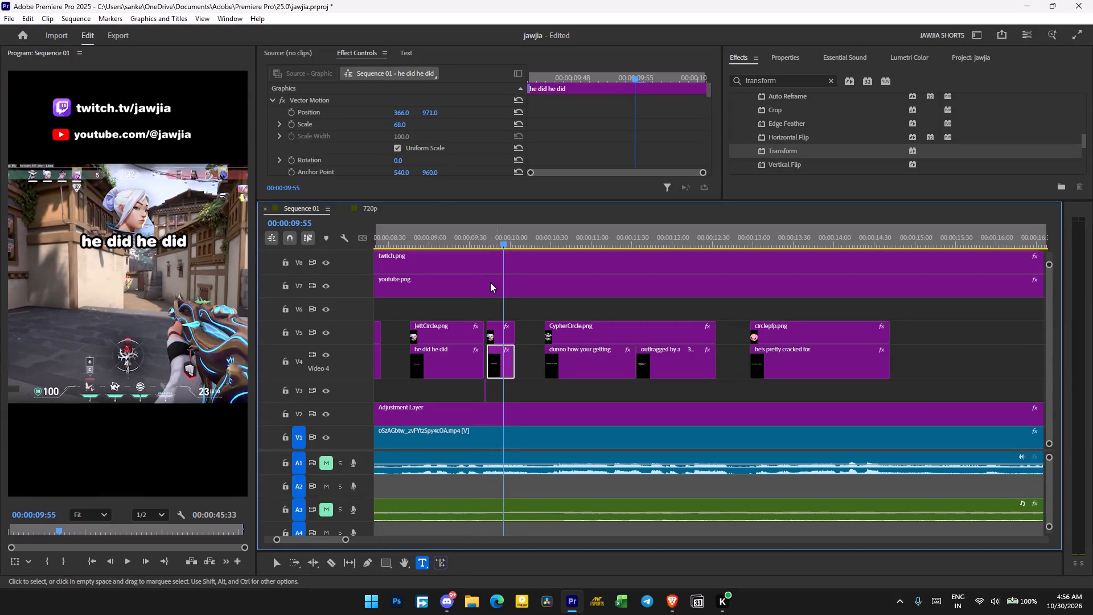
left_click(170, 240)
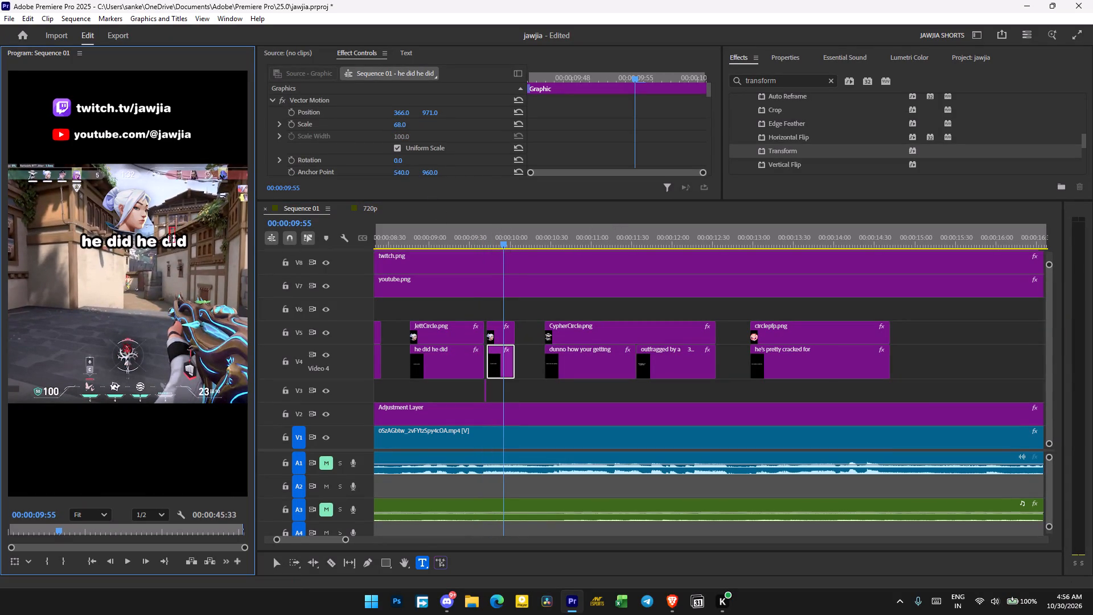
key("ctrl+z")
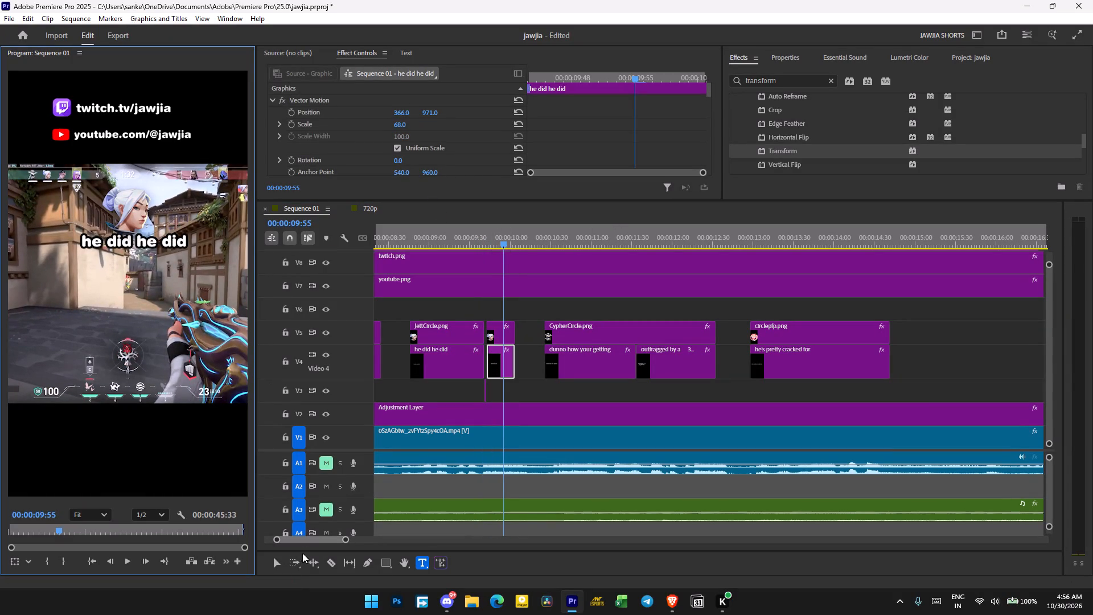
left_click(279, 563)
left_click(498, 334)
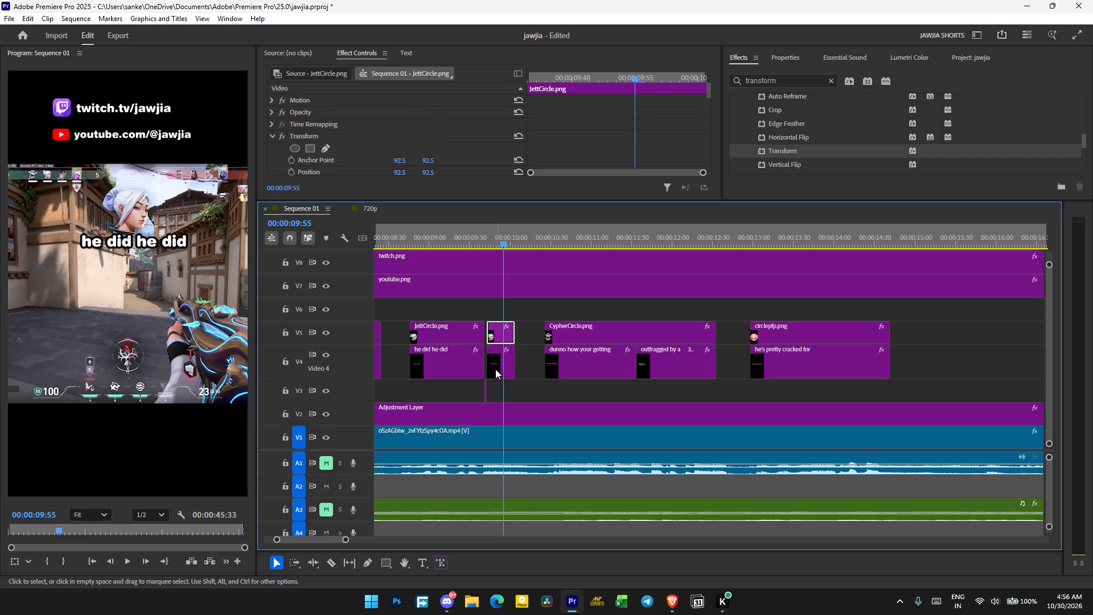
left_click(495, 369)
scroll(455, 138, "down", 11)
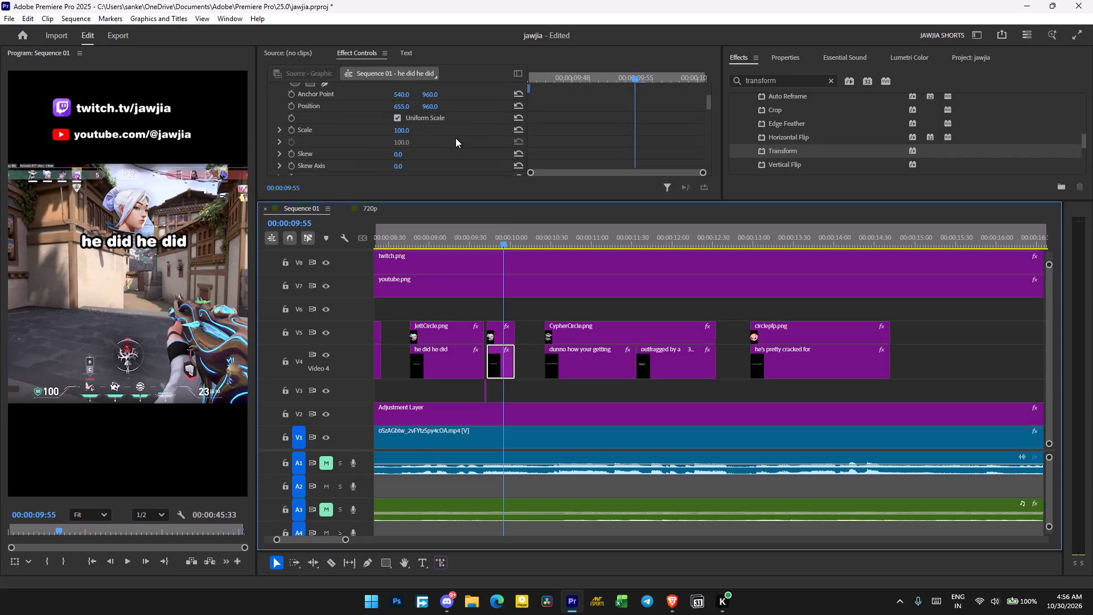
scroll(455, 138, "up", 5)
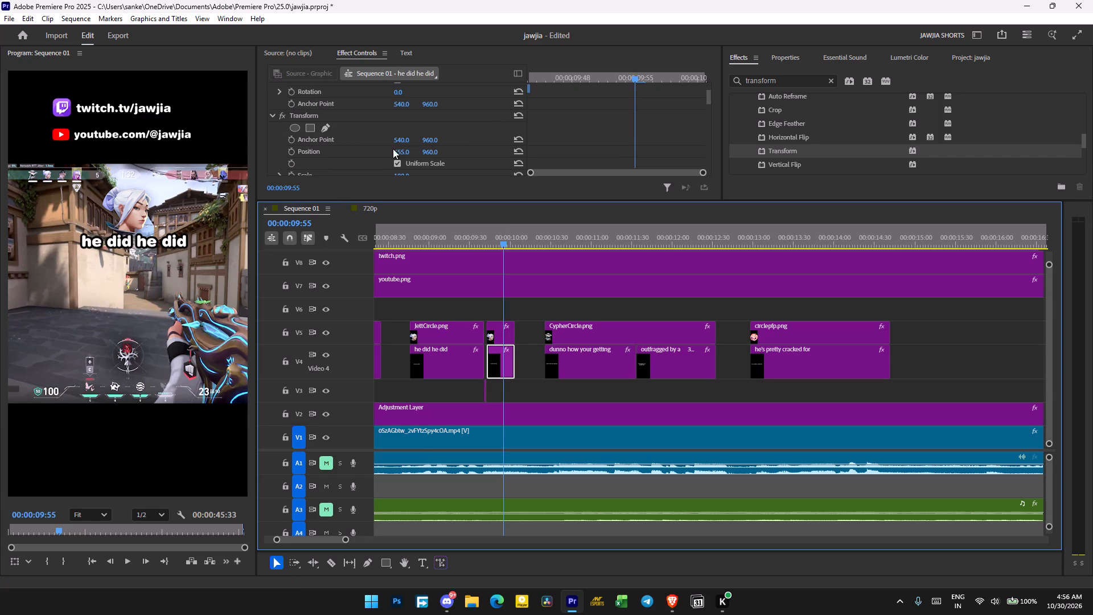
left_click_drag(401, 151, 385, 151)
left_click_drag(436, 150, 433, 151)
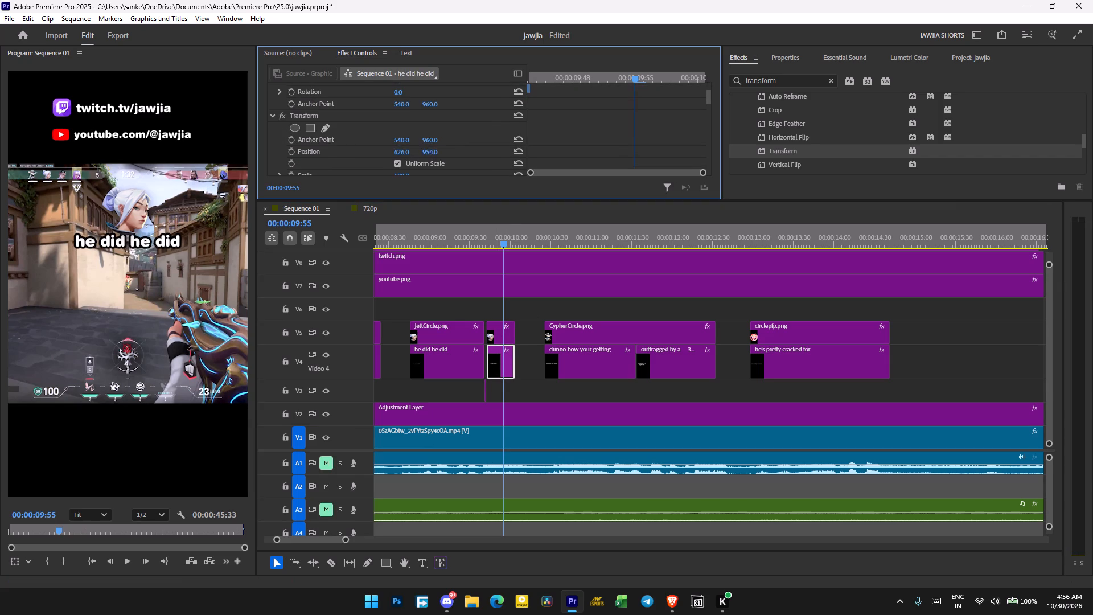
left_click_drag(433, 151, 454, 153)
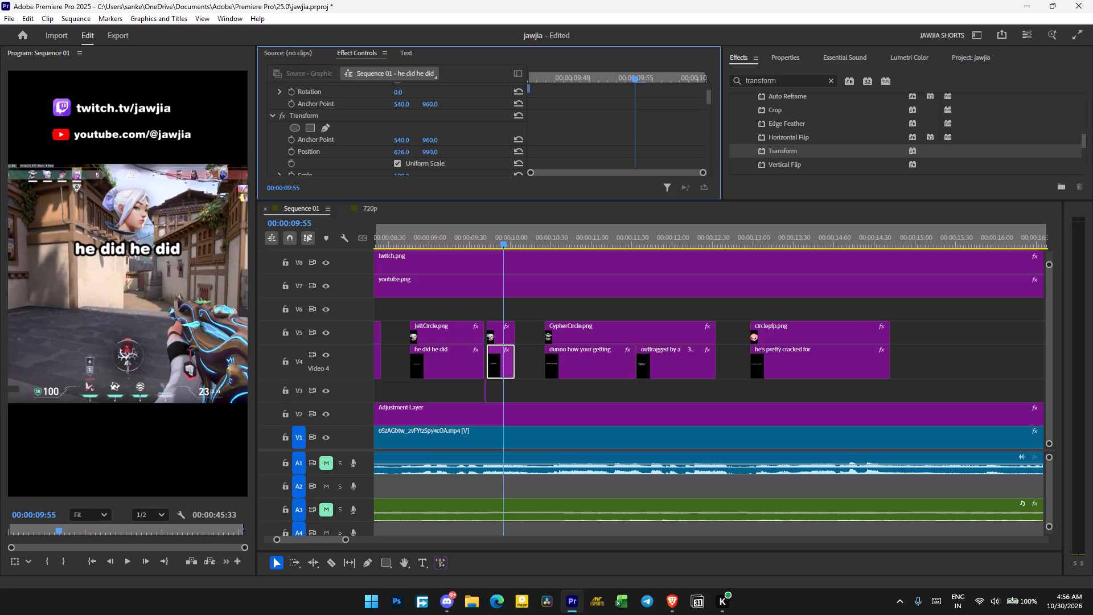
left_click_drag(454, 153, 448, 155)
Lower the "dunno how your getting" caption slightly by setting its Transform effect position to 436, 965.
scroll(566, 298, "down", 6)
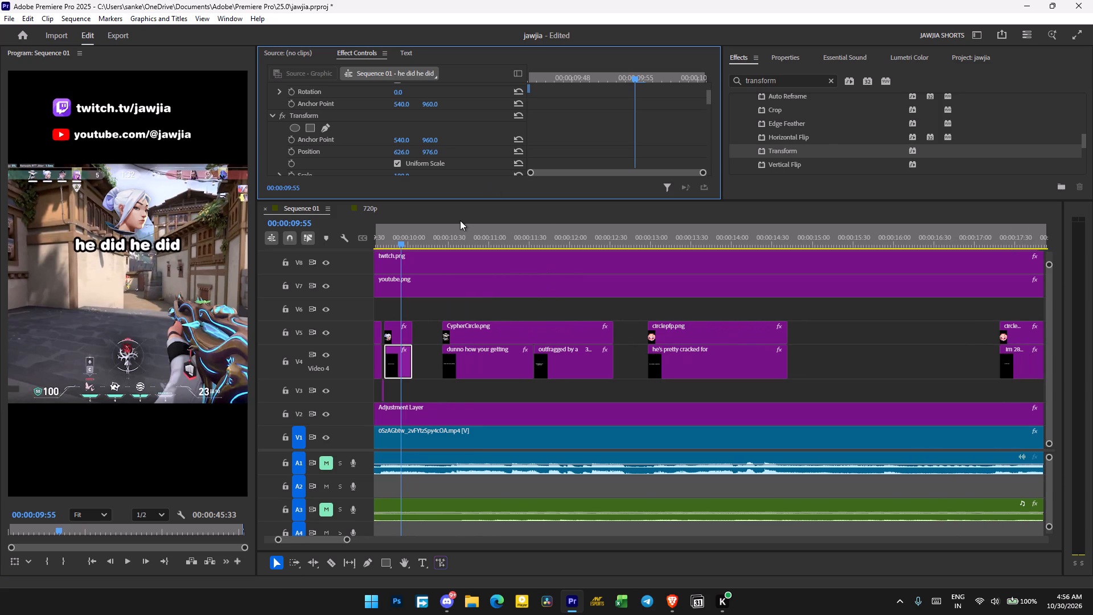
left_click(469, 236)
key("space")
key("space")
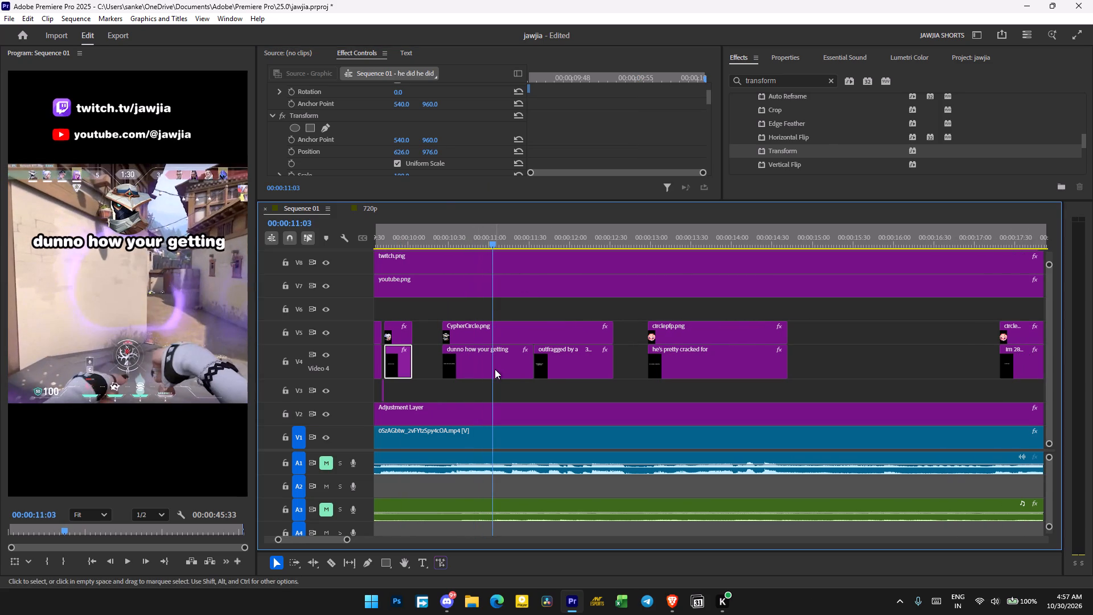
left_click(495, 369)
scroll(454, 151, "down", 10)
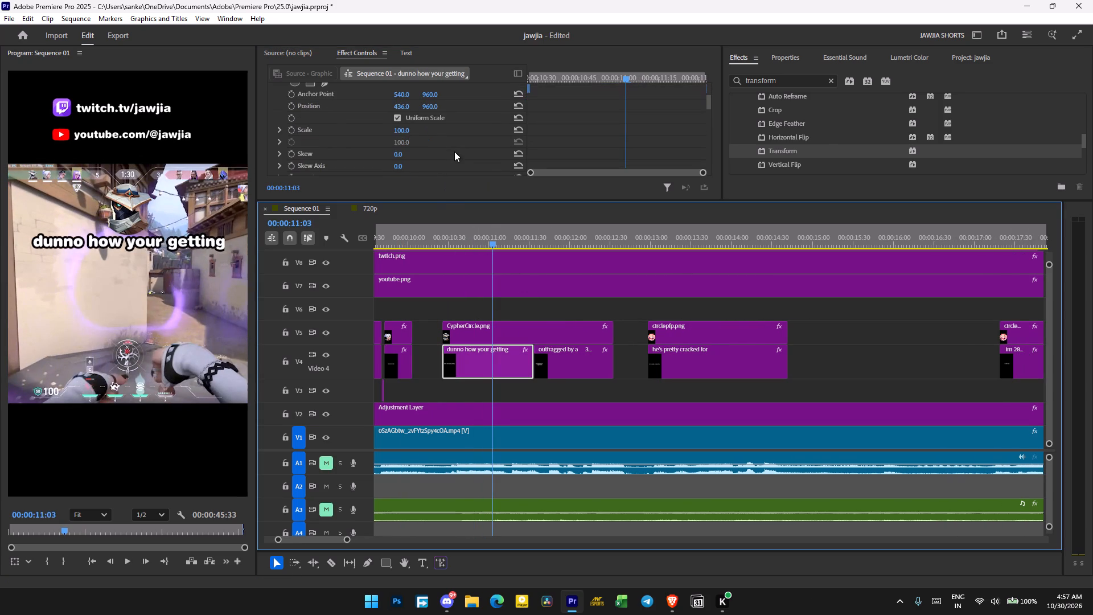
scroll(454, 151, "down", 7)
scroll(454, 151, "up", 10)
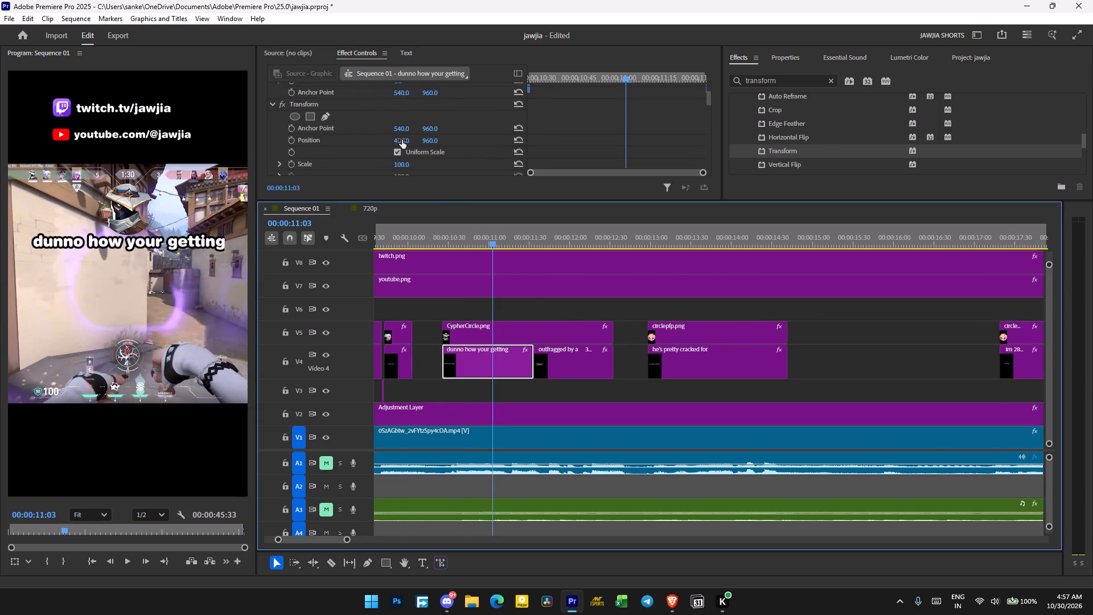
left_click(435, 141)
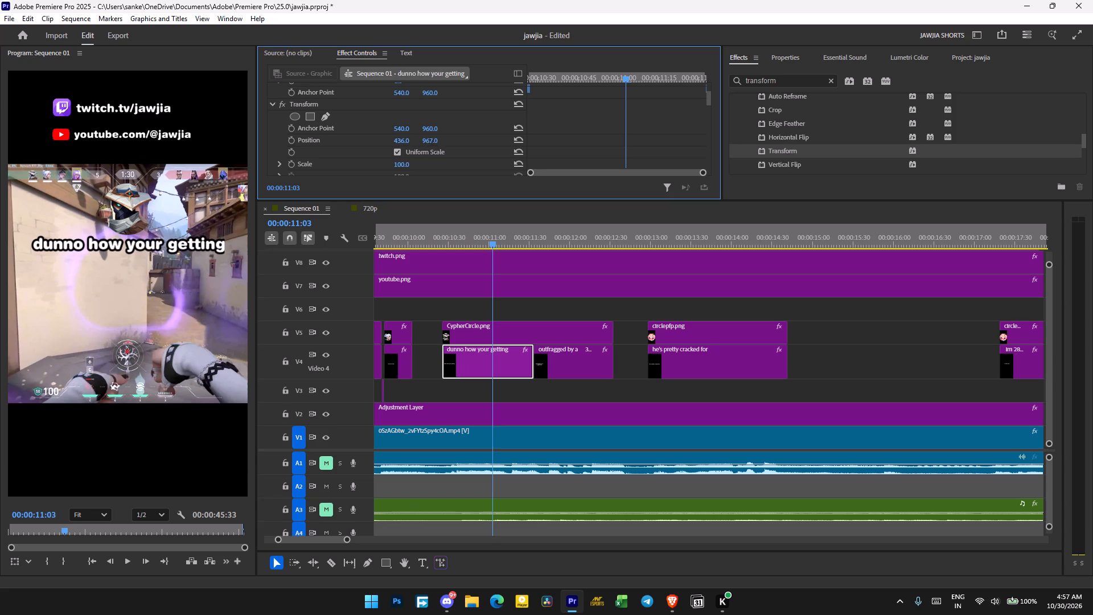
Move the "outfragged by a 33 year old" caption right by setting its Vector Motion anchor point to 390, 951.
left_click(534, 231)
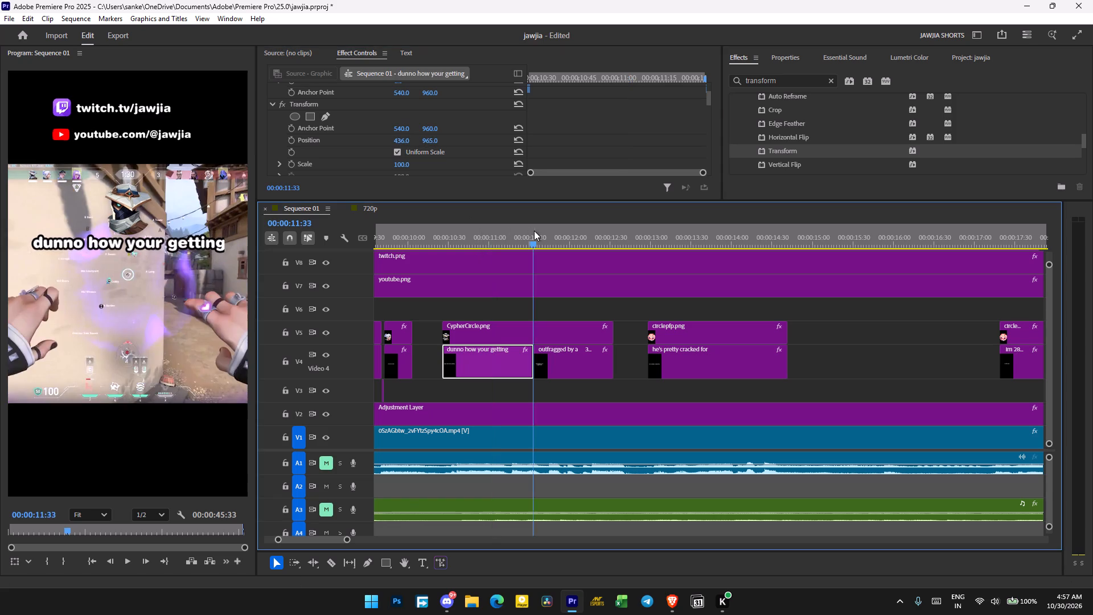
left_click(560, 239)
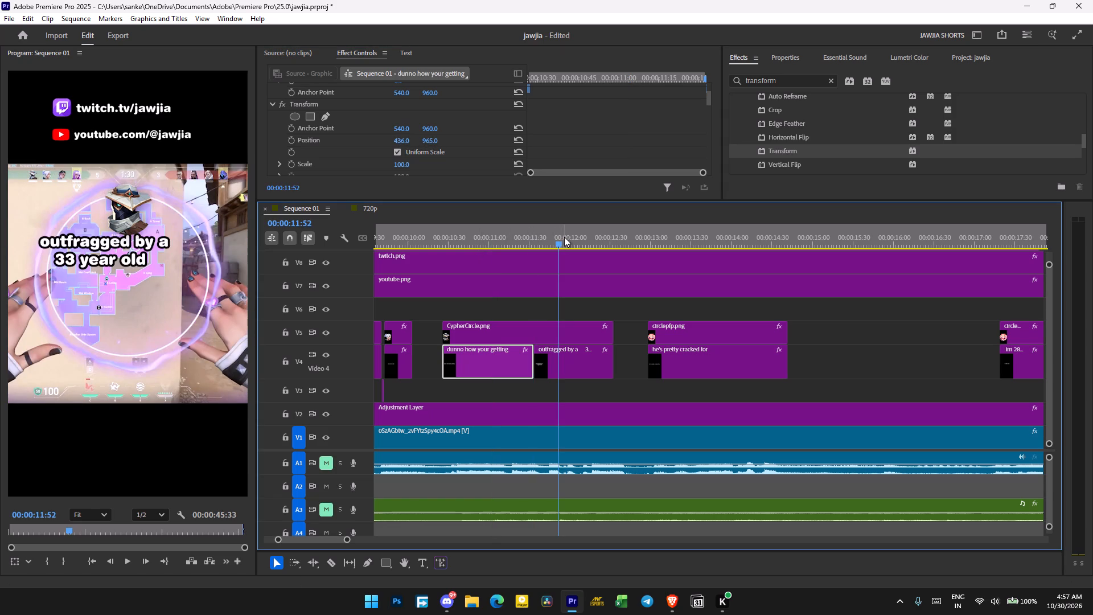
left_click(567, 366)
scroll(430, 145, "down", 2)
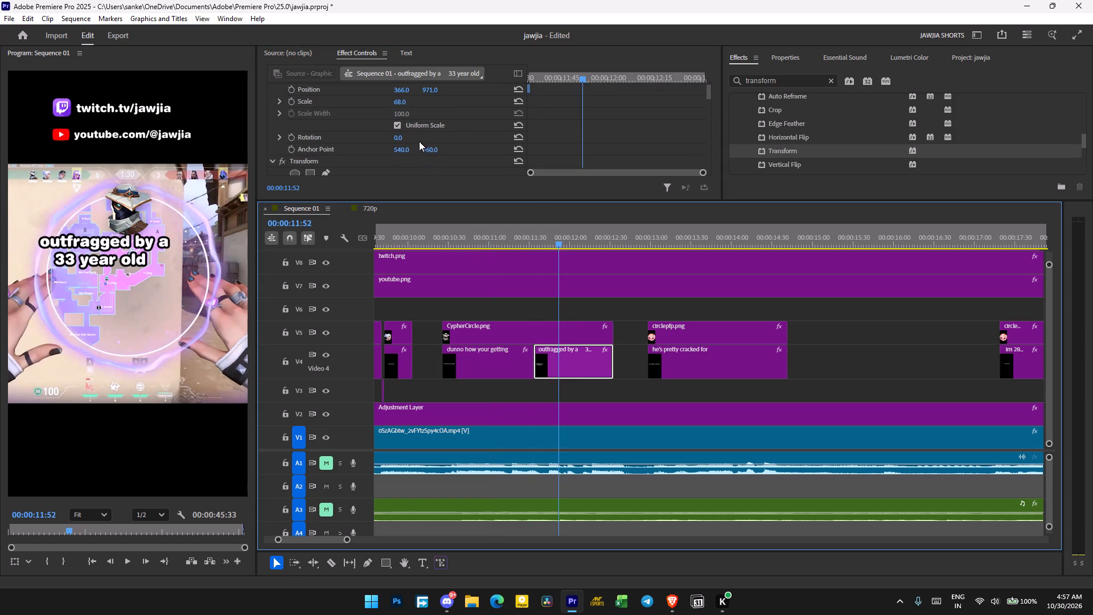
left_click_drag(432, 149, 426, 149)
left_click_drag(404, 149, 421, 150)
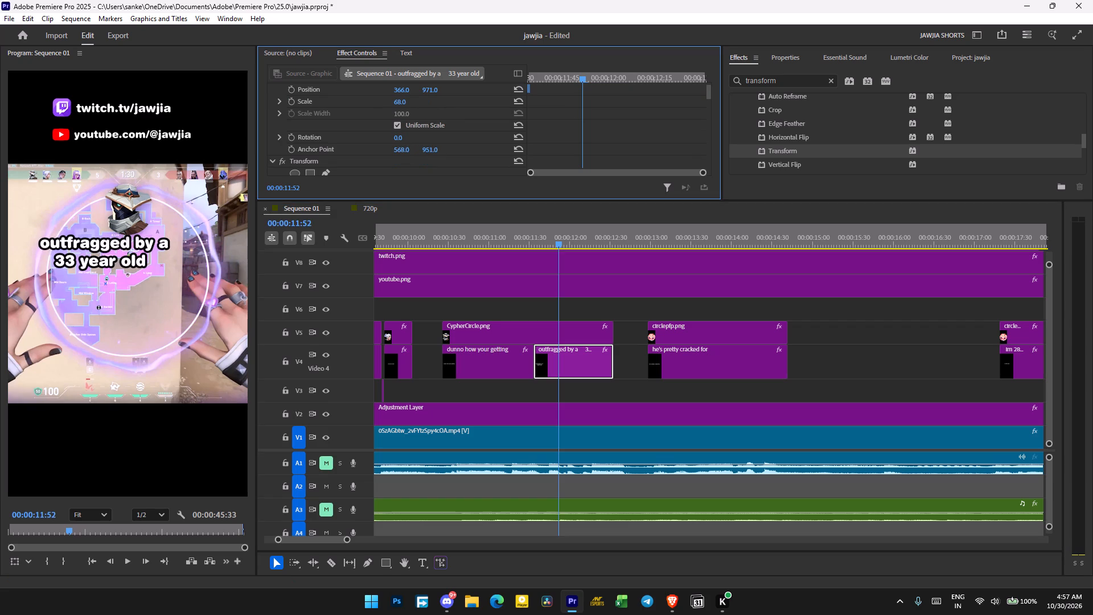
left_click_drag(421, 150, 343, 153)
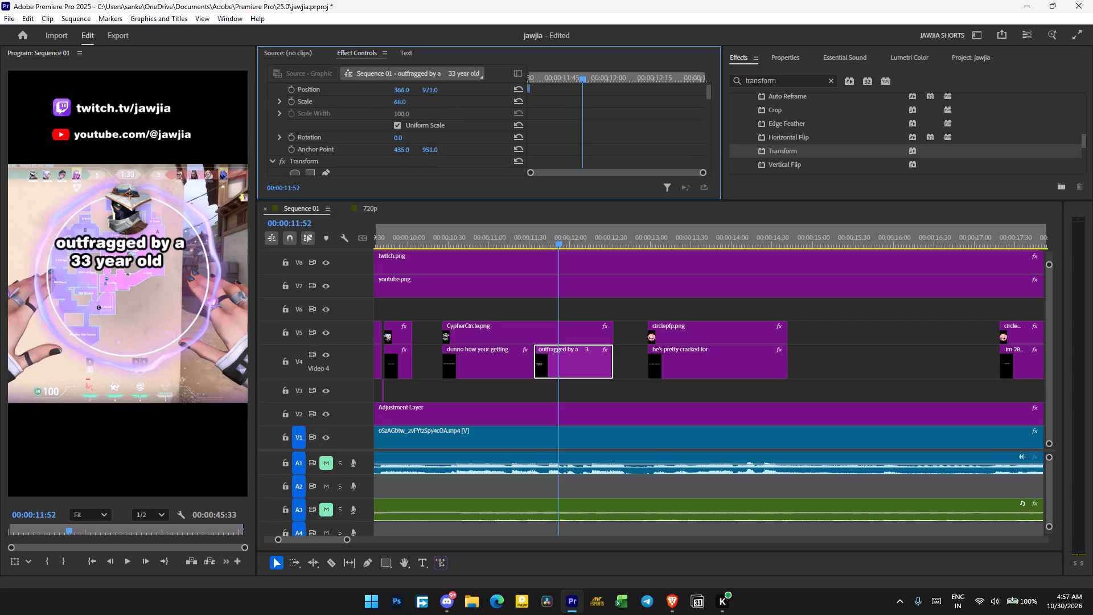
left_click_drag(343, 153, 322, 156)
Shift the "he's pretty cracked for" caption right and up by setting its Vector Motion anchor point to 460, 1004.
left_click(684, 243)
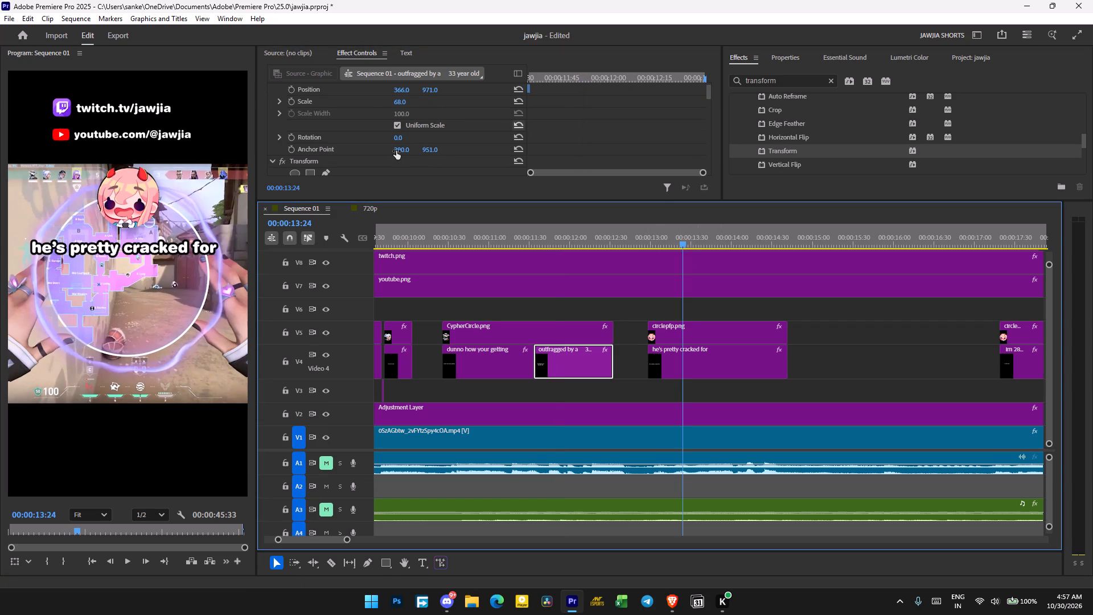
left_click_drag(396, 151, 424, 151)
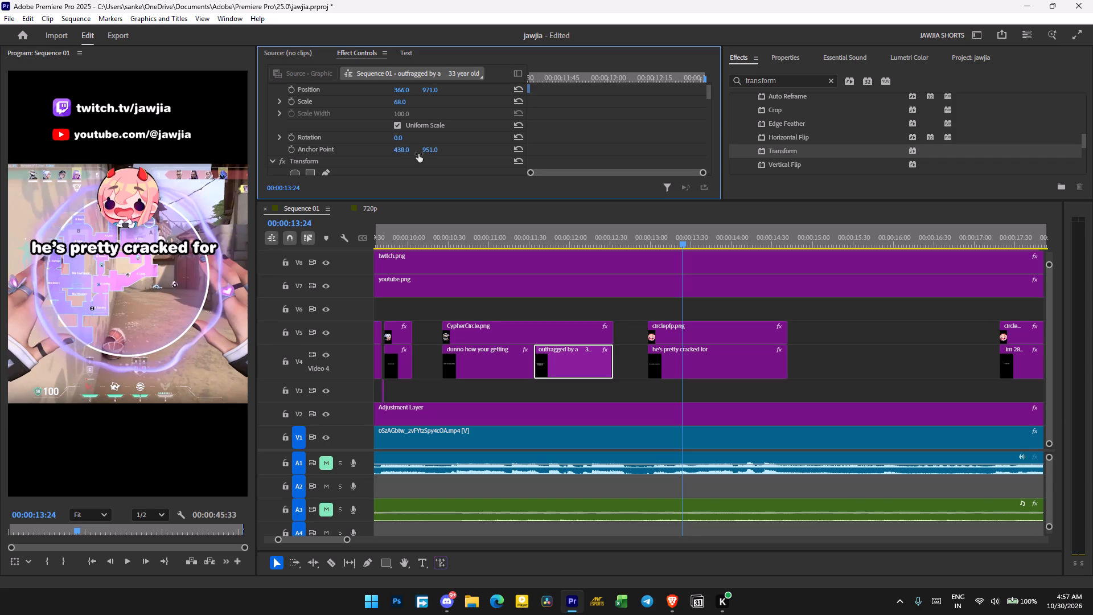
key("ctrl+z")
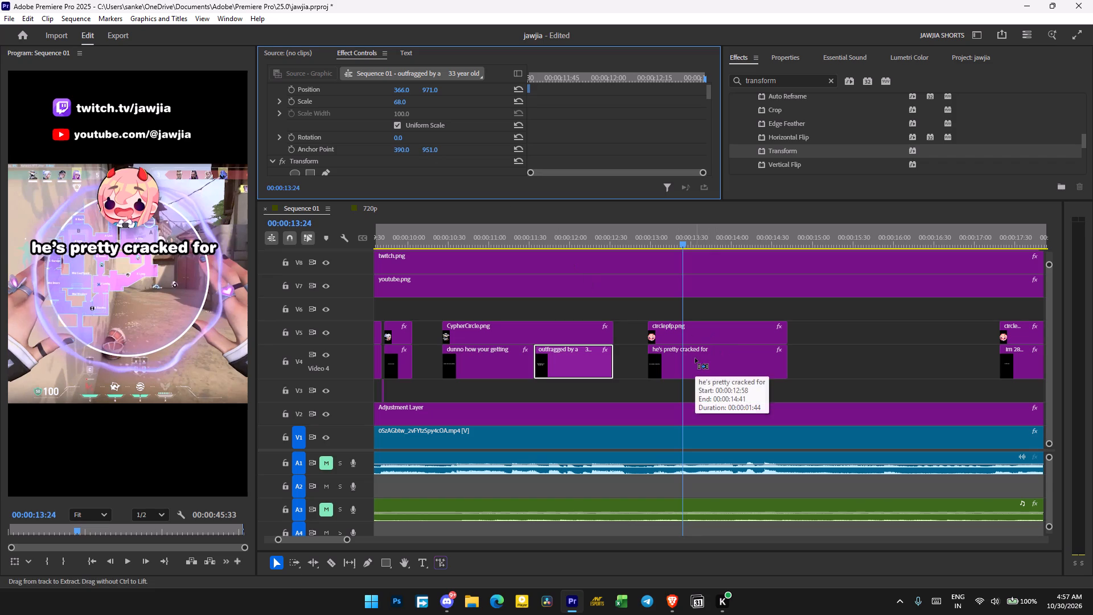
left_click(695, 358)
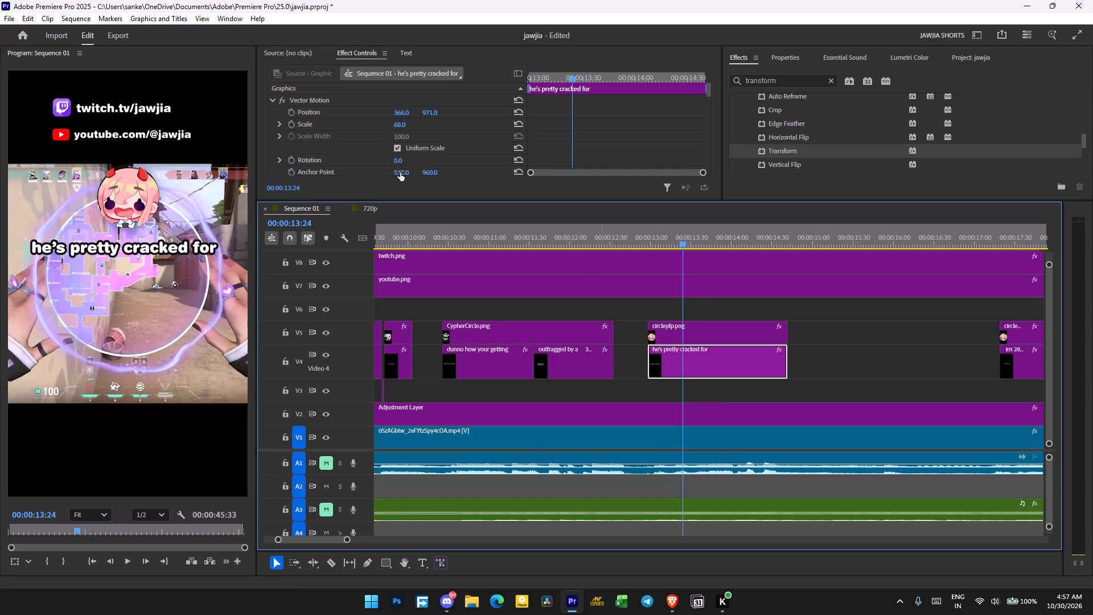
left_click_drag(400, 173, 354, 174)
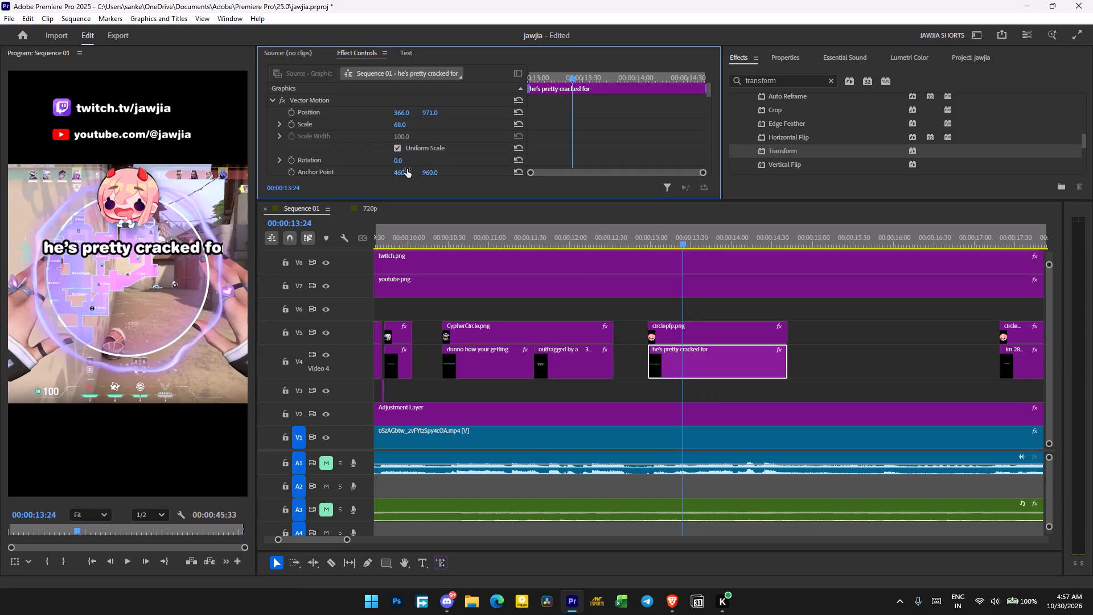
left_click_drag(435, 174, 500, 171)
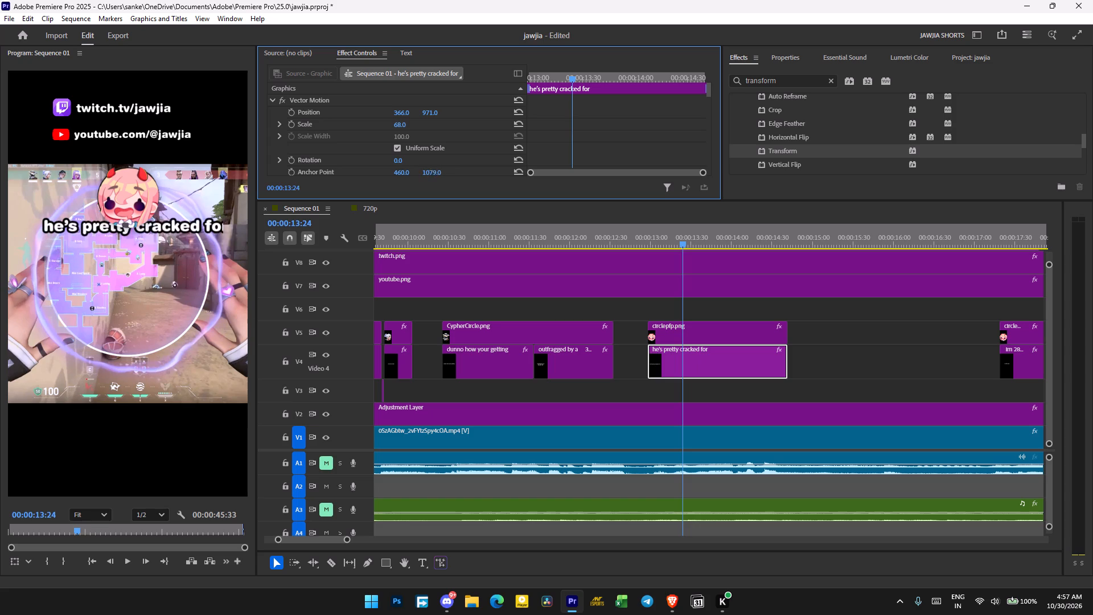
left_click_drag(500, 171, 455, 167)
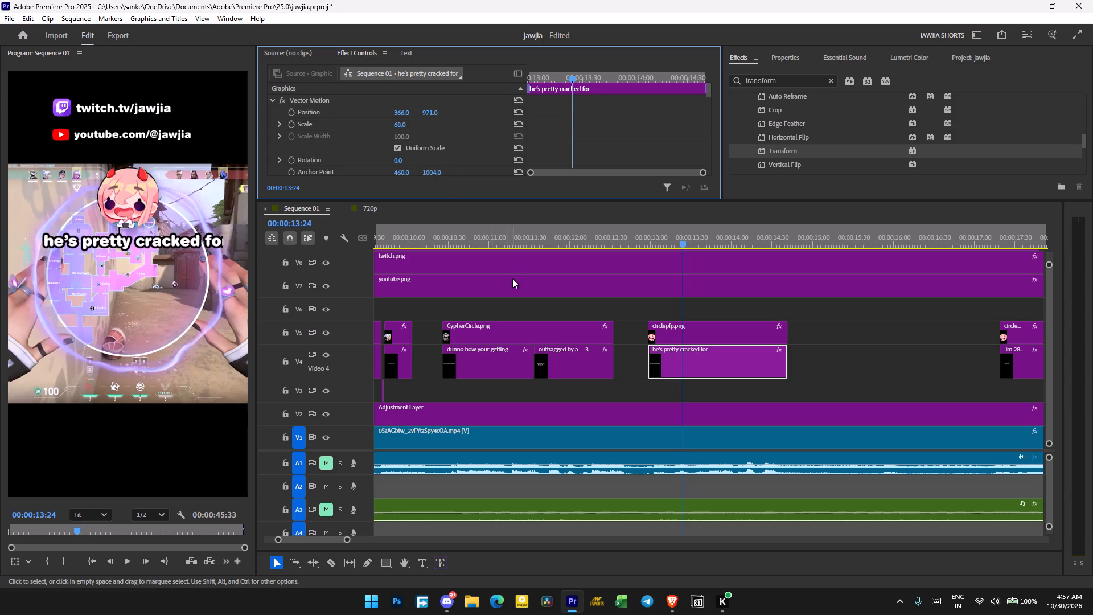
Center the "im 28 now" caption under its avatar by setting the Vector Motion anchor point to 583, 960.
left_click(578, 241)
scroll(840, 285, "down", 8)
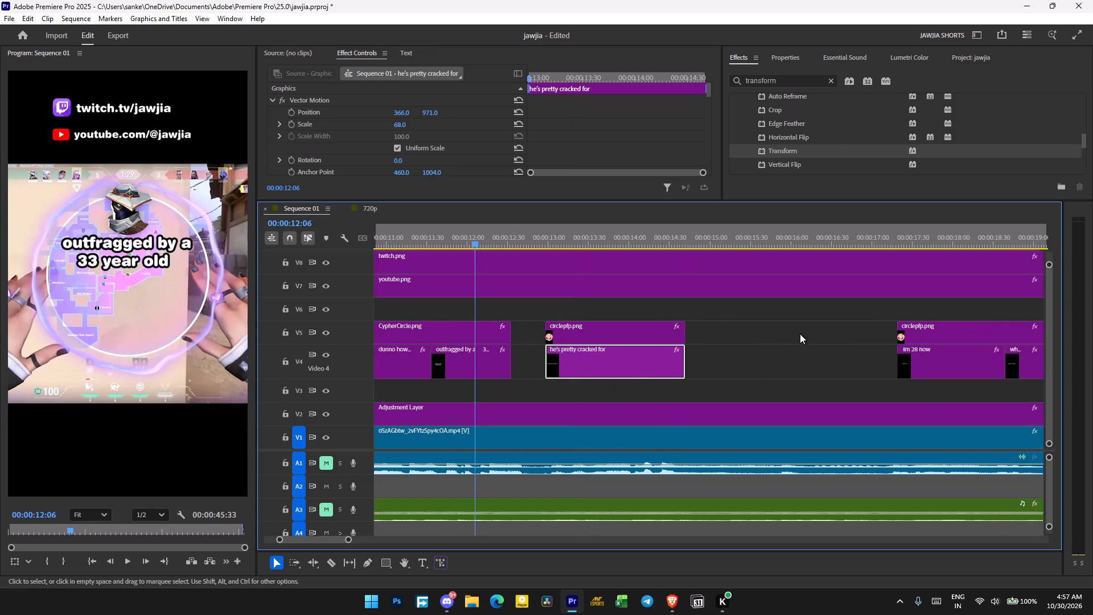
scroll(800, 334, "down", 5)
left_click(786, 231)
scroll(786, 231, "down", 12)
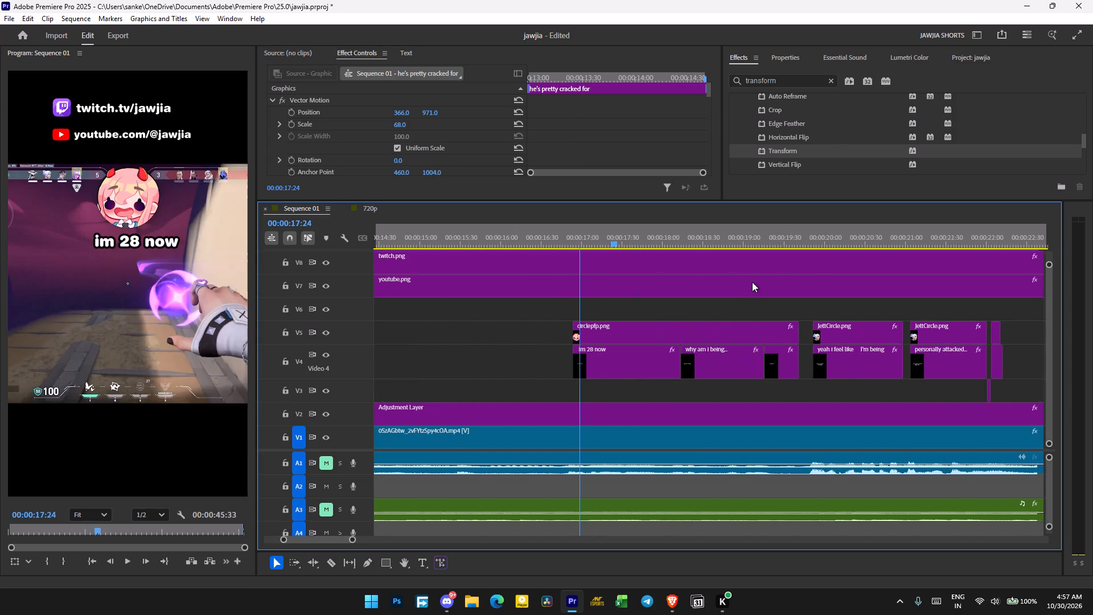
left_click(633, 354)
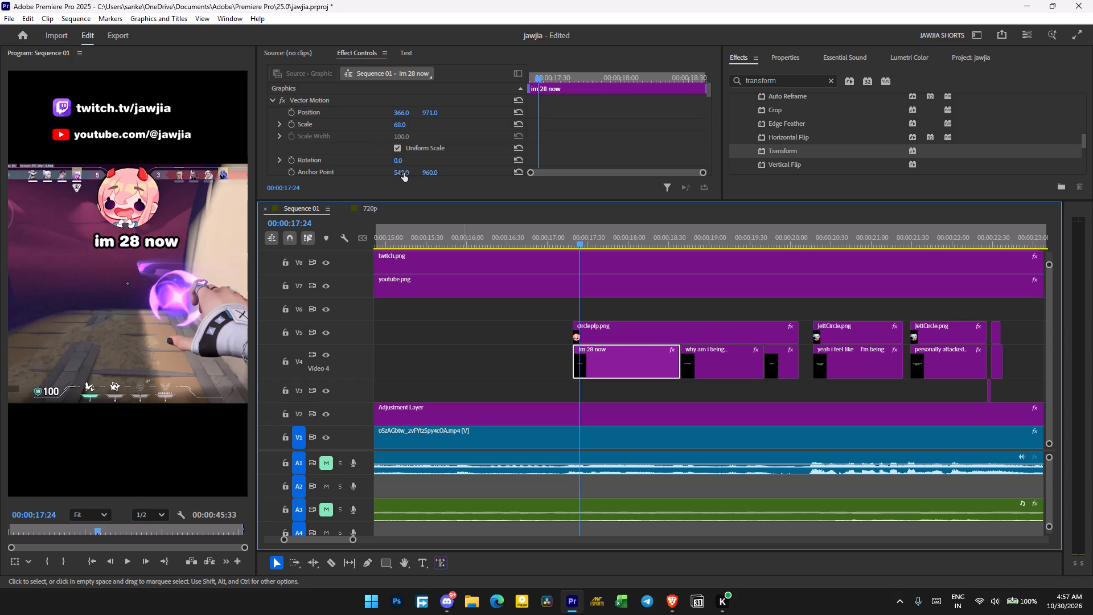
left_click(428, 172)
left_click_drag(400, 169, 393, 170)
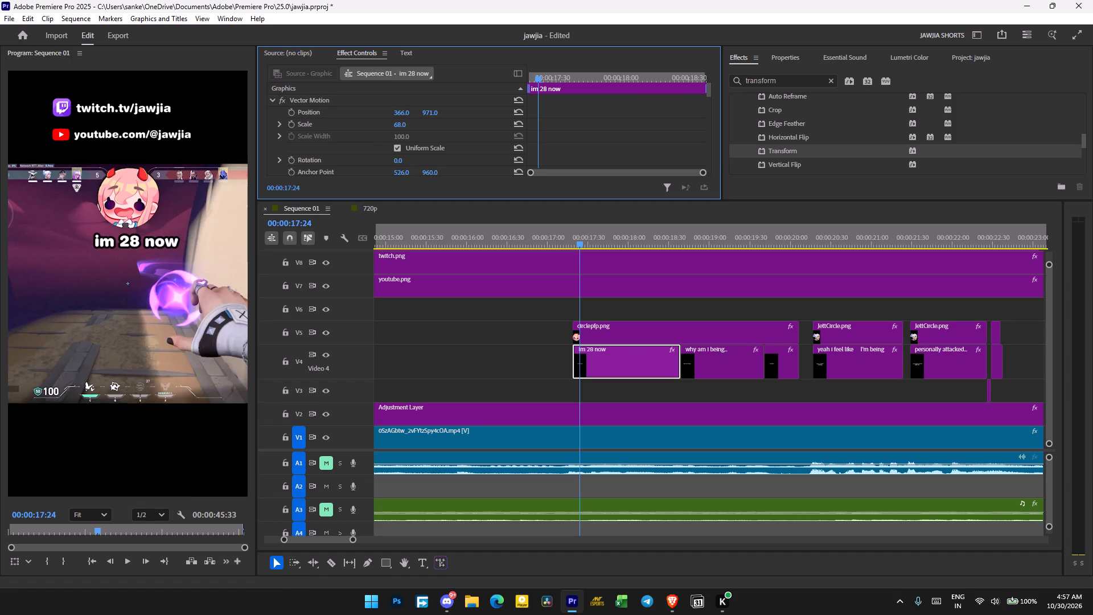
left_click_drag(393, 170, 426, 171)
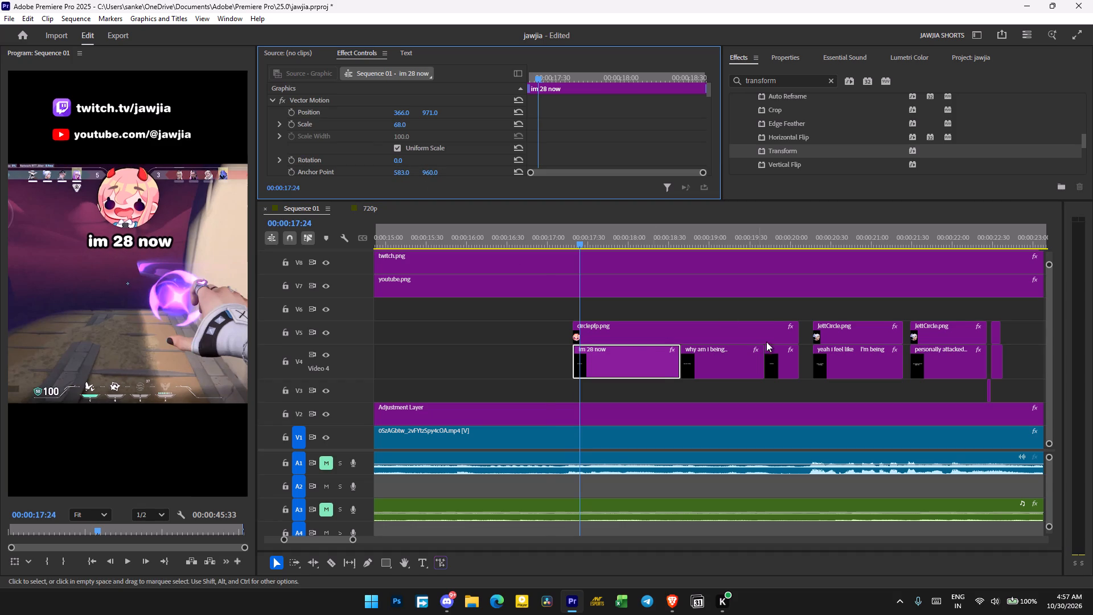
Move the "why am i being..." caption slightly right by setting its Vector Motion anchor point to 466, 960.
scroll(767, 346, "down", 6)
left_click(620, 240)
left_click(612, 363)
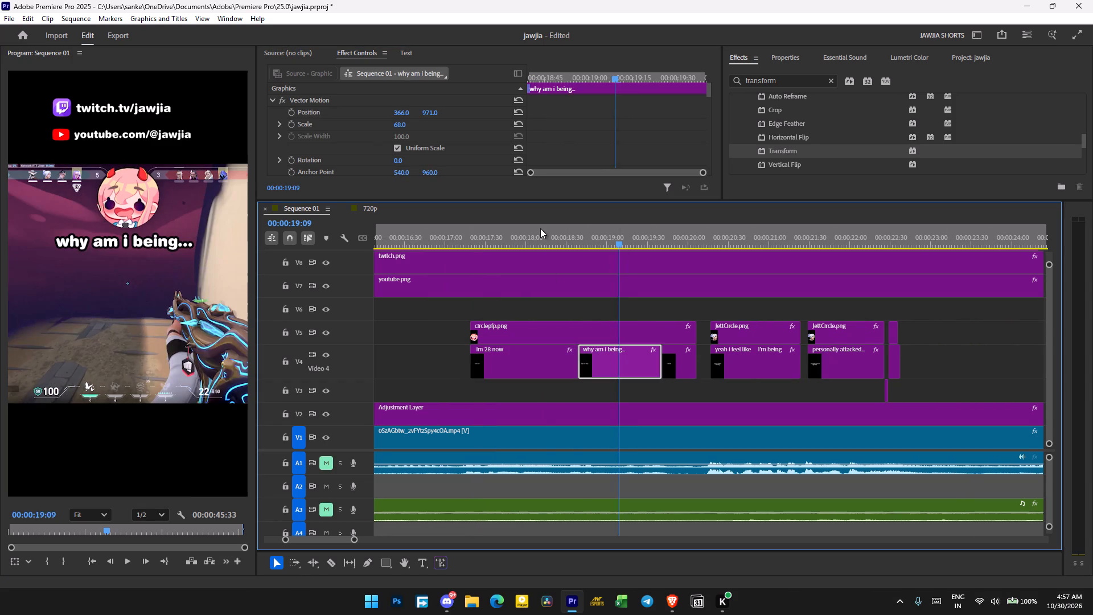
left_click_drag(405, 170, 364, 173)
Center the short "i feel like" caption under its avatar by setting its Vector Motion anchor point to 568, 960.
scroll(727, 302, "down", 6)
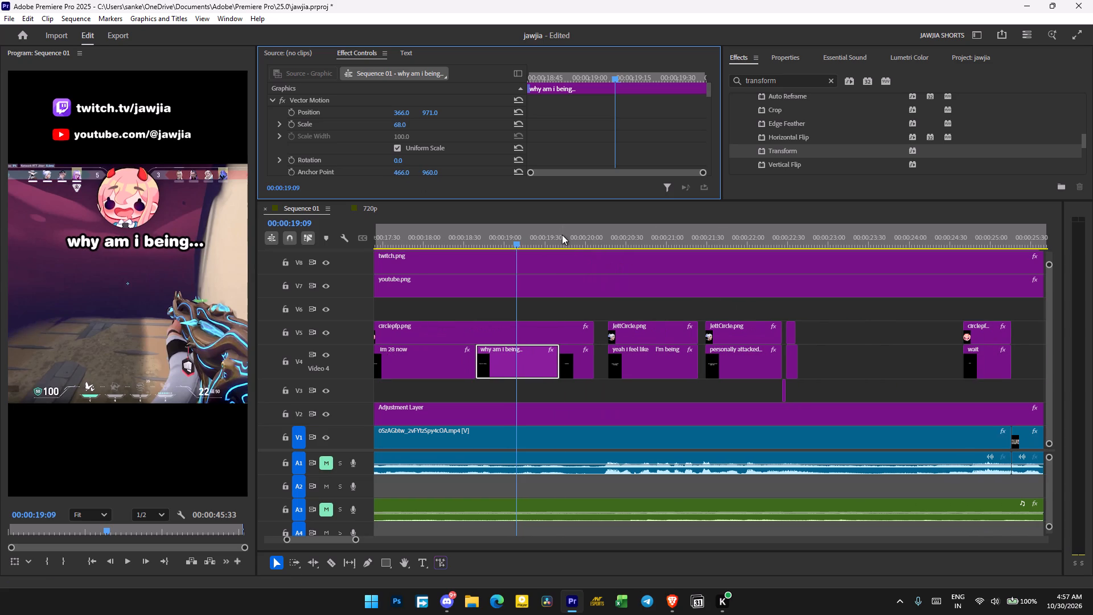
left_click(562, 235)
left_click(569, 351)
left_click_drag(405, 169, 395, 169)
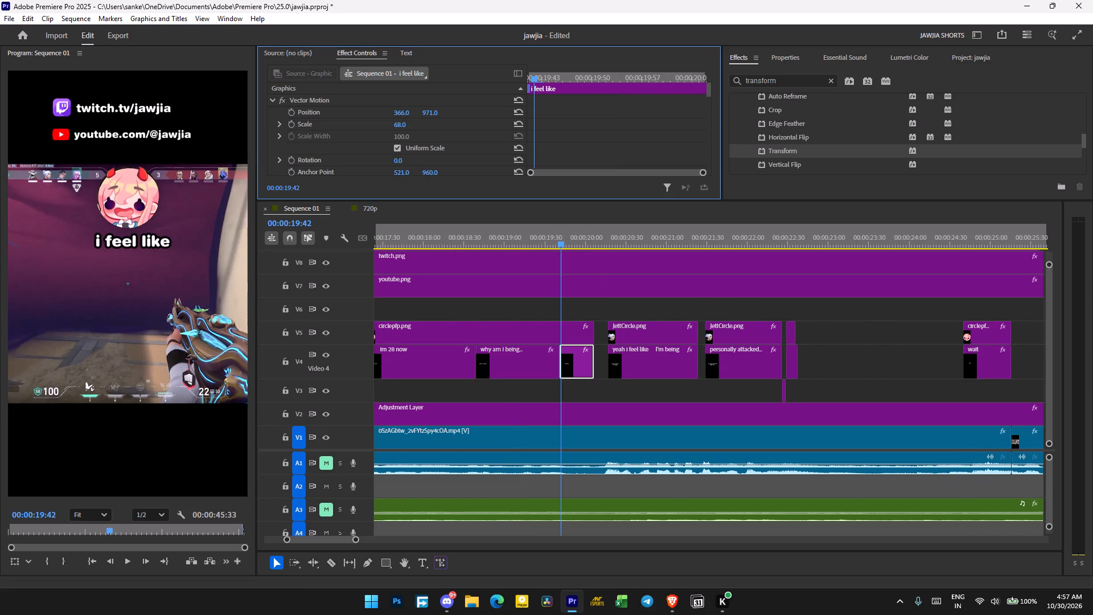
left_click_drag(395, 169, 421, 171)
Align the "yeah i feel like I'm being" caption beneath its avatar by setting its Vector Motion anchor point to 573, 946.
scroll(765, 327, "down", 6)
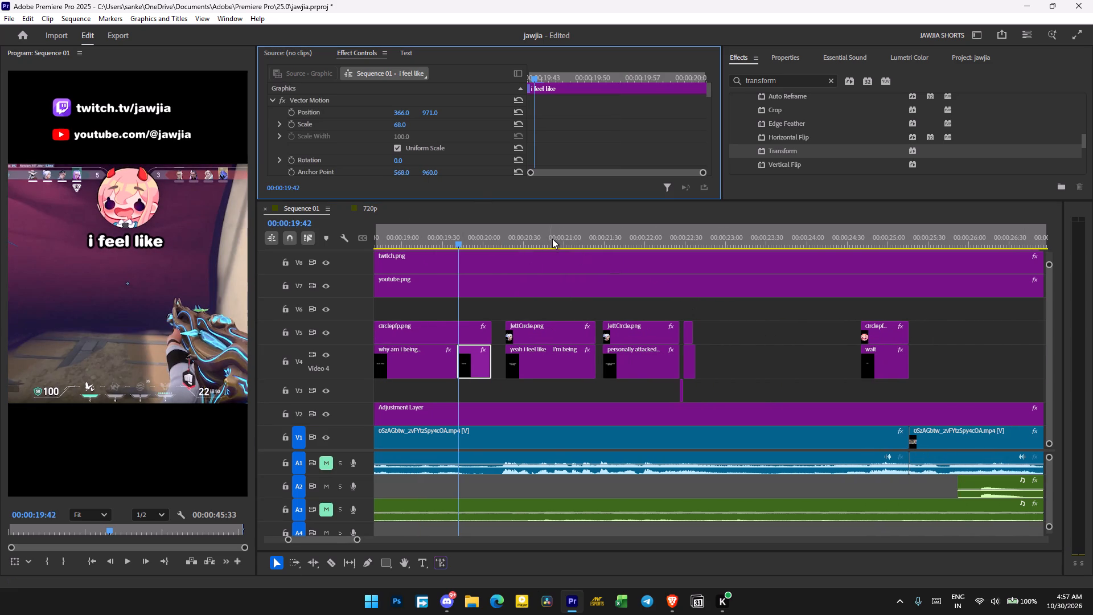
left_click(552, 239)
left_click(551, 347)
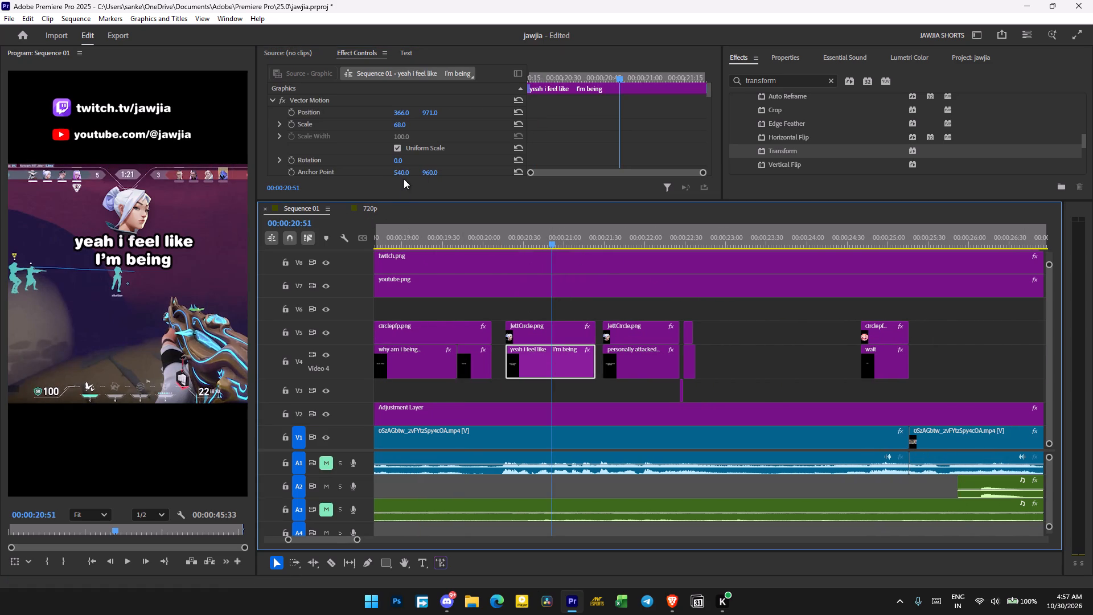
left_click_drag(405, 173, 422, 171)
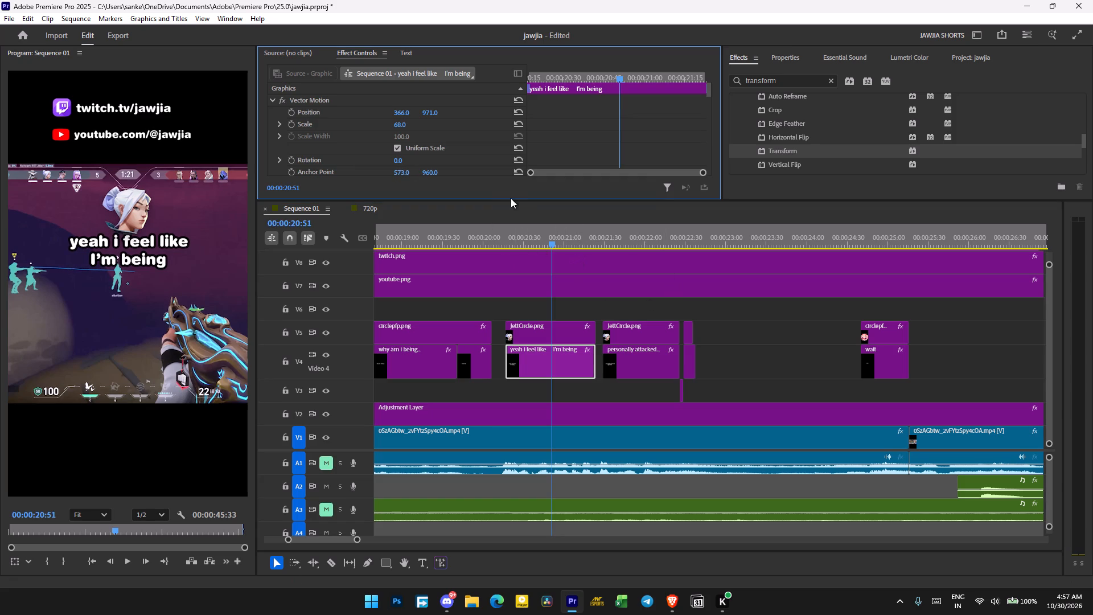
left_click_drag(426, 169, 418, 170)
Align the longer "personally attacked right now" caption beneath the Jett avatar by setting its Vector Motion anchor point to 579, 933.
left_click(624, 239)
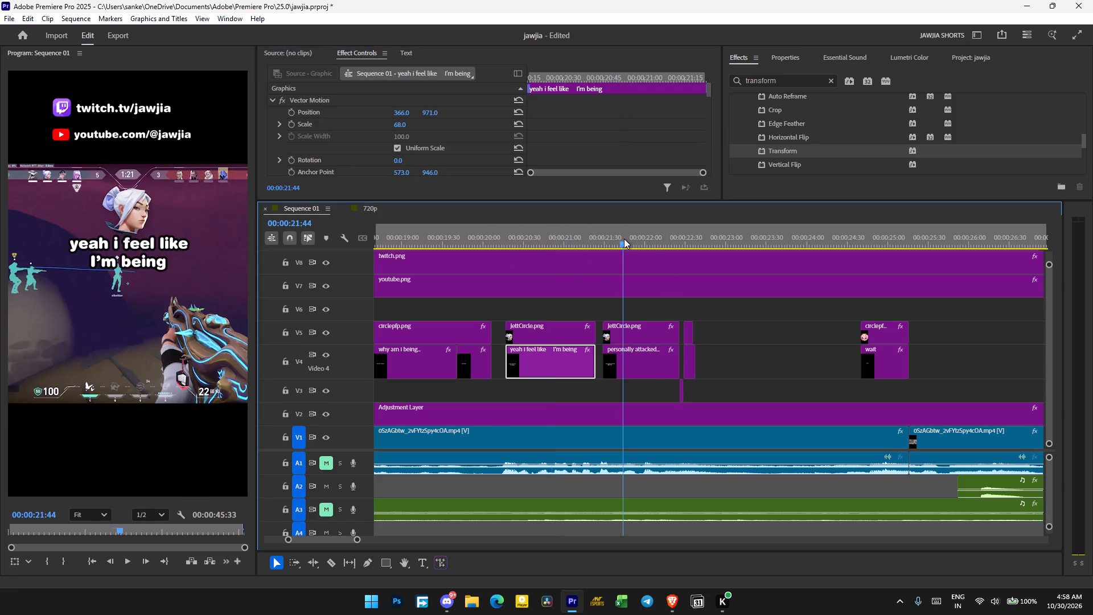
left_click(650, 364)
left_click_drag(401, 171, 394, 171)
left_click_drag(403, 170, 431, 170)
left_click_drag(424, 173, 409, 173)
Adjust the short second "personally attacked right now" caption segment by setting its Vector Motion anchor point to 568, 937.
scroll(786, 362, "down", 6)
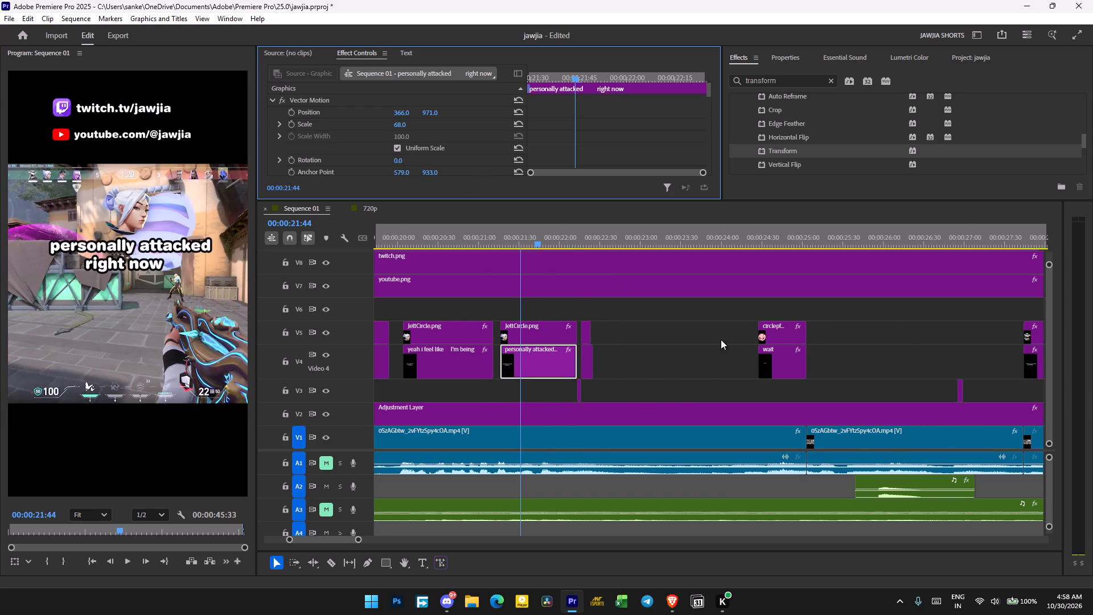
left_click(588, 236)
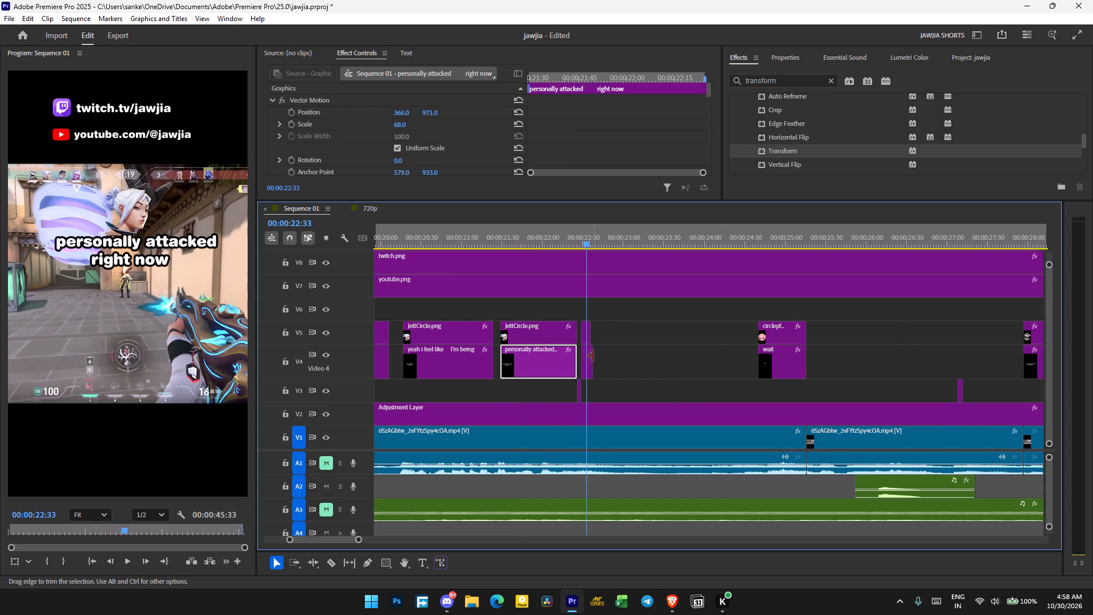
left_click(588, 363)
left_click(437, 171)
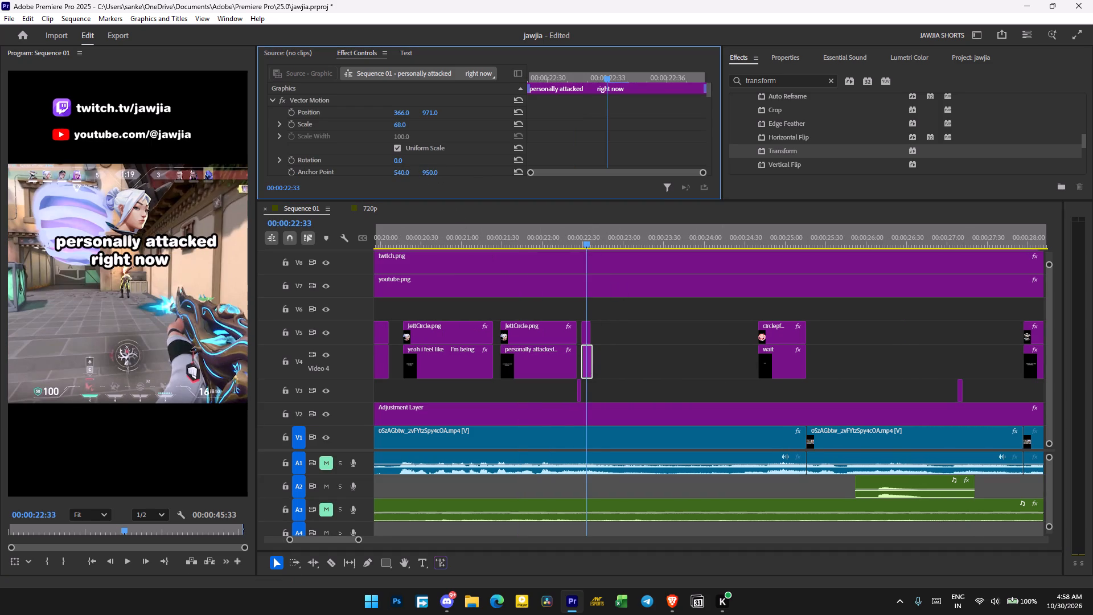
left_click_drag(401, 170, 417, 170)
left_click_drag(434, 175, 424, 177)
Place the "wait" caption below its avatar by setting its Vector Motion anchor point to 554, 913.
scroll(663, 391, "down", 6)
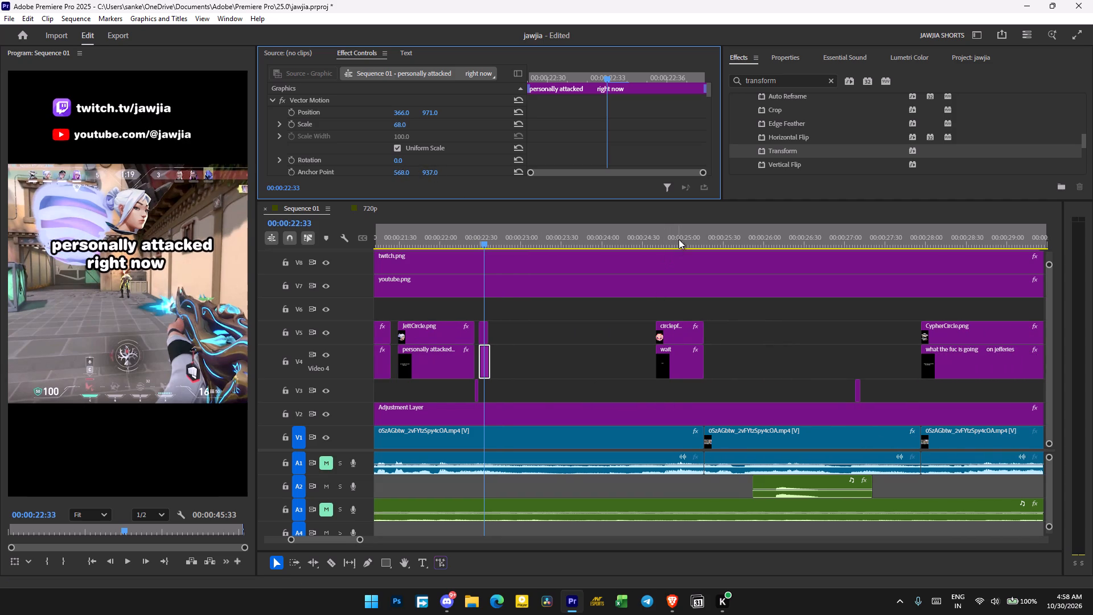
left_click(679, 239)
left_click(683, 332)
left_click(677, 359)
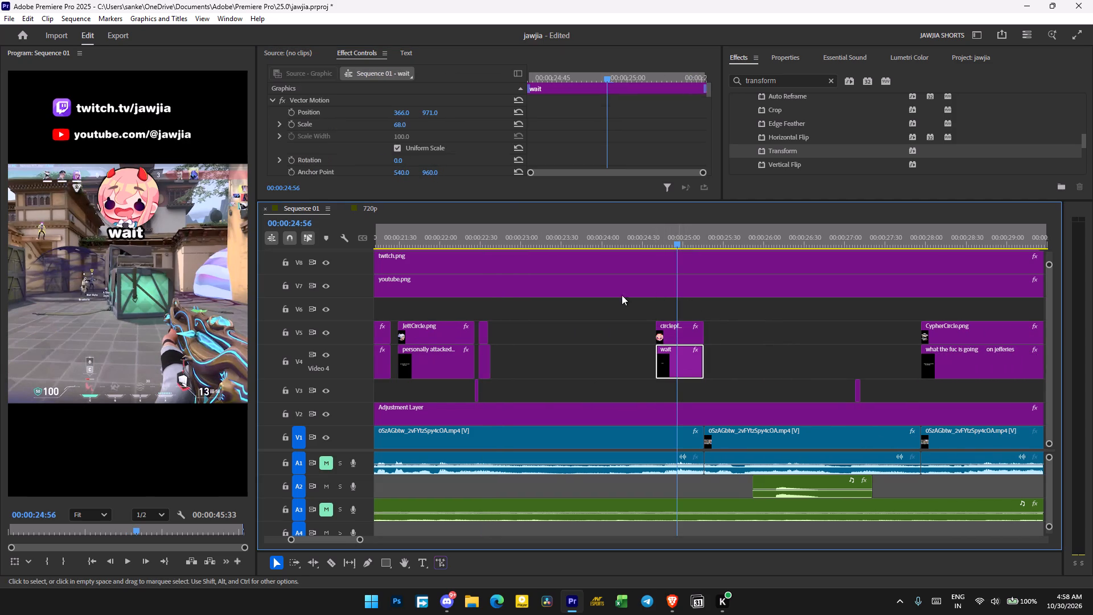
left_click_drag(429, 170, 406, 166)
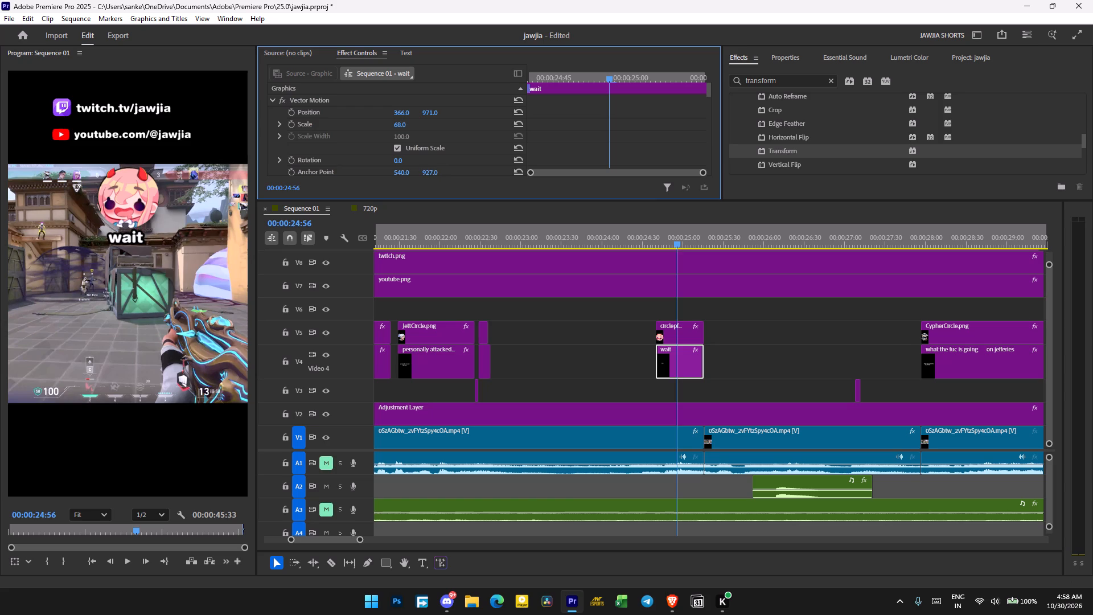
left_click_drag(406, 166, 397, 165)
left_click_drag(406, 171, 398, 171)
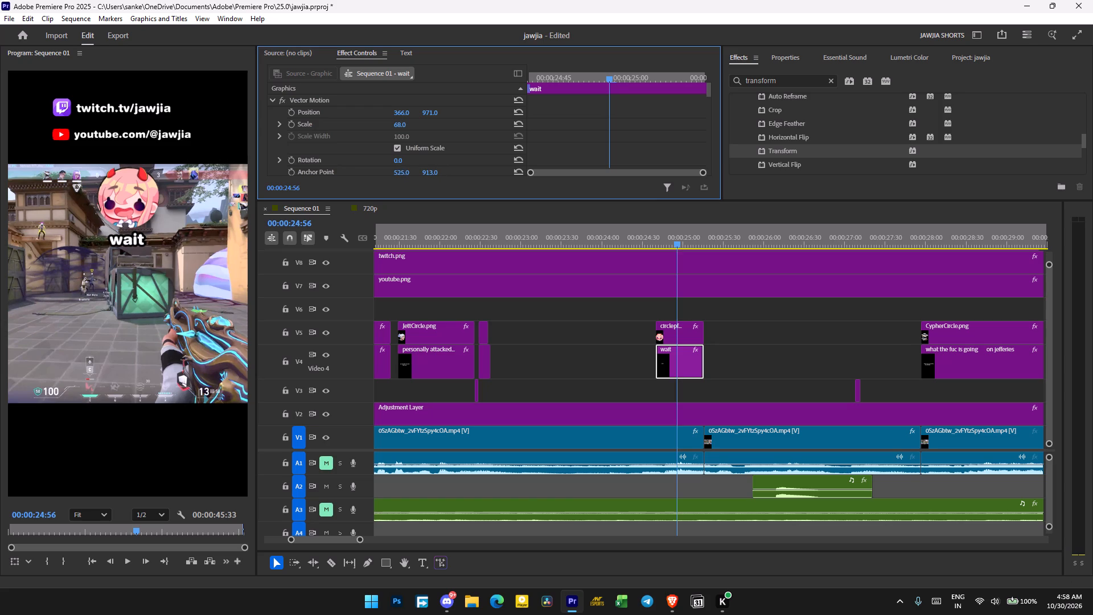
left_click_drag(398, 171, 414, 168)
Review how the Twitch and YouTube branding looks over the full-frame gameplay shot between the "wait" caption and the Cypher caption.
scroll(753, 323, "down", 12)
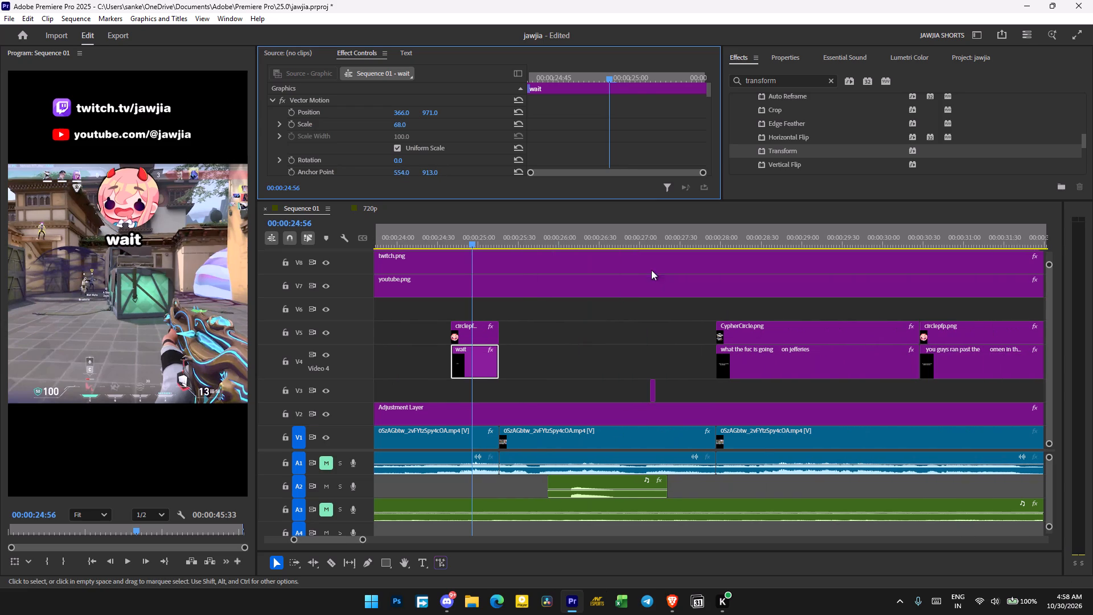
left_click(648, 238)
left_click(653, 236)
key("space")
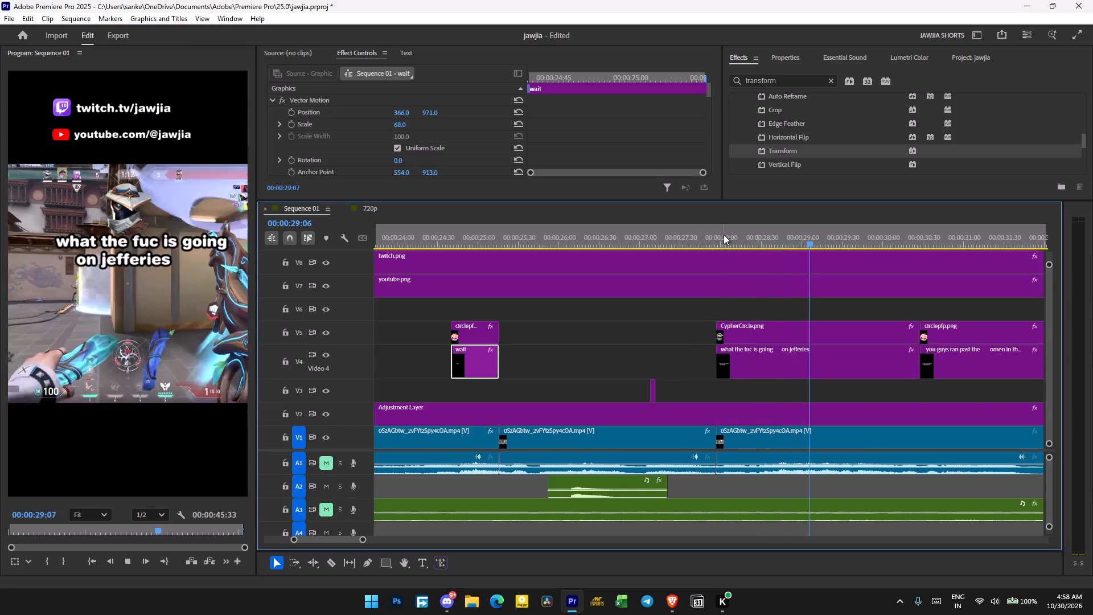
key("space")
left_click(686, 235)
left_click(656, 236)
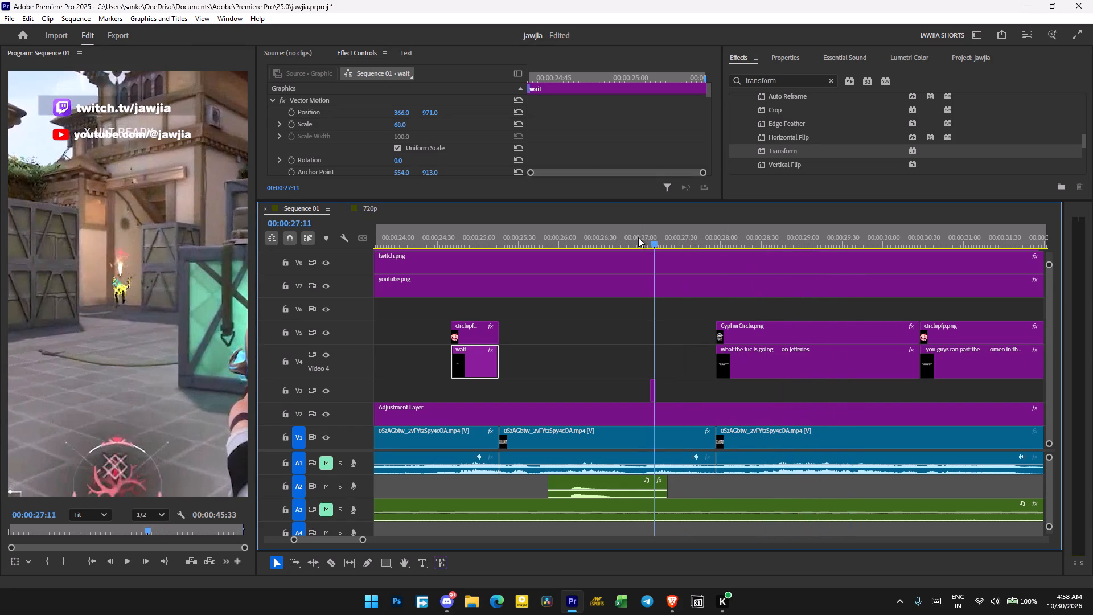
left_click(634, 237)
left_click(612, 238)
left_click(594, 240)
left_click(570, 240)
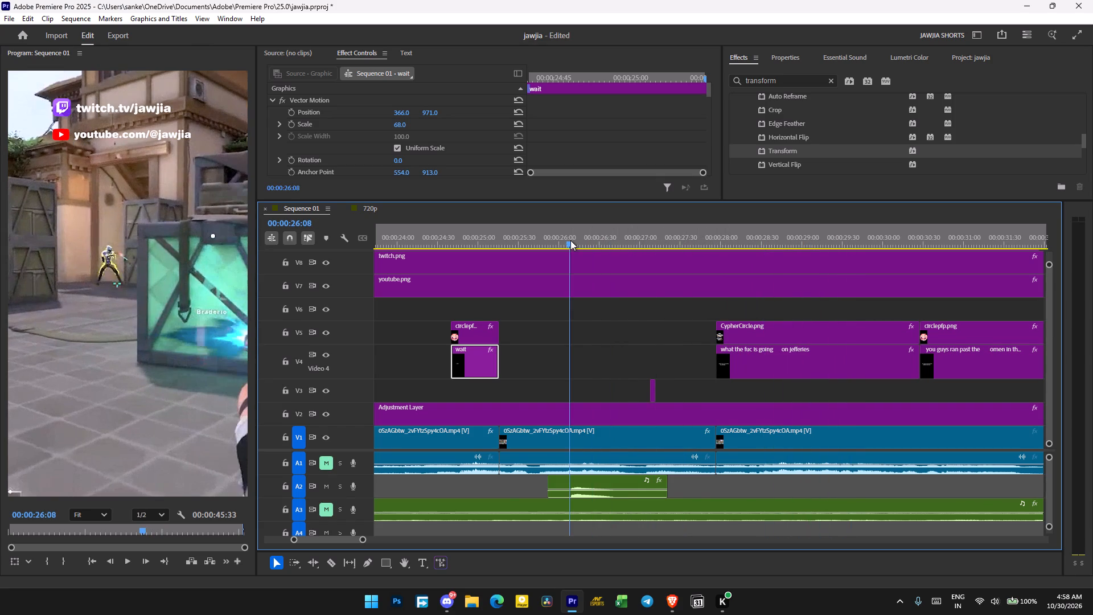
Split the twitch.png and youtube.png clips at 00:00:25:16 and at the end of the full-frame gameplay shot.
left_click(510, 244)
left_click(510, 244)
left_click(502, 248)
left_click(504, 238)
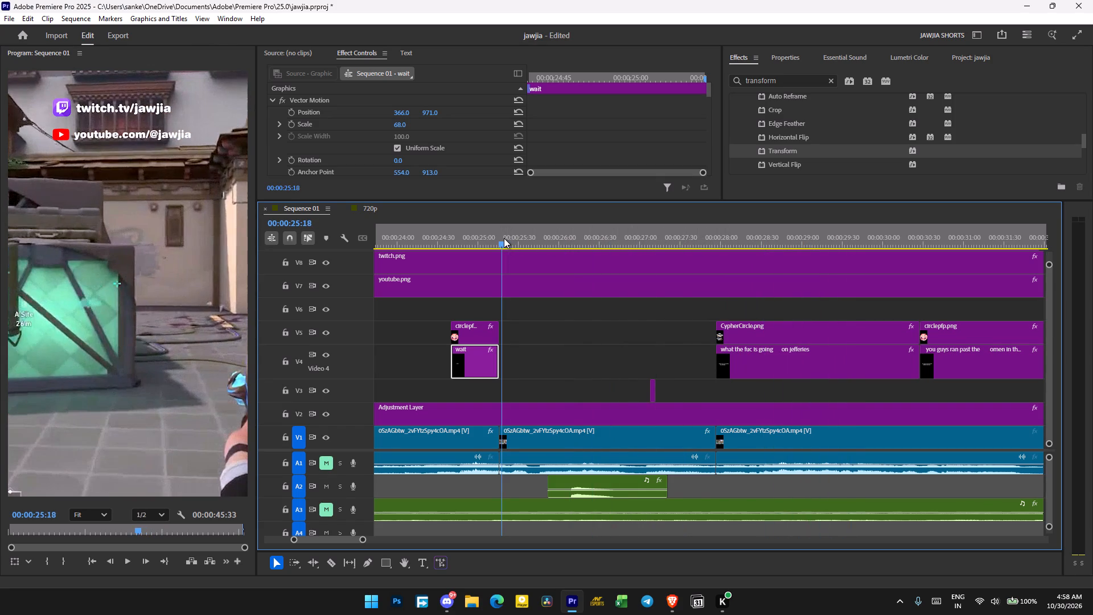
left_click(504, 238)
key("c")
left_click(500, 271)
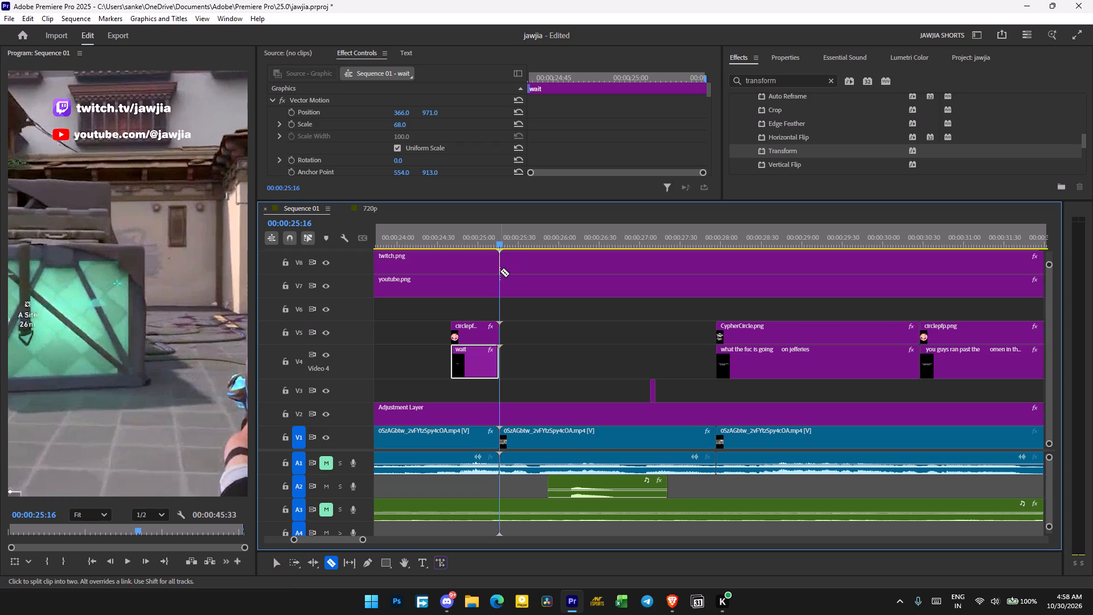
left_click(500, 288)
left_click(713, 265)
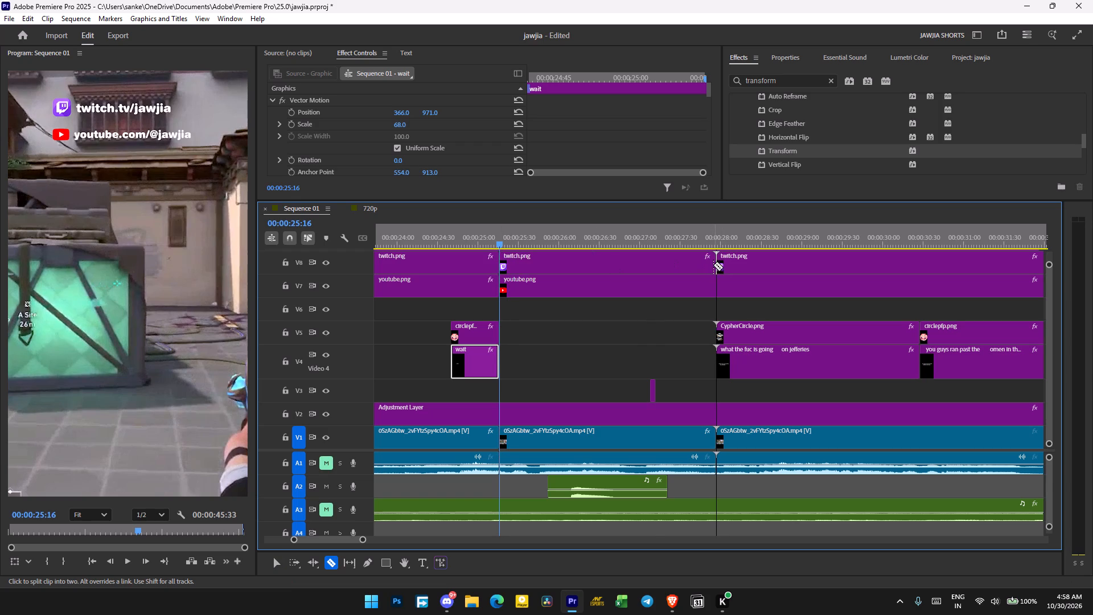
left_click(718, 280)
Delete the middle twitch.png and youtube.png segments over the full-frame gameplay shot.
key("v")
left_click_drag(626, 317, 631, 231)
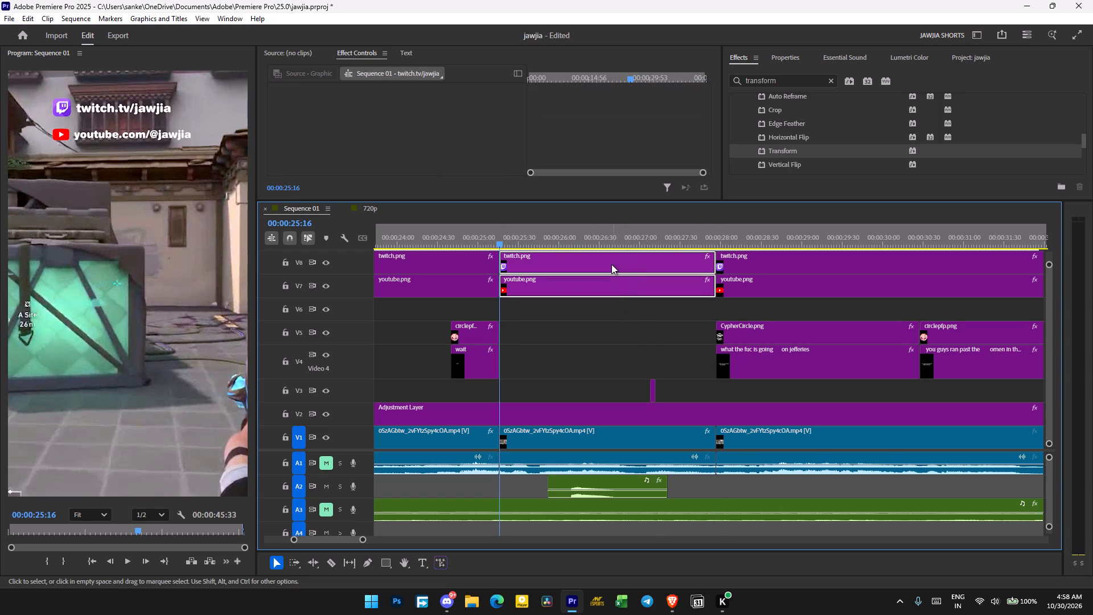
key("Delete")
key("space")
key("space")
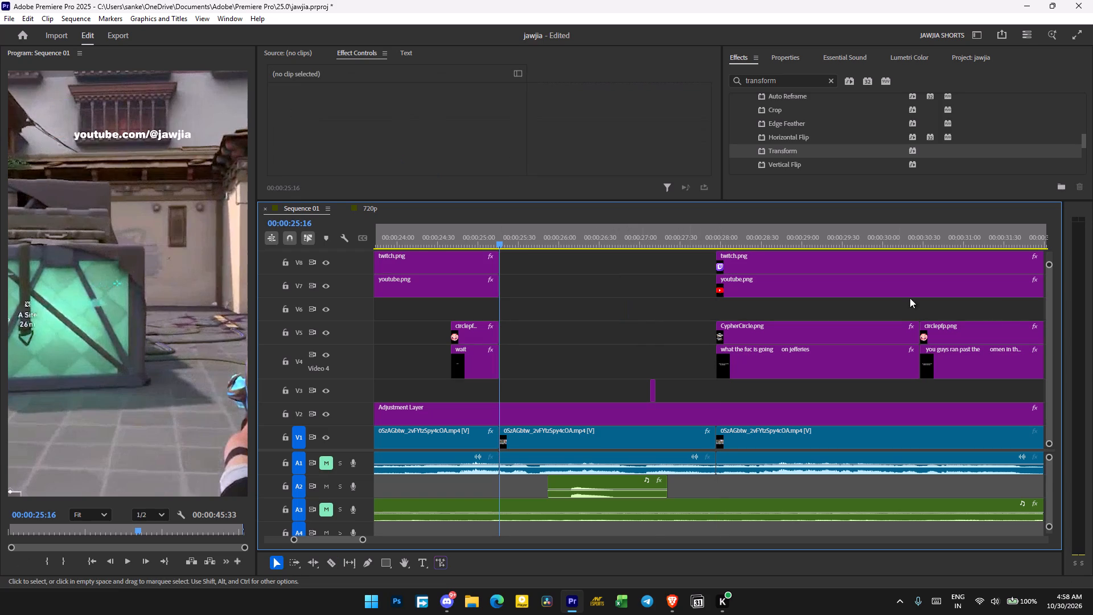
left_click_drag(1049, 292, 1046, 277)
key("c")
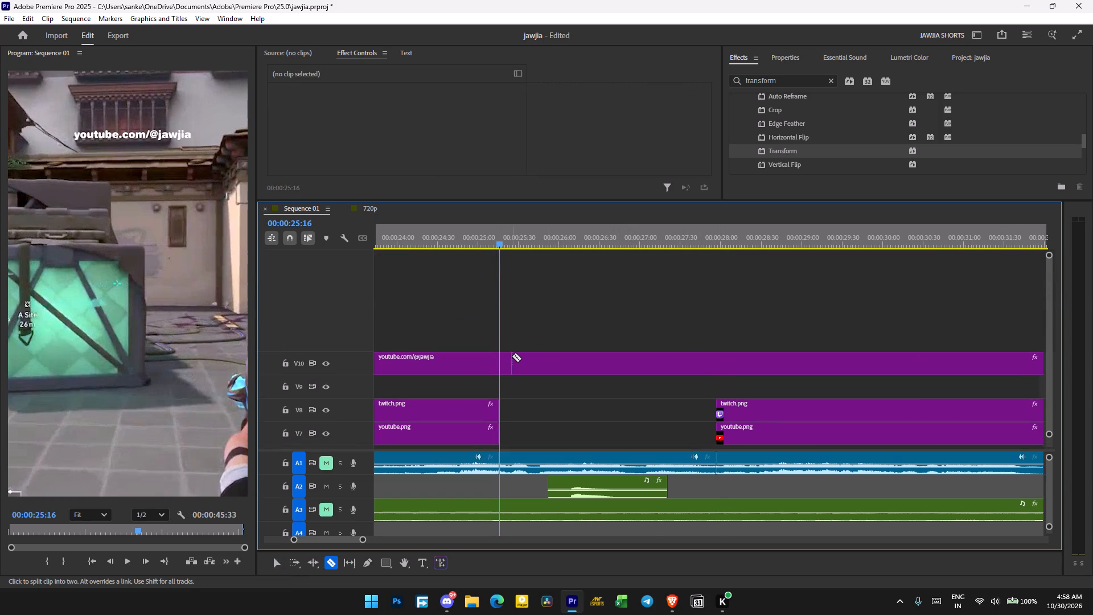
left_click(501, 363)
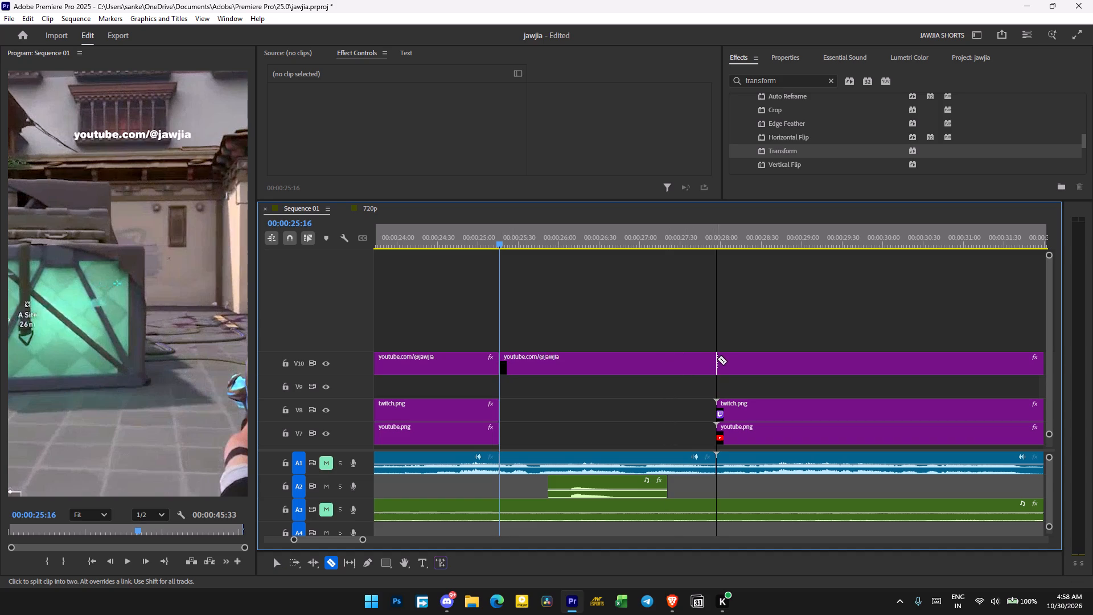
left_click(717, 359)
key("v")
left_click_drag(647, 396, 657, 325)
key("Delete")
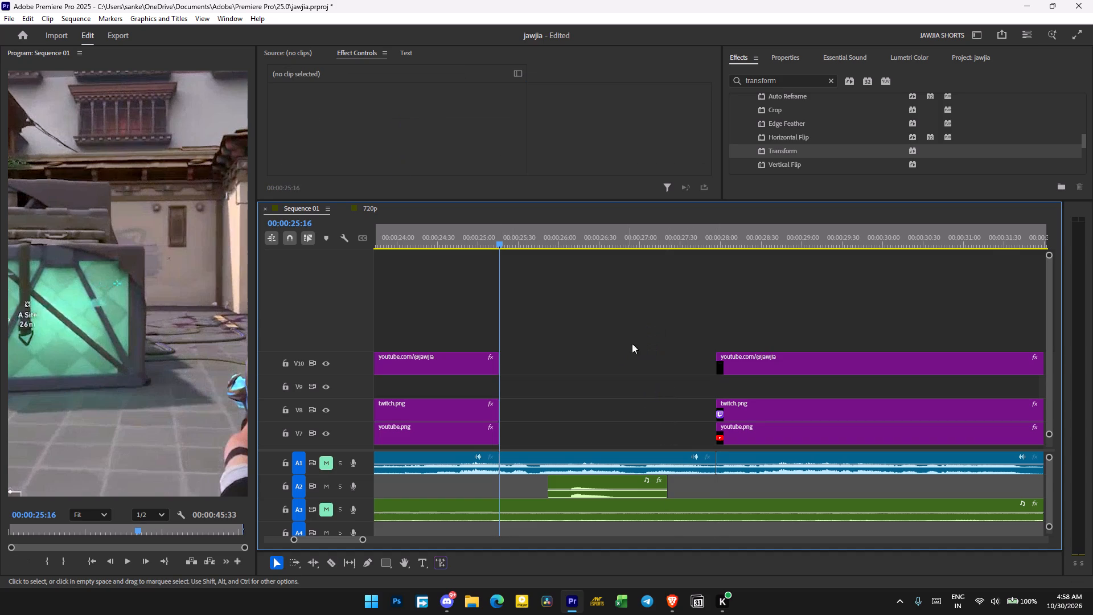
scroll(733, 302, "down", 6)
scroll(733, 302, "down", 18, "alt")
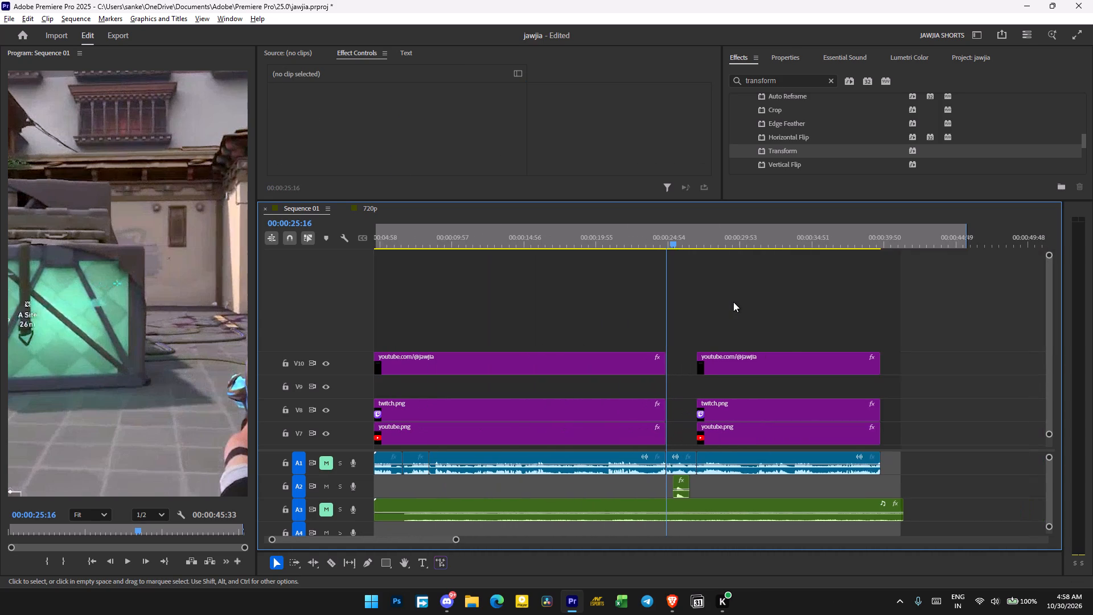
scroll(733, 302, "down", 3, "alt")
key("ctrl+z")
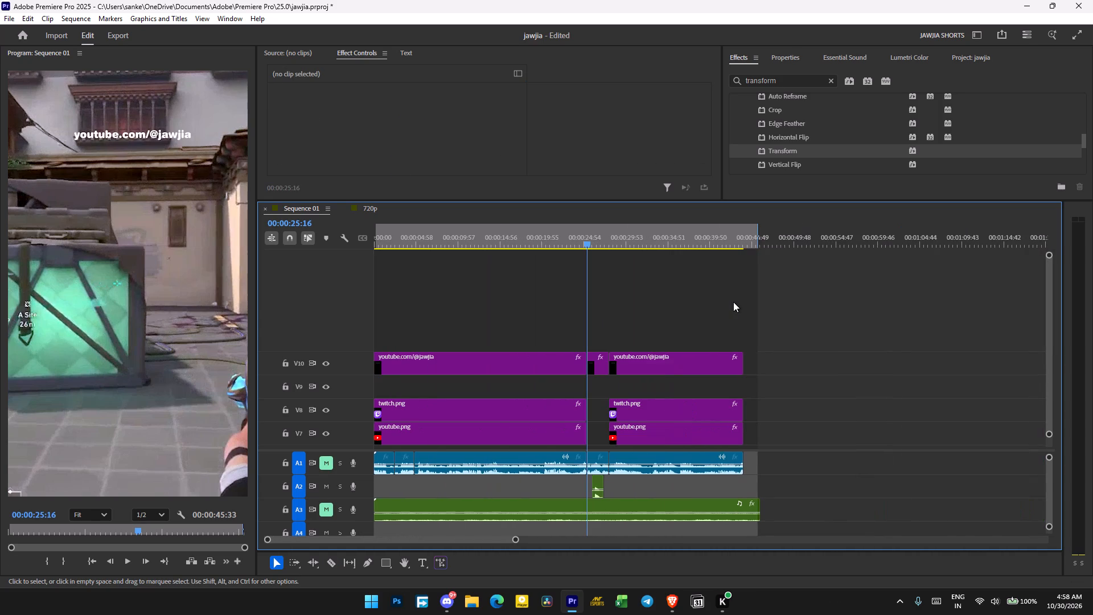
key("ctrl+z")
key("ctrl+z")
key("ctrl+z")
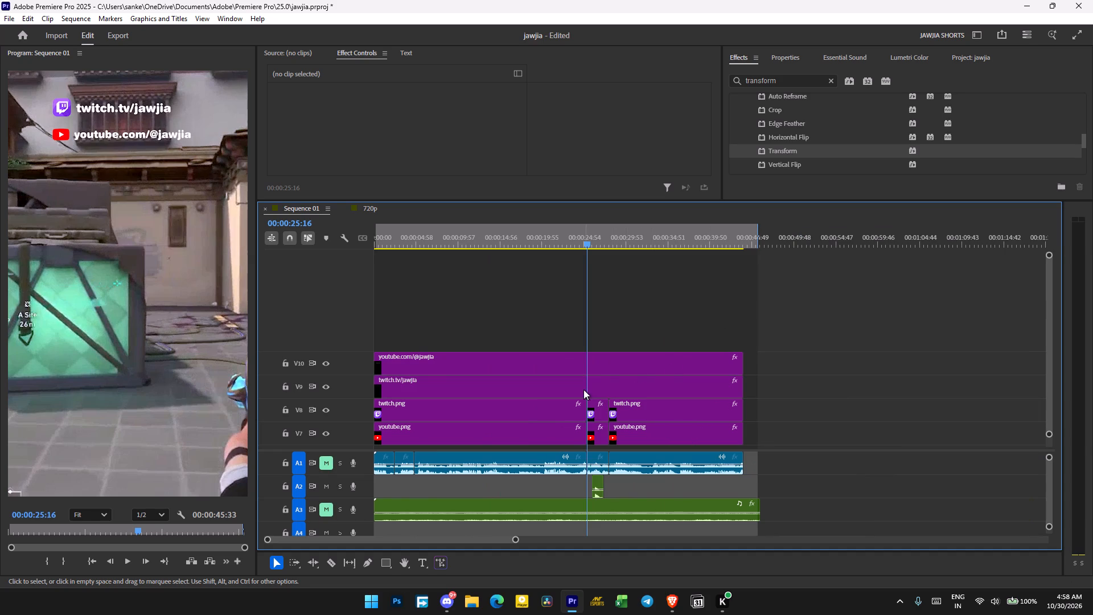
key("x")
key("c")
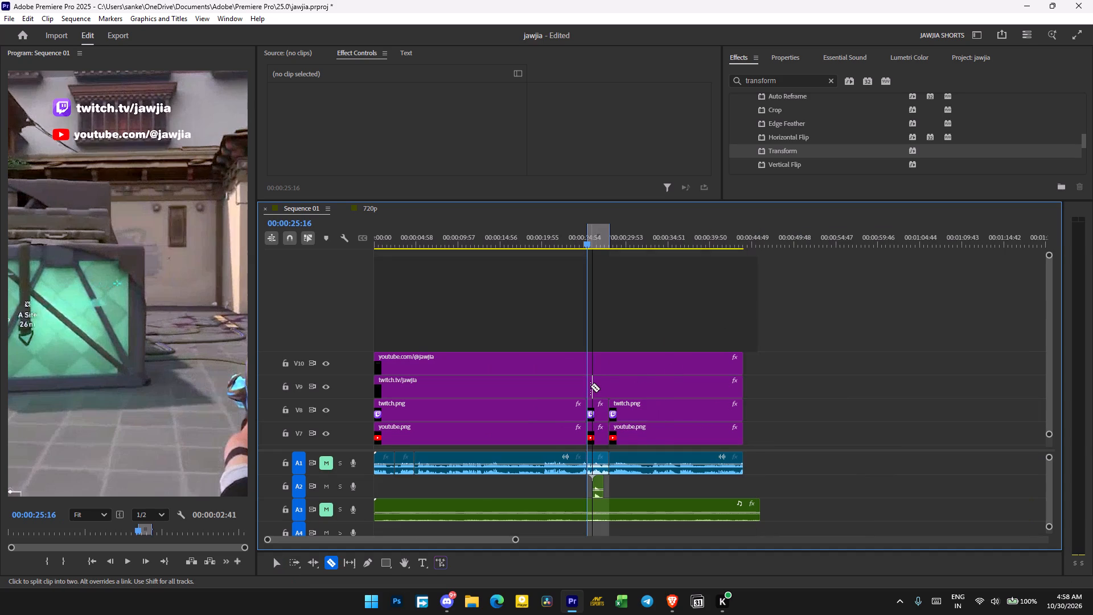
left_click(588, 389)
left_click(589, 365)
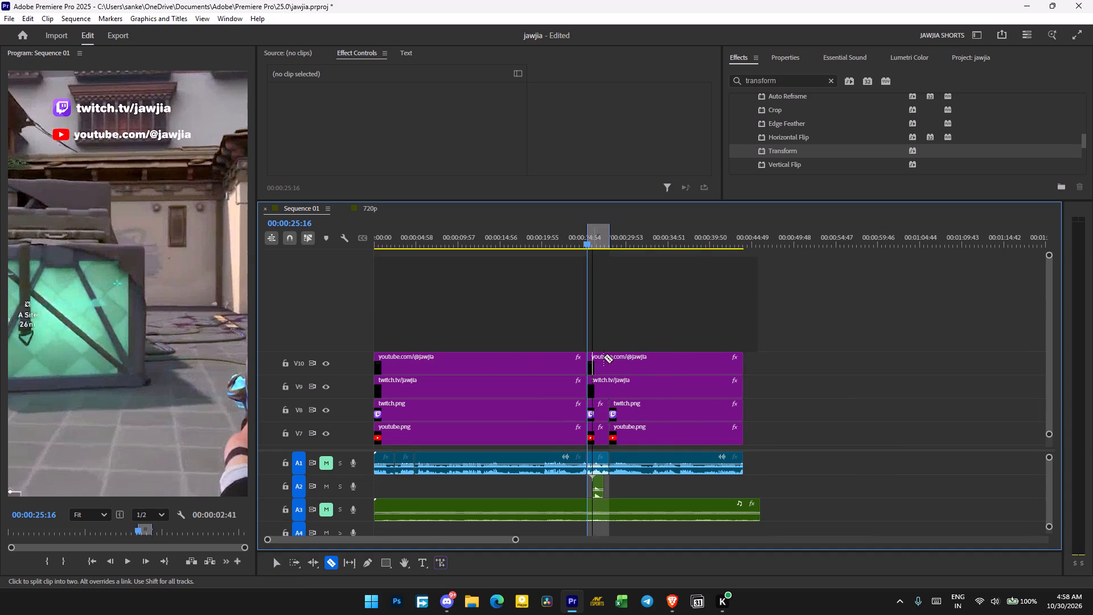
left_click(614, 359)
left_click(612, 383)
key("c")
left_click_drag(600, 320, 594, 361)
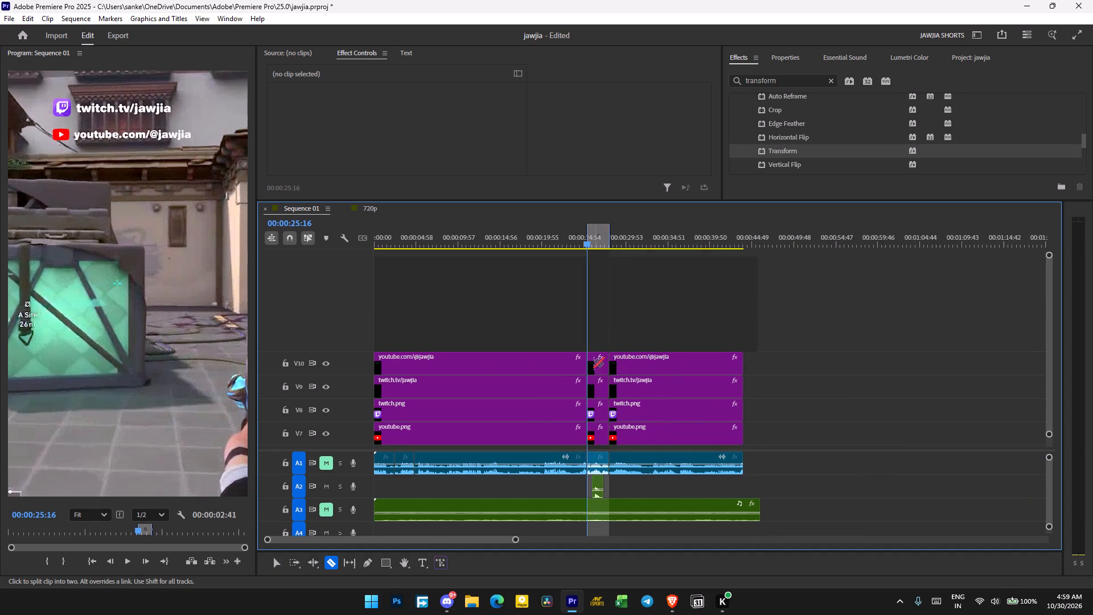
left_click_drag(594, 361, 594, 380)
Delete the four middle logo and link-text segments on V7 to V10 over the full-frame gameplay shot.
key("v")
left_click_drag(599, 337, 599, 427)
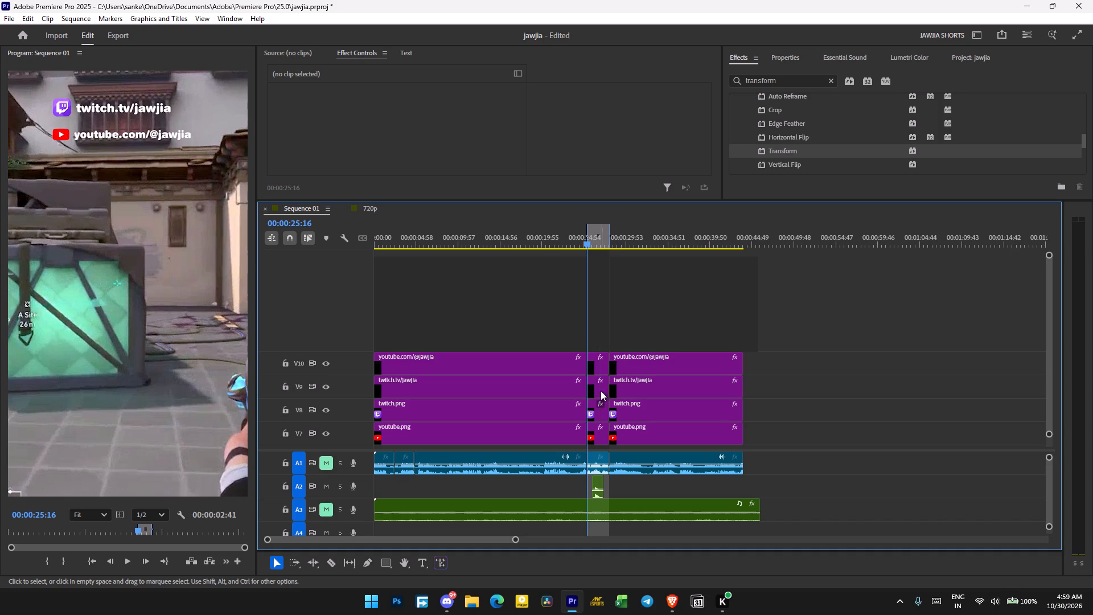
type("vvvv")
left_click_drag(606, 331, 597, 442)
key("Delete")
Play back the full-frame gameplay shot from 00:00:25:16 to check it without the Twitch and YouTube branding.
scroll(604, 277, "up", 2, "alt")
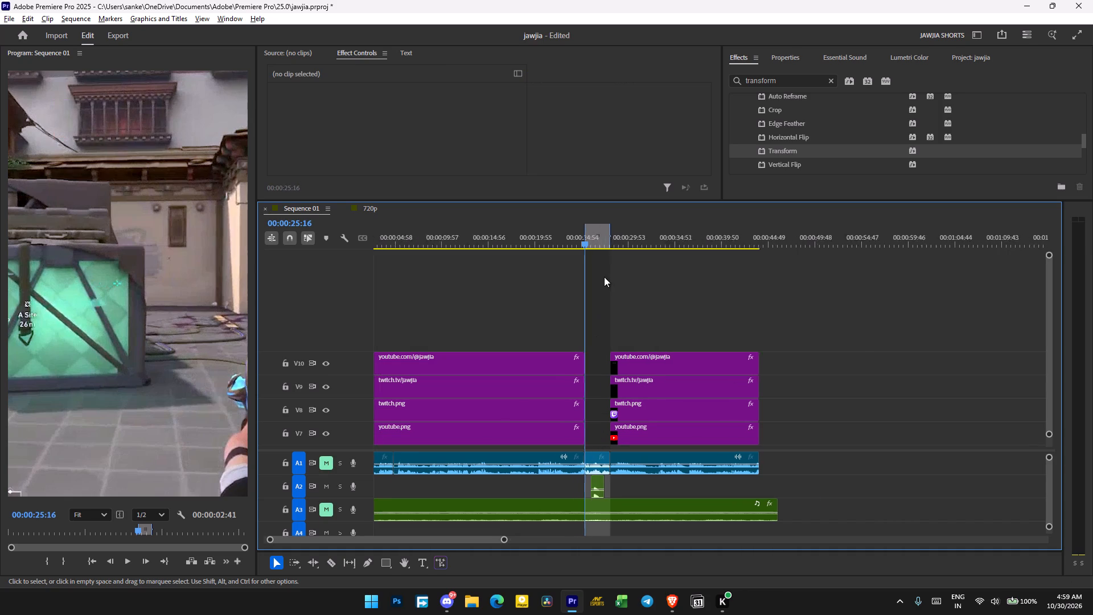
scroll(604, 277, "up", 20, "alt")
scroll(604, 277, "up", 6)
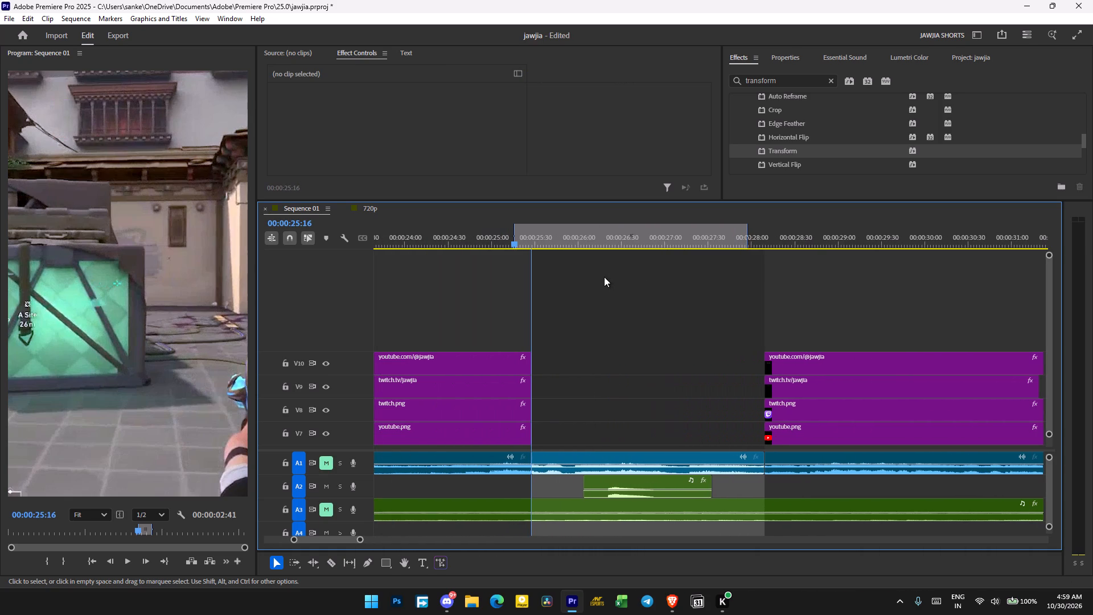
key("space")
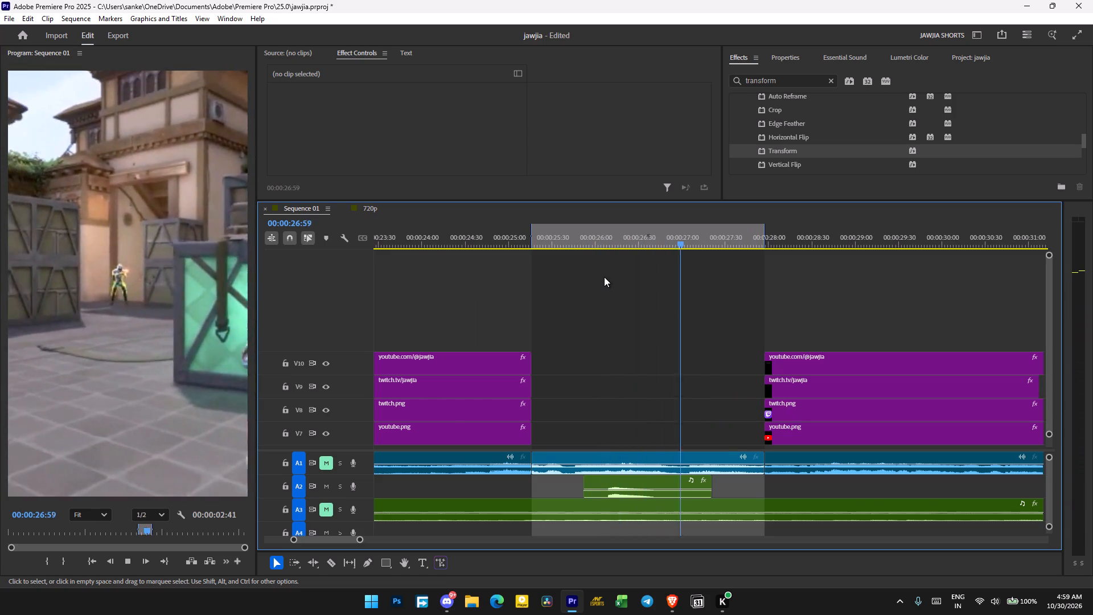
key("space")
scroll(757, 302, "down", 6)
key("space")
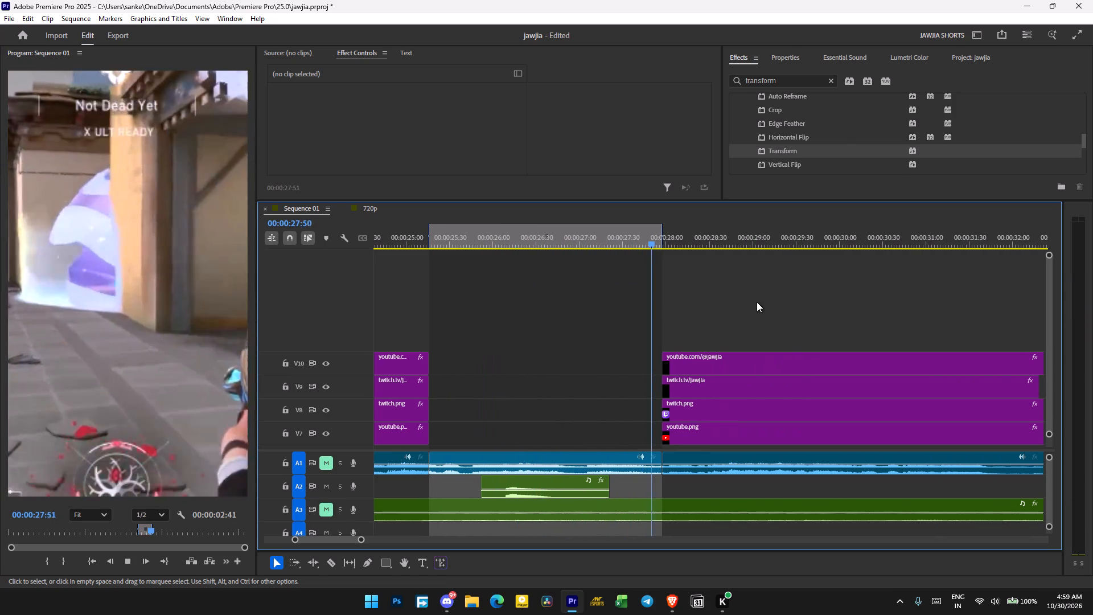
Centre the "what the fuc is going on jefferies" caption beneath the Cypher avatar by setting its horizontal anchor point to about 649.
key("space")
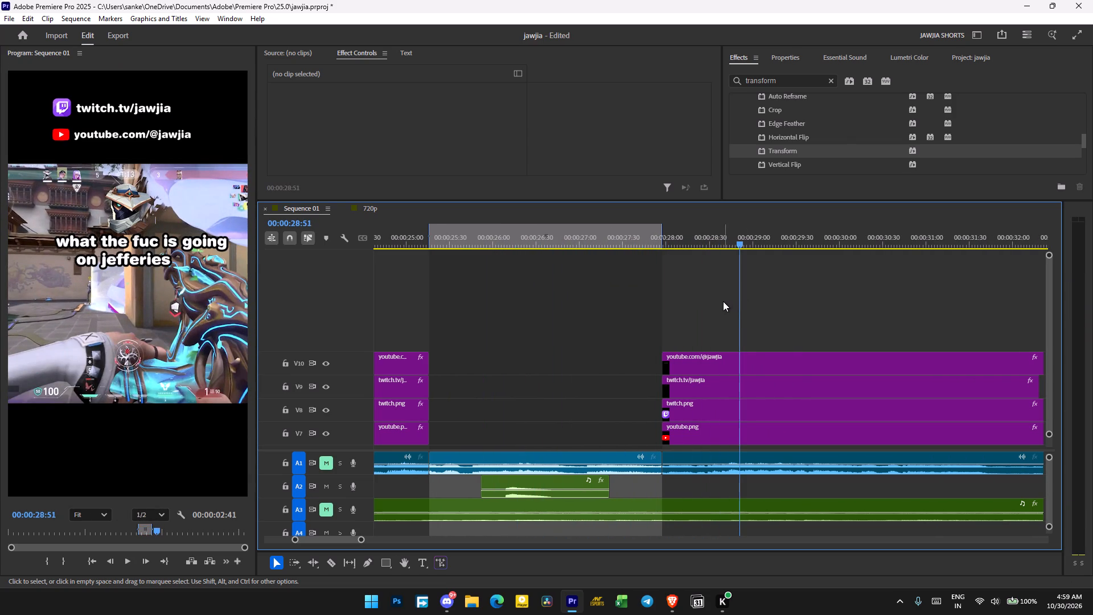
scroll(717, 301, "down", 5)
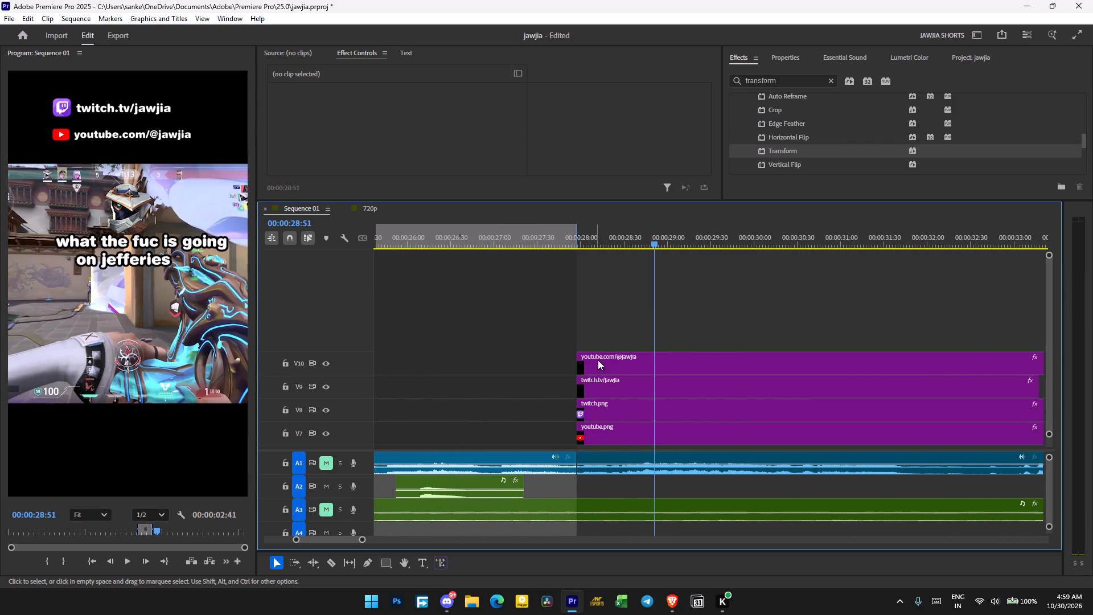
scroll(676, 317, "down", 6)
left_click_drag(1045, 355, 1046, 363)
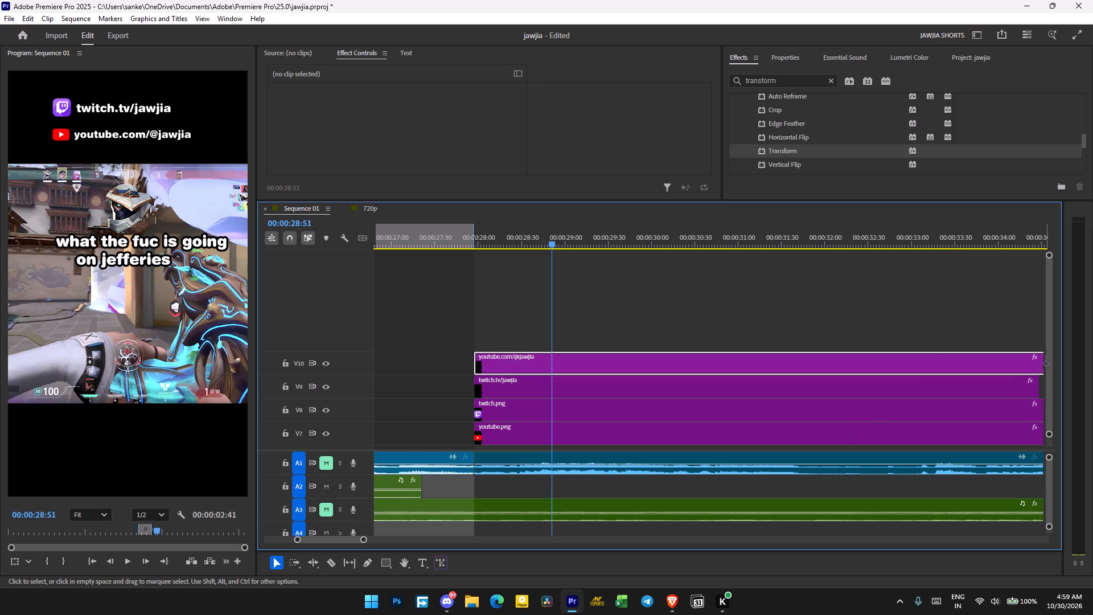
left_click_drag(1046, 363, 1046, 365)
left_click_drag(1051, 344, 1047, 389)
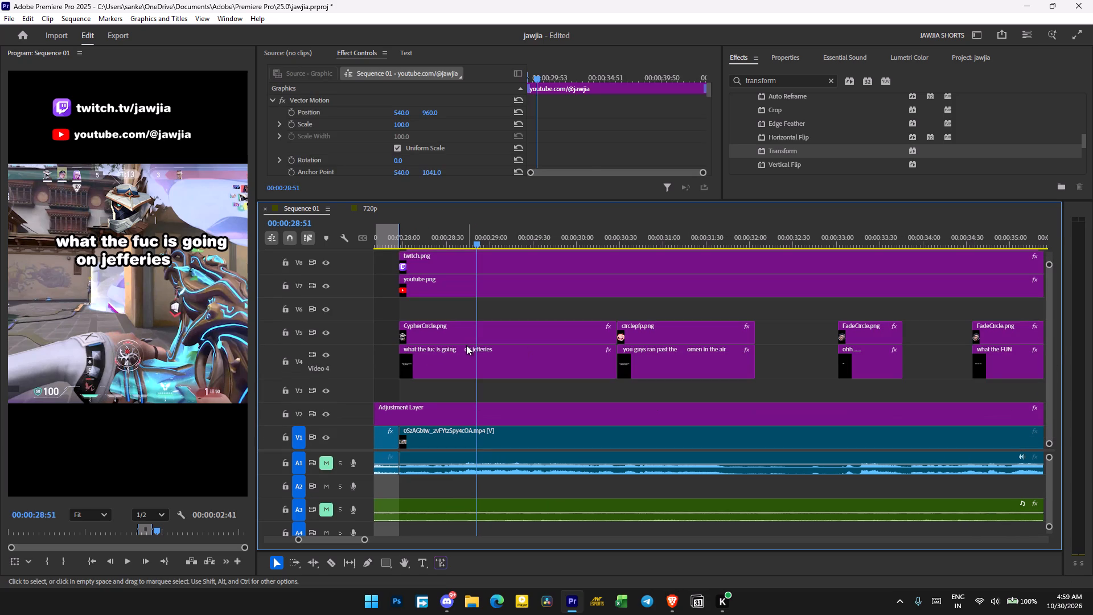
left_click(480, 329)
left_click(482, 364)
left_click(522, 237)
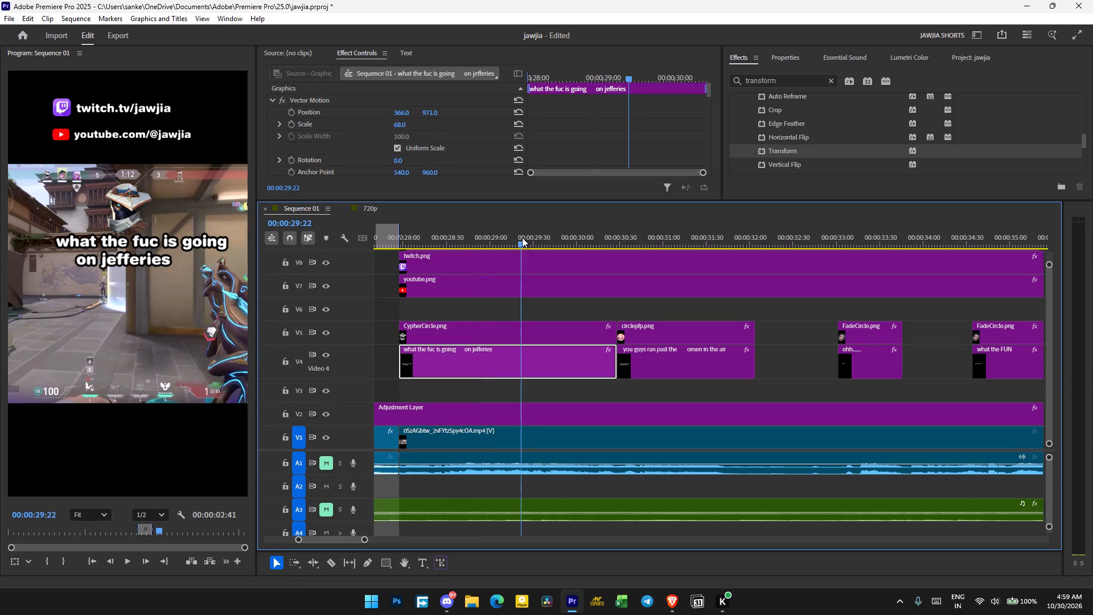
left_click(570, 240)
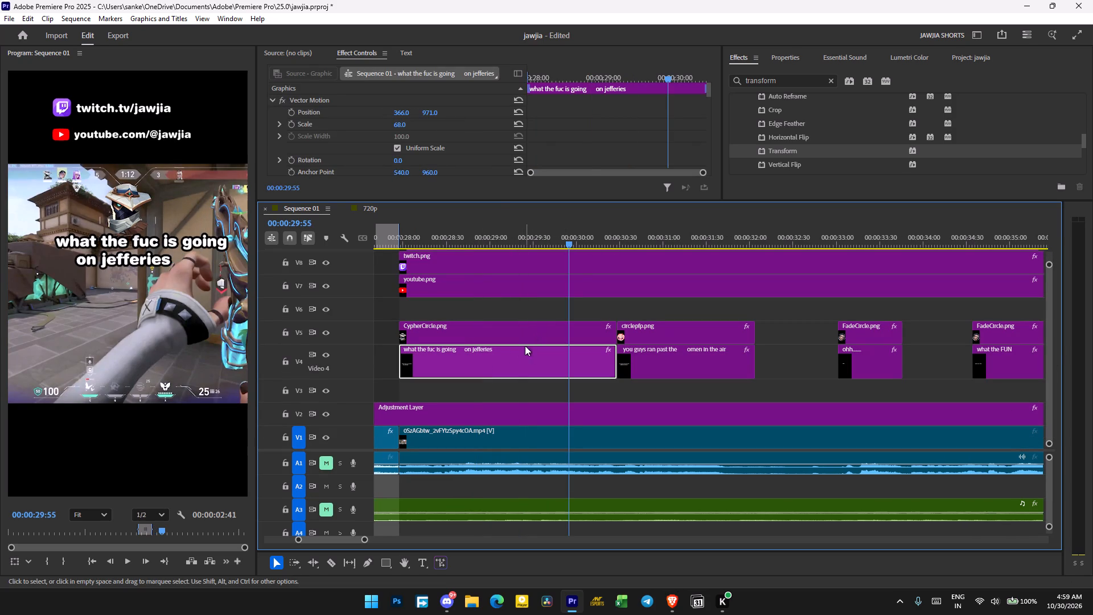
left_click_drag(405, 169, 486, 177)
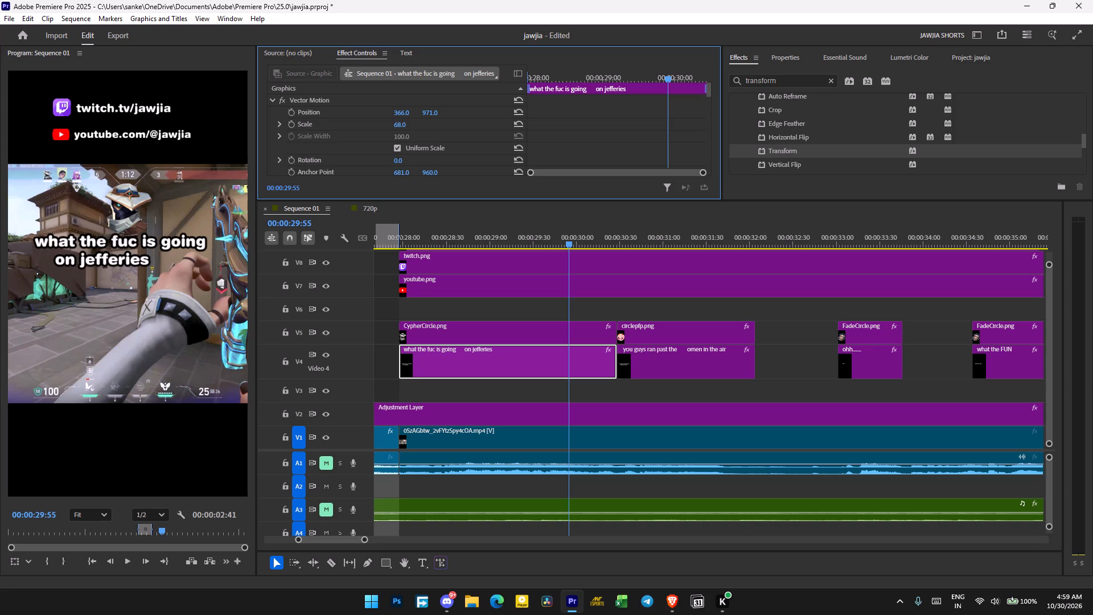
left_click_drag(486, 177, 469, 181)
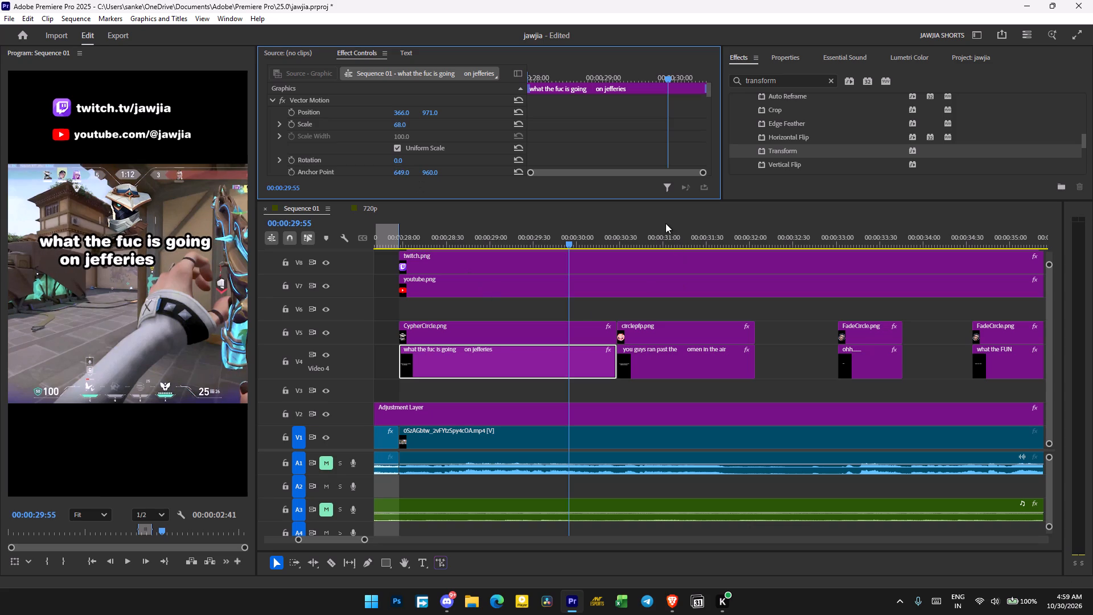
Align the "you guys ran past the omen in the air" caption beneath its pink-haired avatar with an anchor point of about 578, 986.
left_click(665, 223)
left_click(673, 243)
left_click(676, 354)
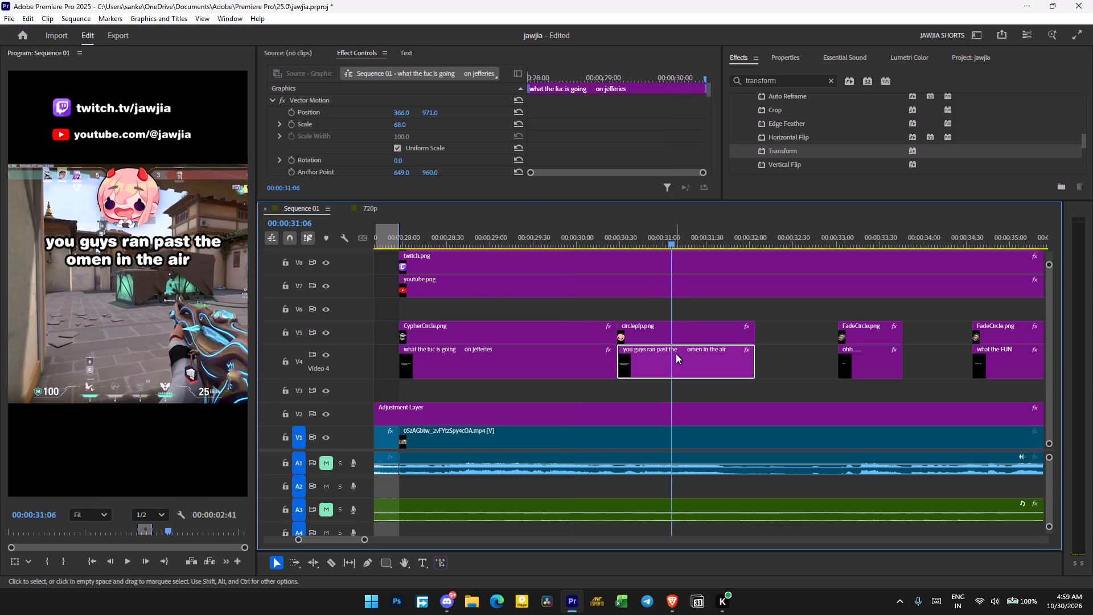
left_click_drag(406, 175, 428, 174)
left_click_drag(429, 170, 446, 170)
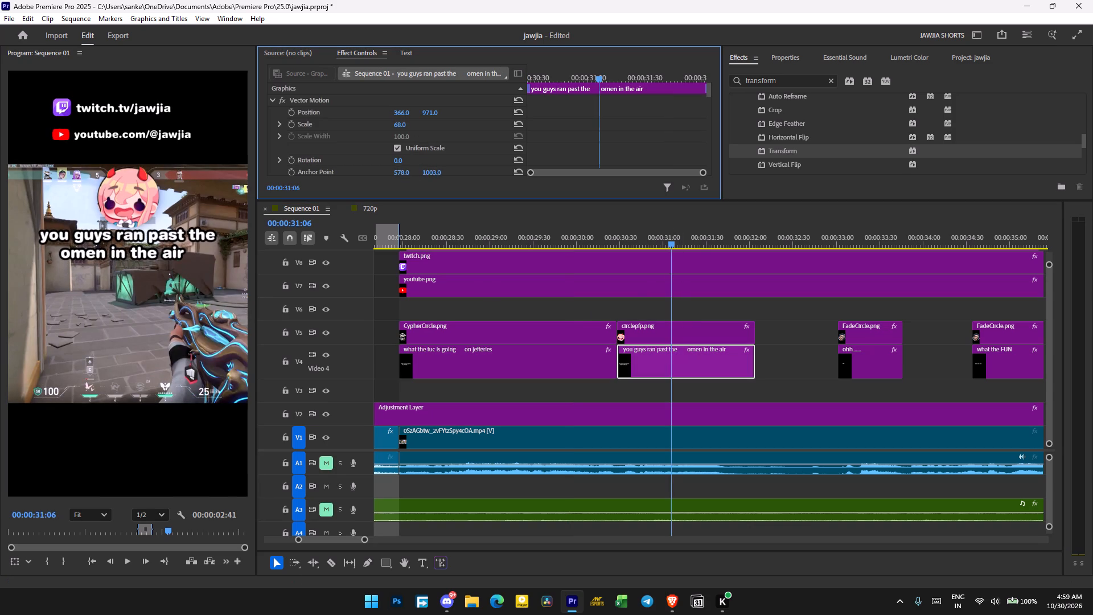
left_click_drag(446, 170, 443, 169)
Align the "what the FUN" caption beneath the Fade avatar with an anchor point of about 426, 912.
scroll(697, 282, "down", 12)
left_click(671, 235)
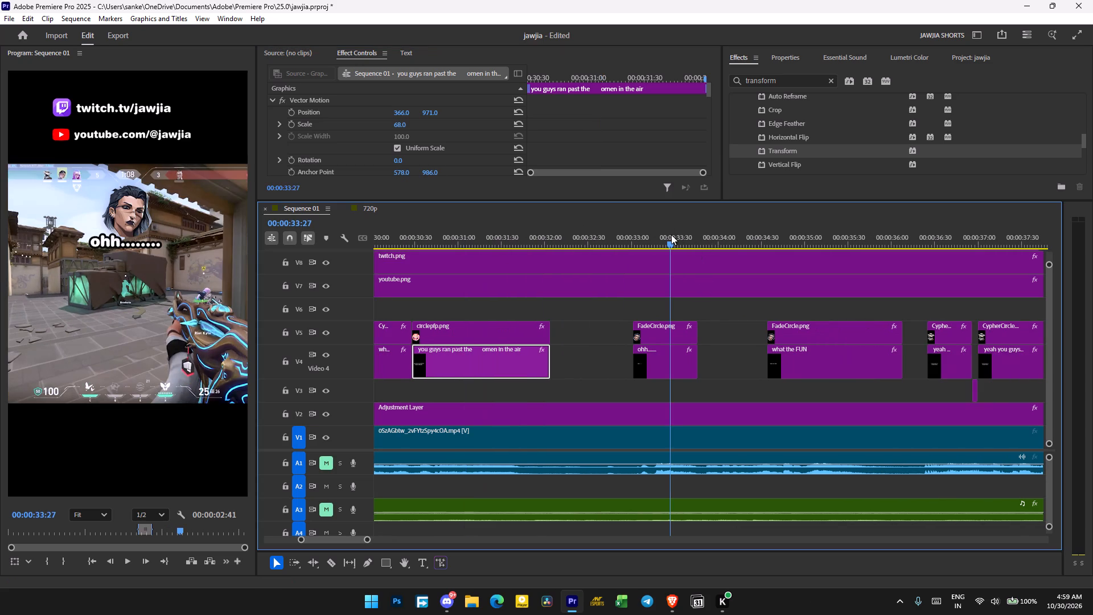
scroll(606, 284, "down", 7)
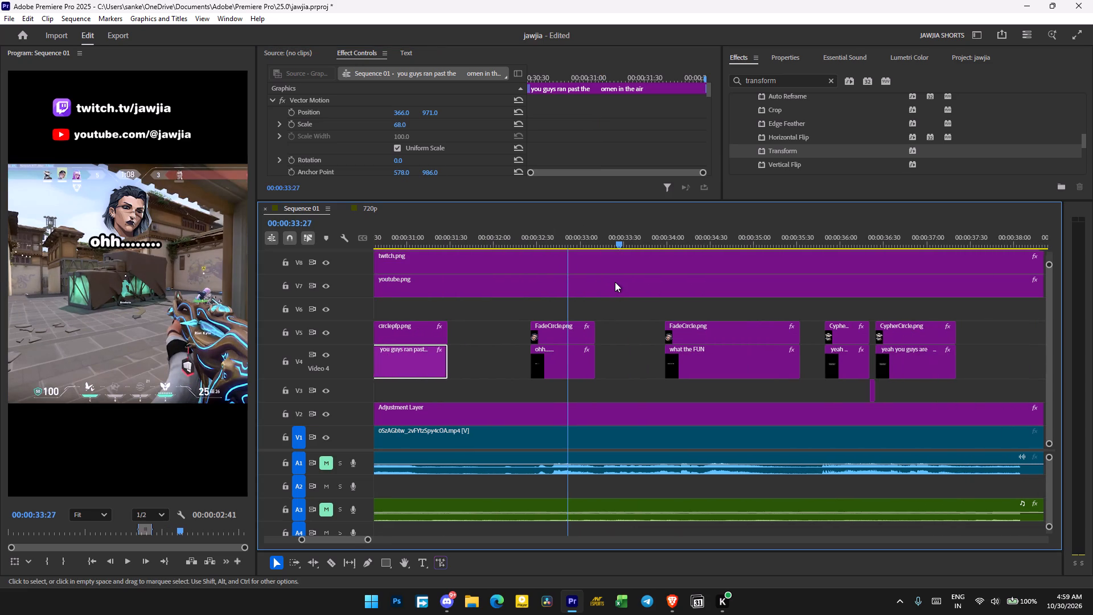
scroll(615, 282, "down", 7)
left_click(545, 235)
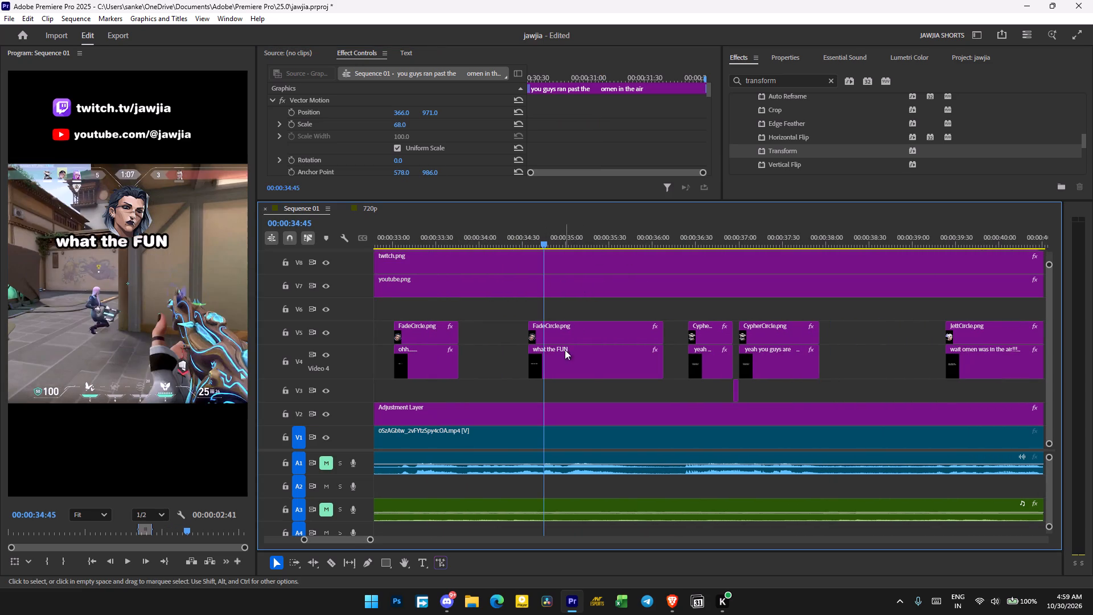
left_click(580, 362)
left_click_drag(398, 171, 404, 170)
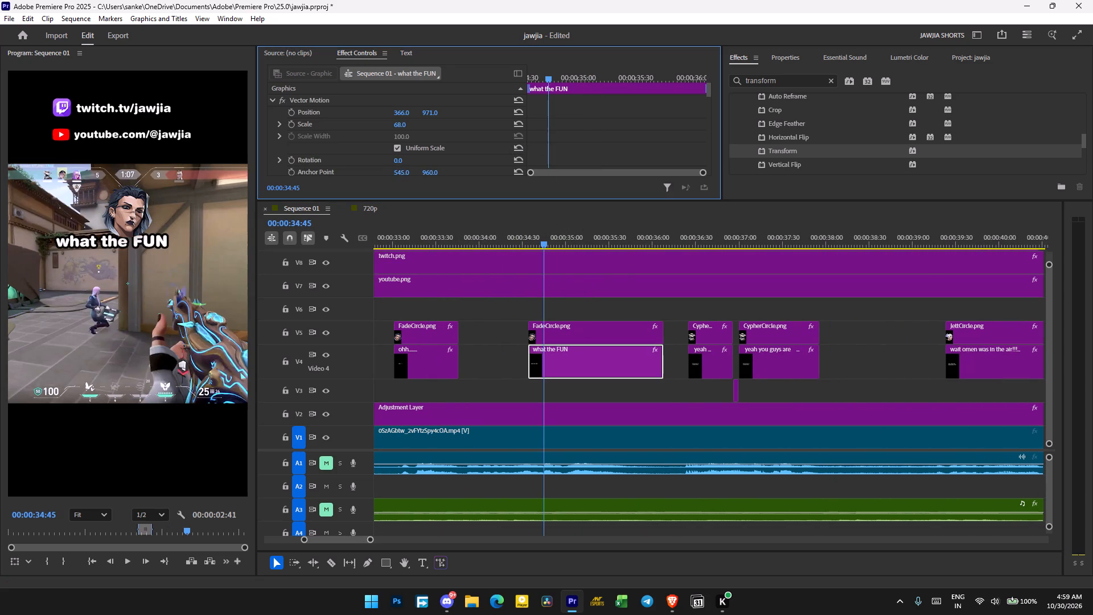
left_click_drag(404, 170, 334, 174)
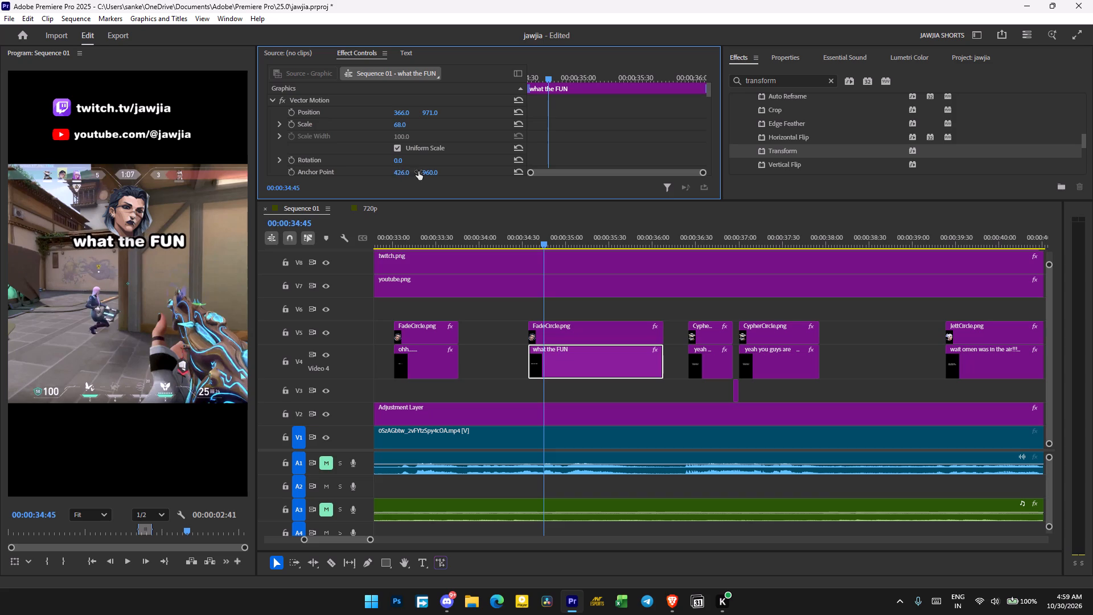
left_click_drag(434, 171, 407, 172)
Align the first "yeah you guys are straight cheeks" caption beneath the Cypher avatar with an anchor point of about 586, 1132.
scroll(705, 285, "down", 6)
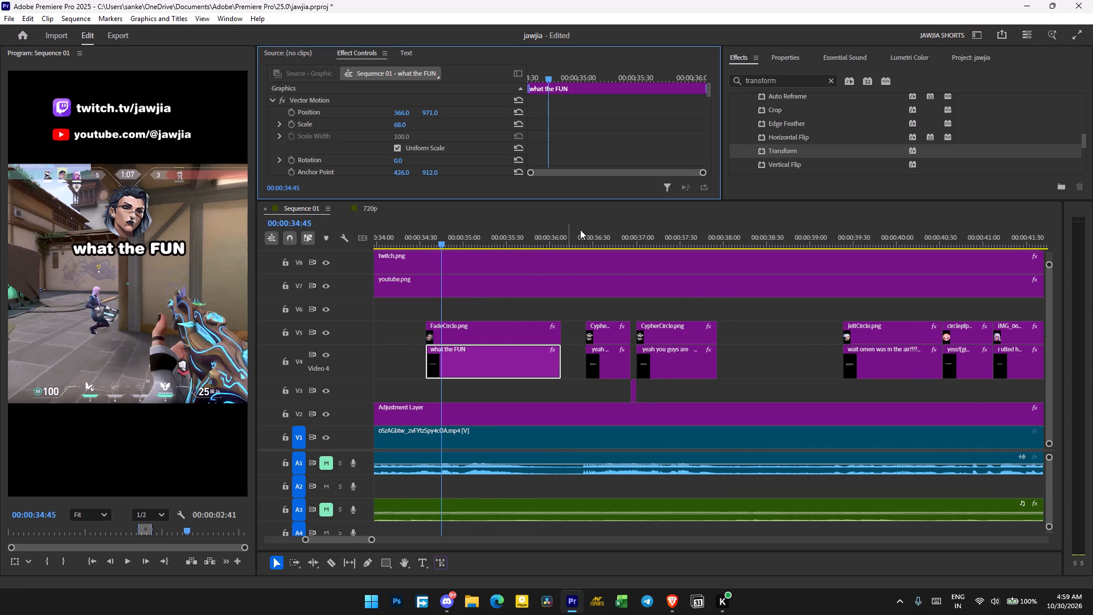
left_click(590, 229)
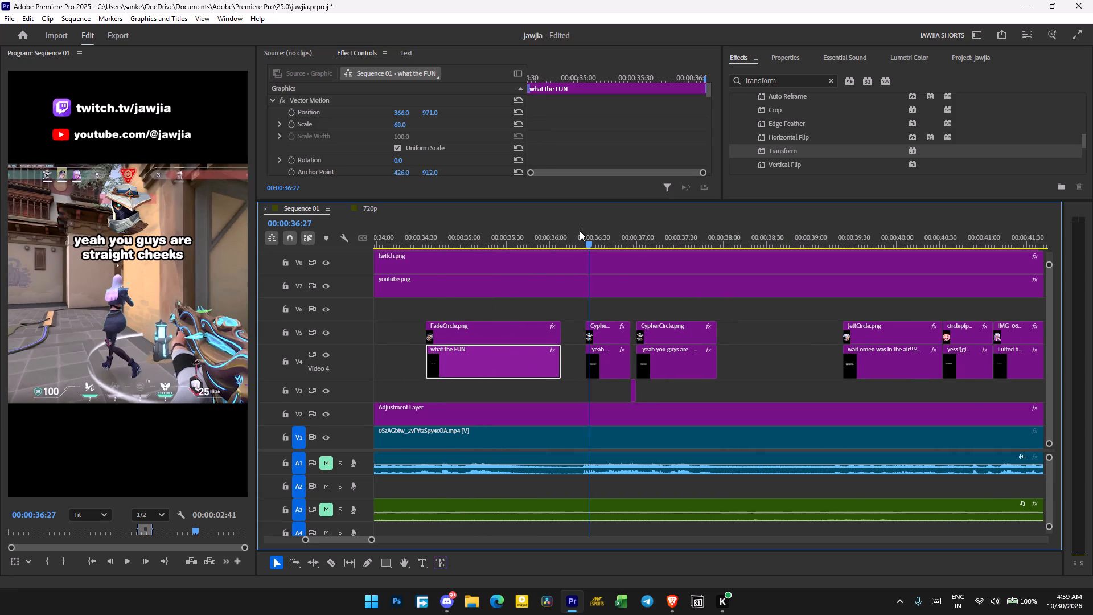
left_click(581, 247)
key("space")
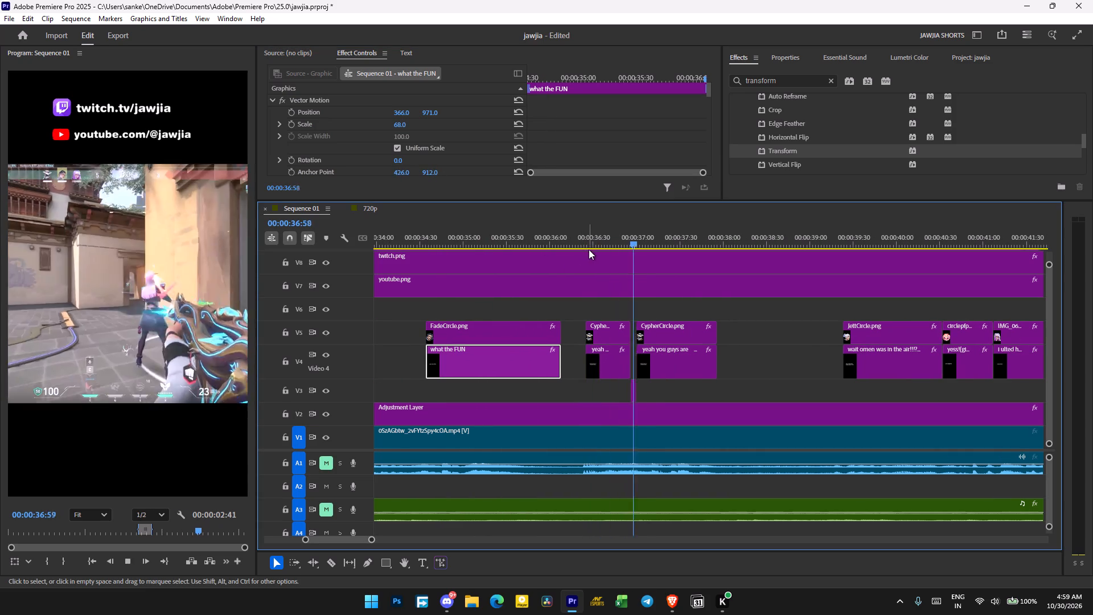
key("space")
left_click(607, 370)
left_click(613, 242)
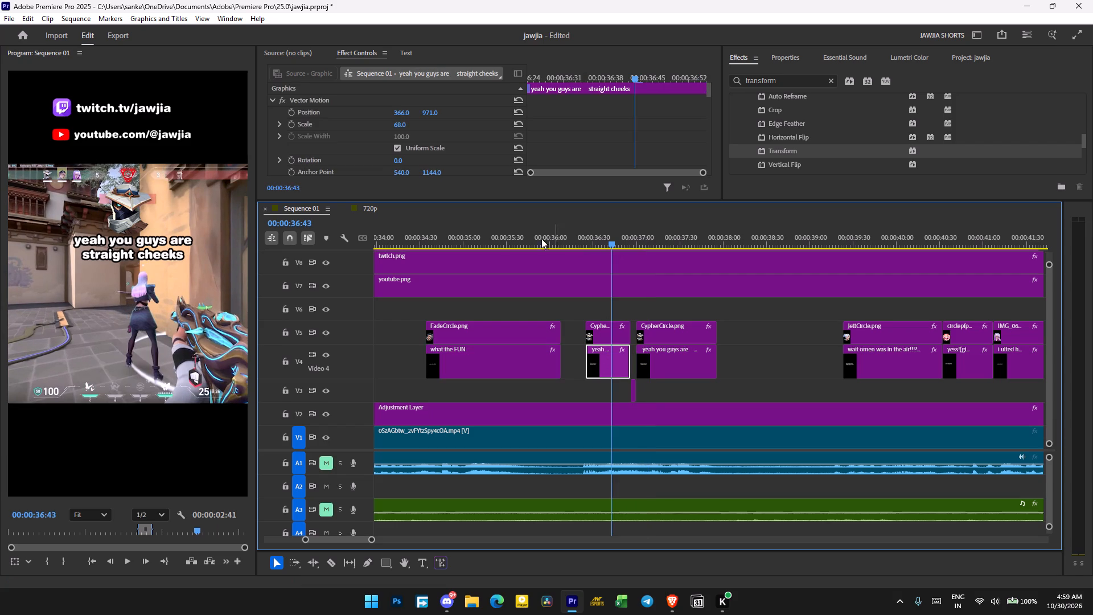
left_click_drag(401, 171, 428, 171)
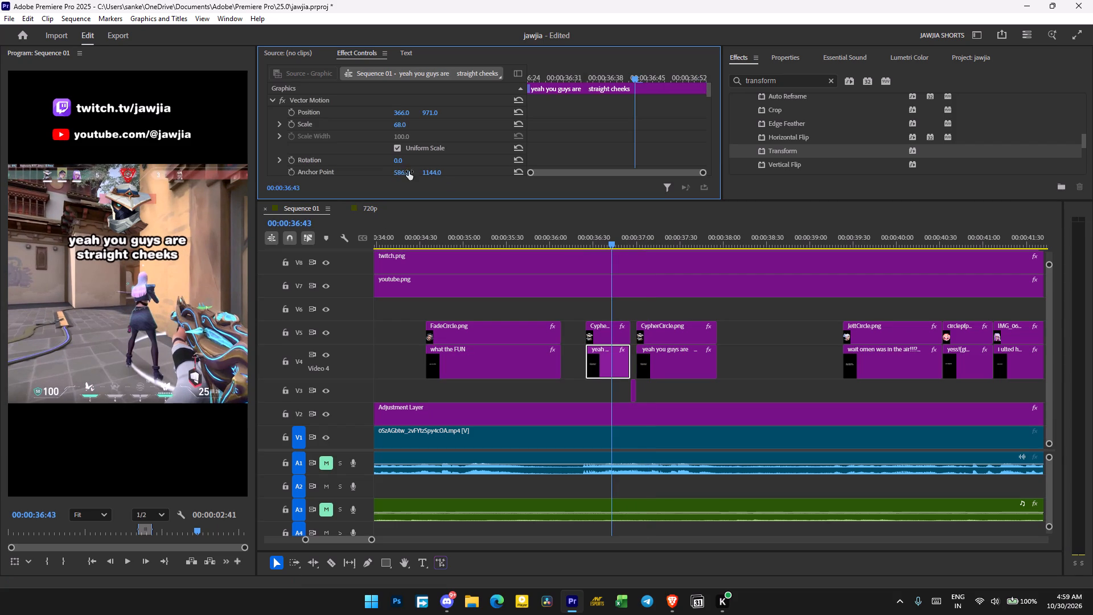
left_click_drag(438, 171, 432, 171)
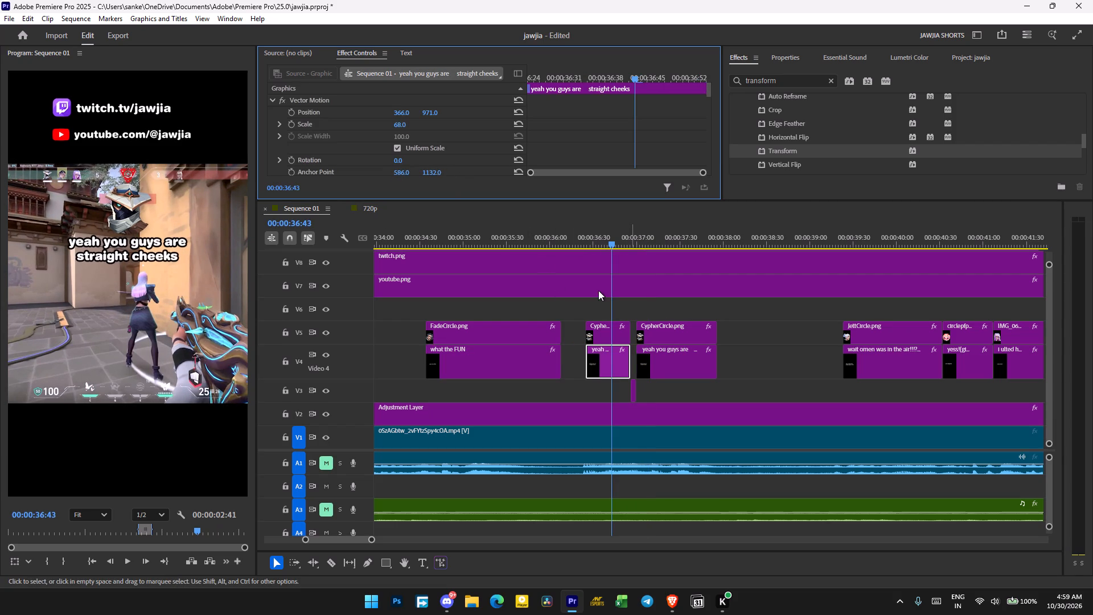
Align the second "yeah you guys are straight cheeks" caption with the first, using an anchor point of about 574, 1133.
scroll(633, 277, "down", 5)
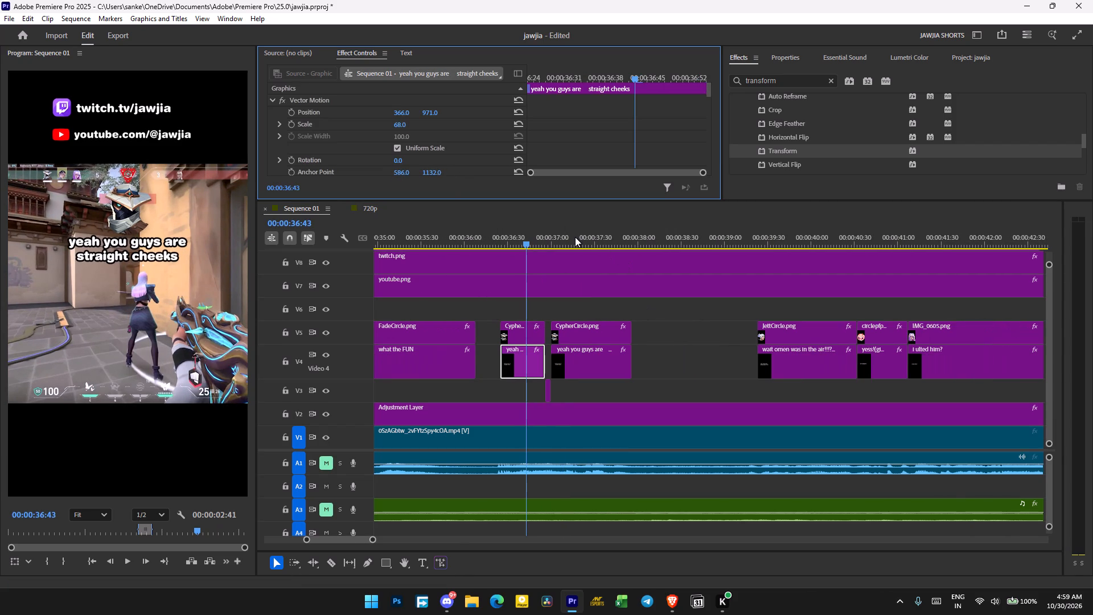
left_click(575, 237)
left_click(578, 235)
left_click(590, 362)
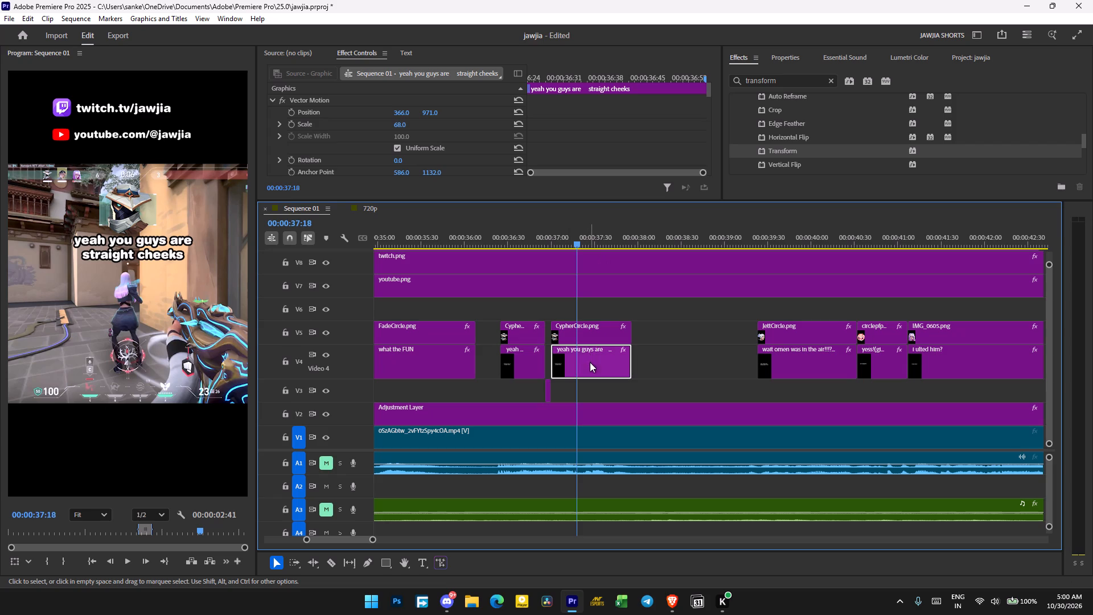
left_click_drag(399, 171, 383, 170)
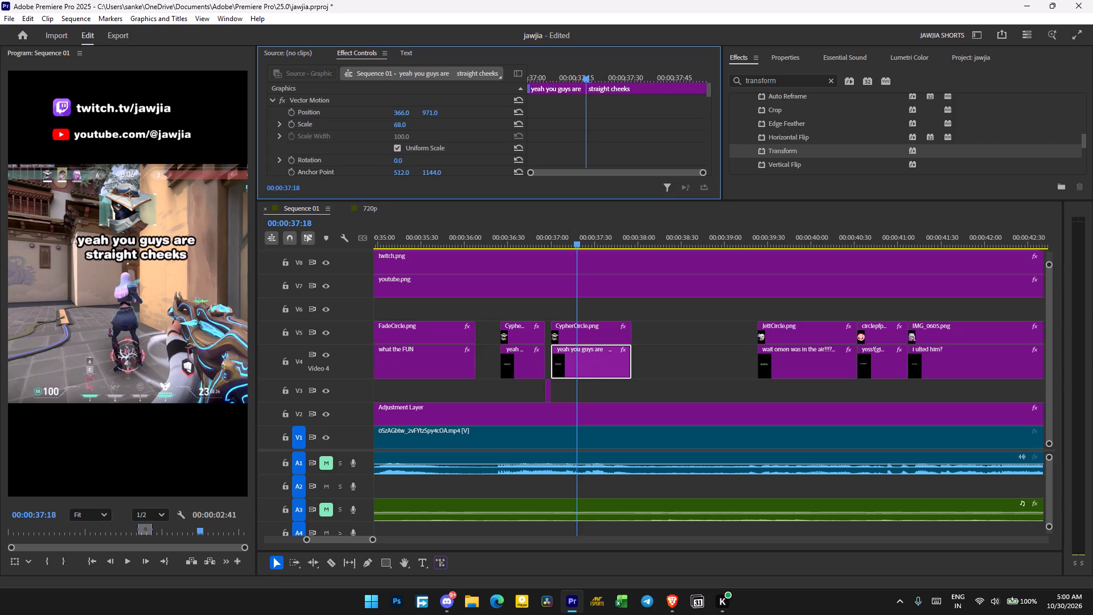
left_click_drag(383, 170, 418, 171)
left_click_drag(430, 173, 424, 173)
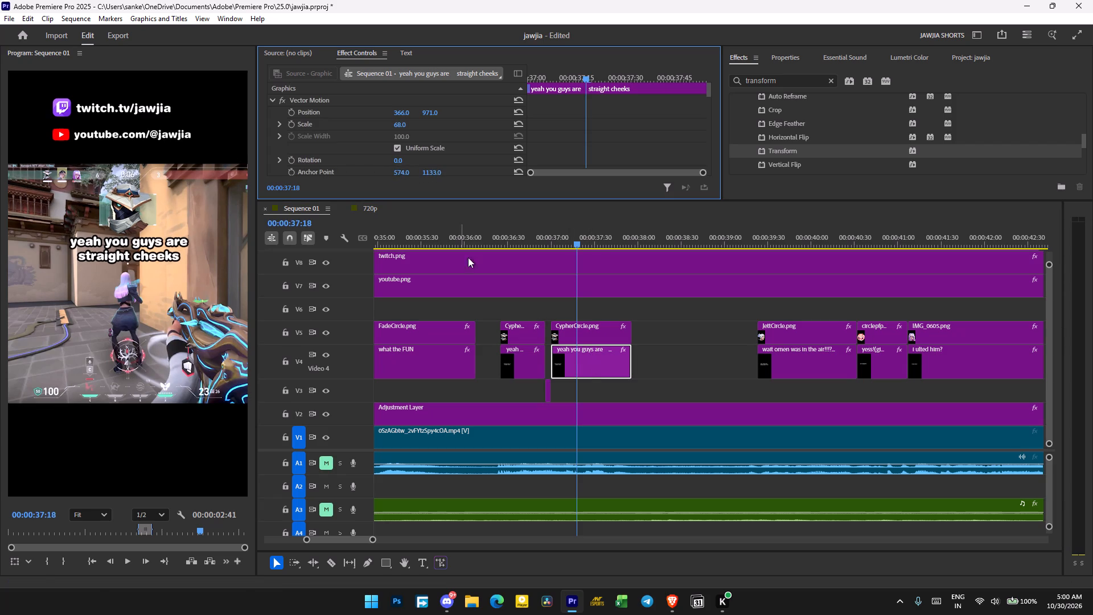
Compare the two "yeah you guys are straight cheeks" captions and play back the section from about 00:00:35:44.
left_click(520, 235)
left_click(526, 236)
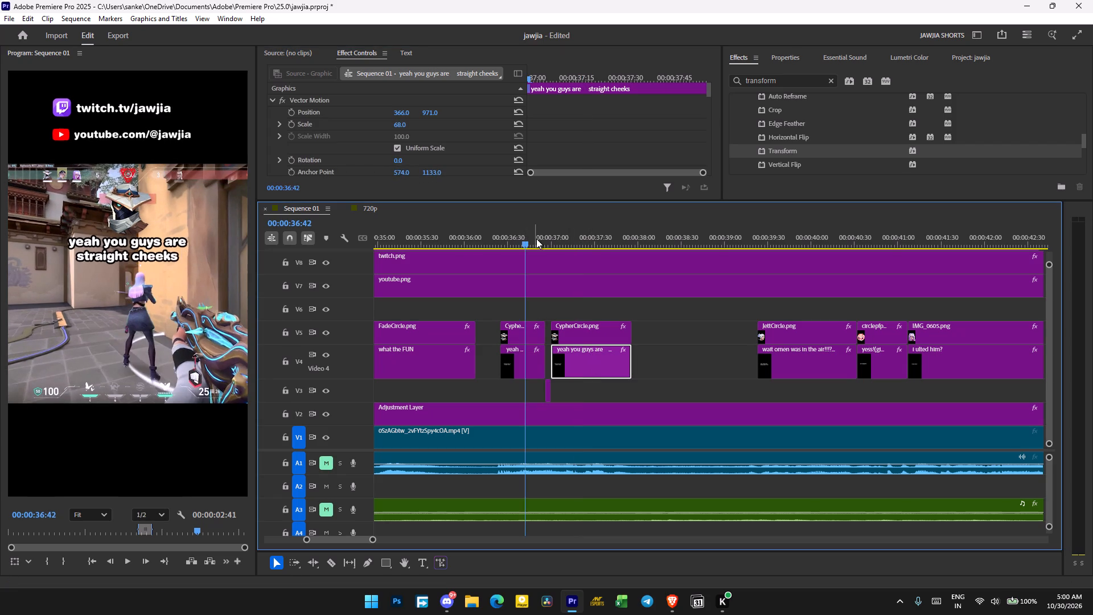
left_click(545, 239)
left_click(485, 235)
left_click(443, 234)
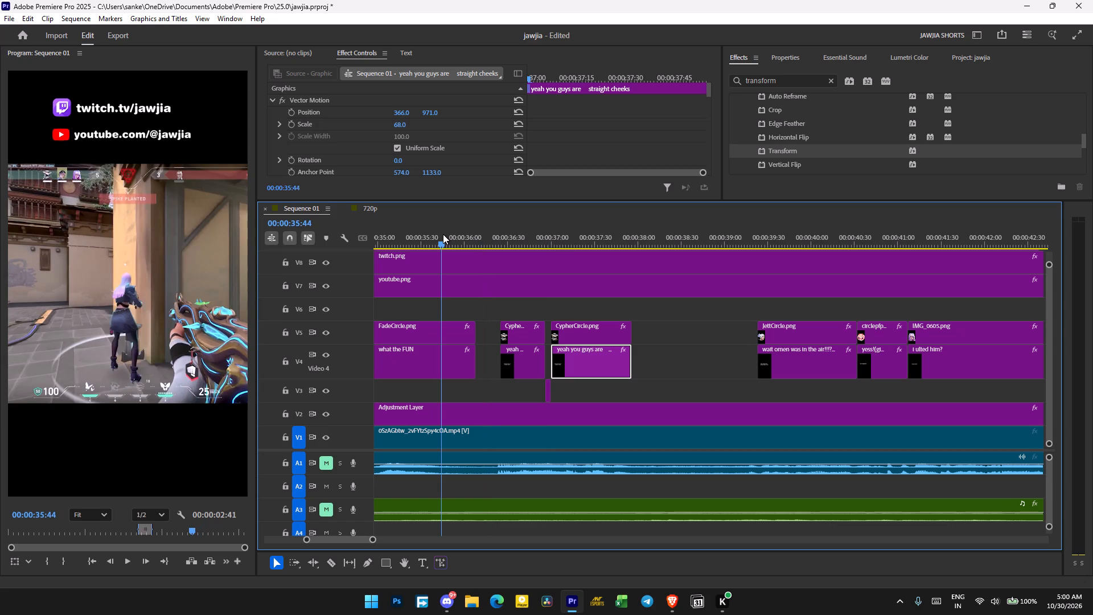
key("space")
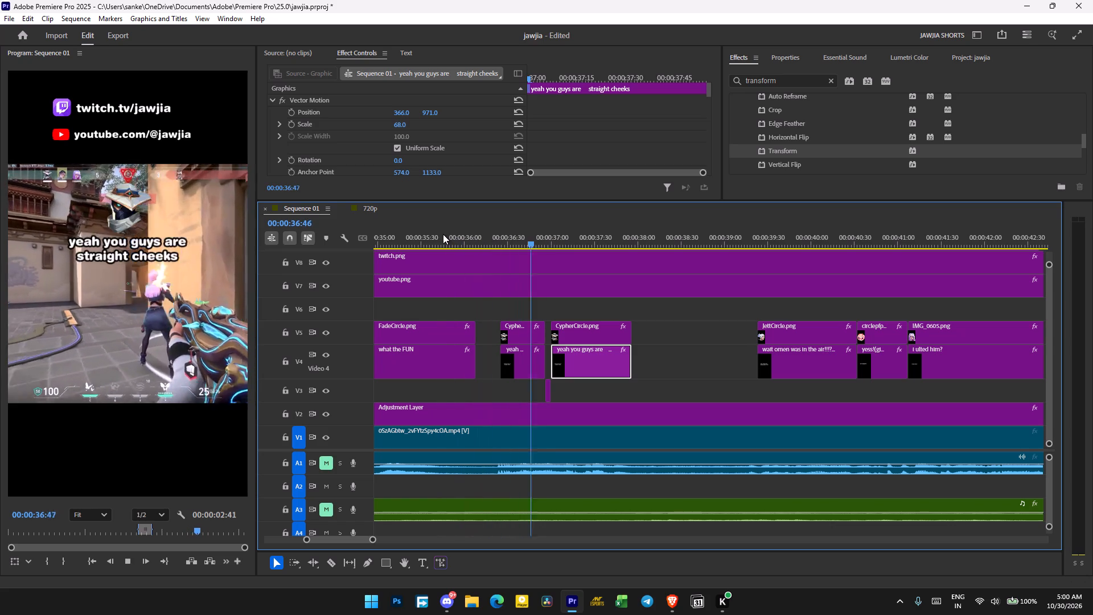
key("space")
Unmute audio track A1.
left_click(326, 461)
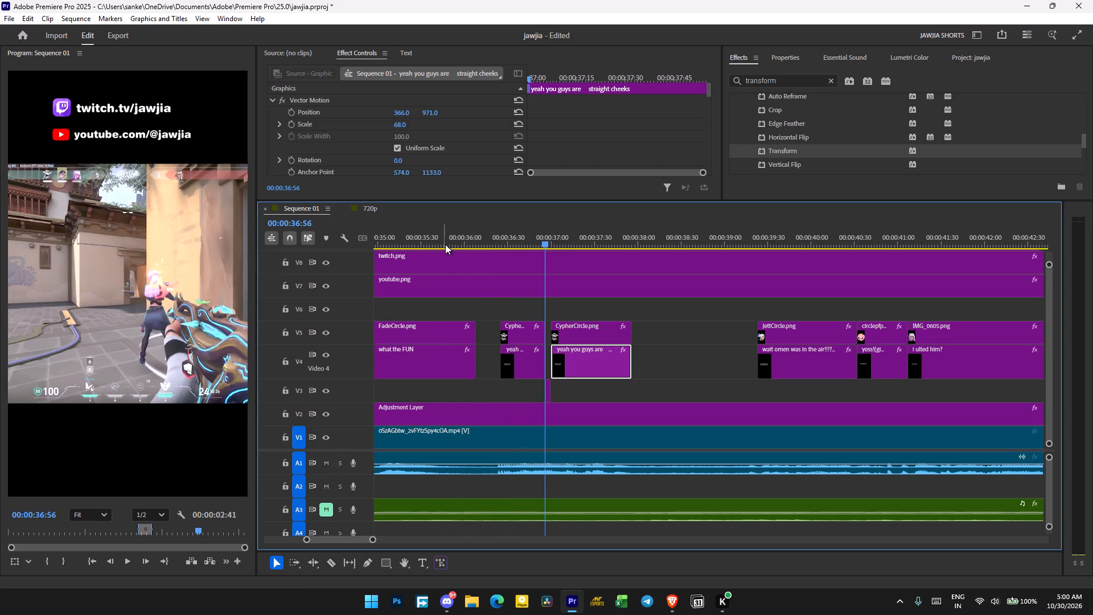
Replay the section with both "straight cheeks" captions, checking their timing and position with the gameplay sound.
left_click(445, 244)
key("space")
key("space")
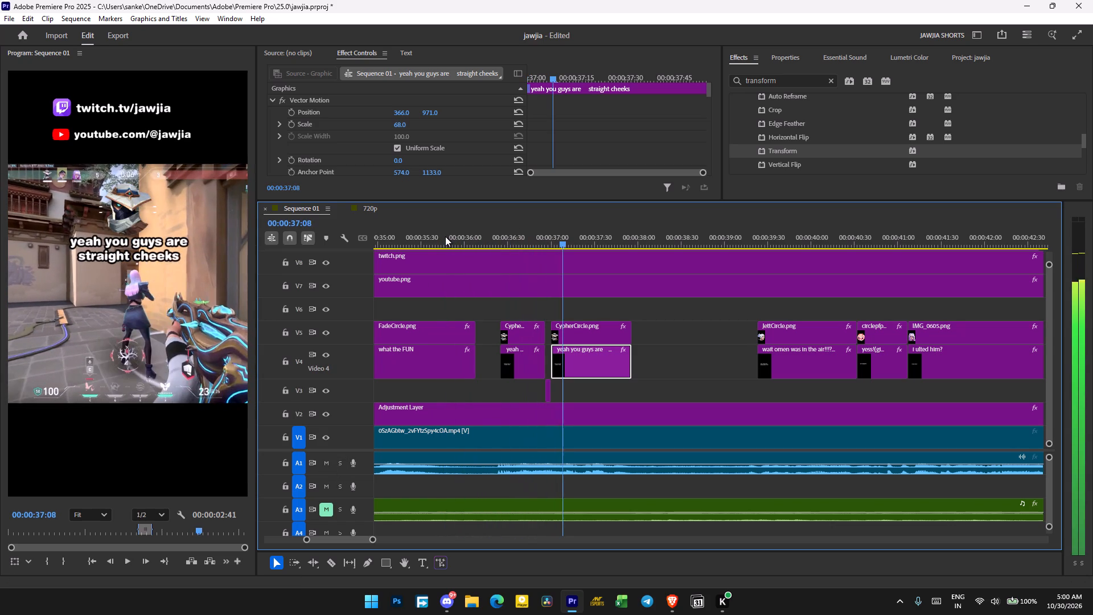
left_click(500, 238)
key("space")
key("space")
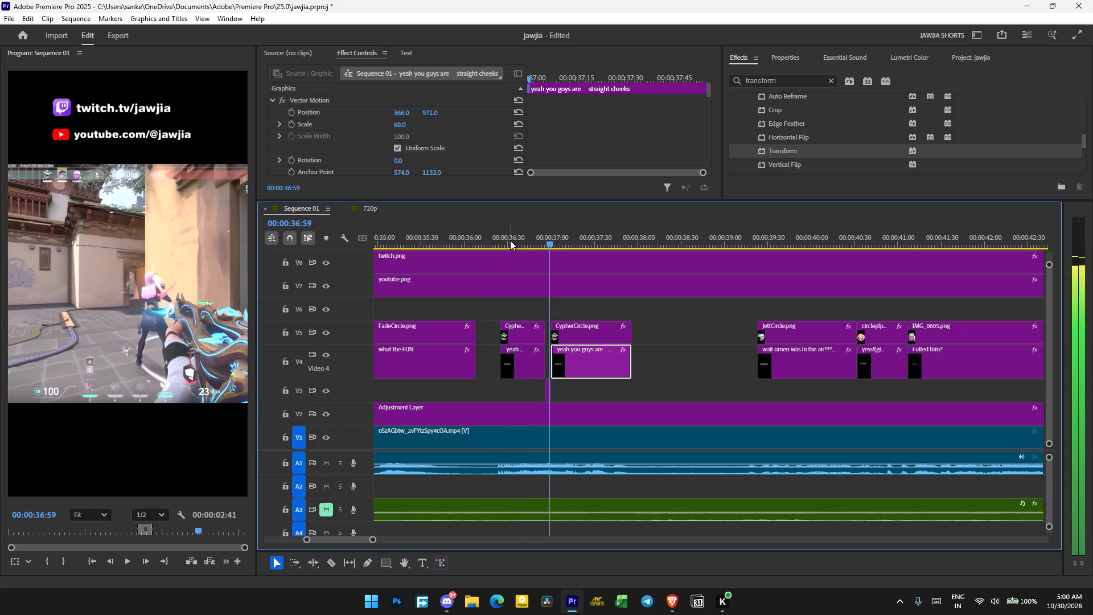
key("space")
key("space")
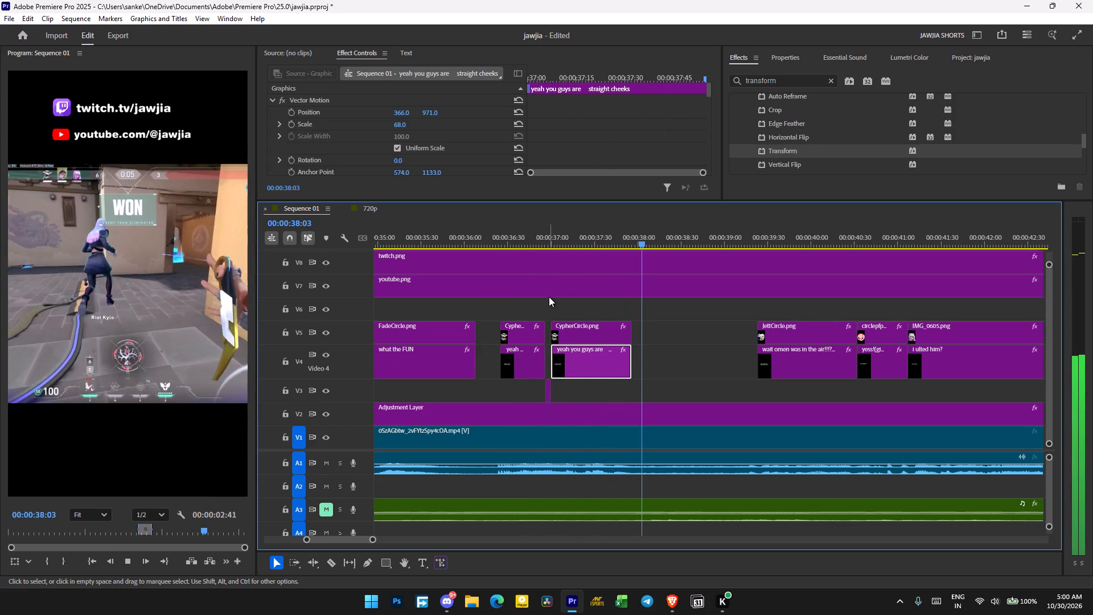
left_click(468, 236)
key("space")
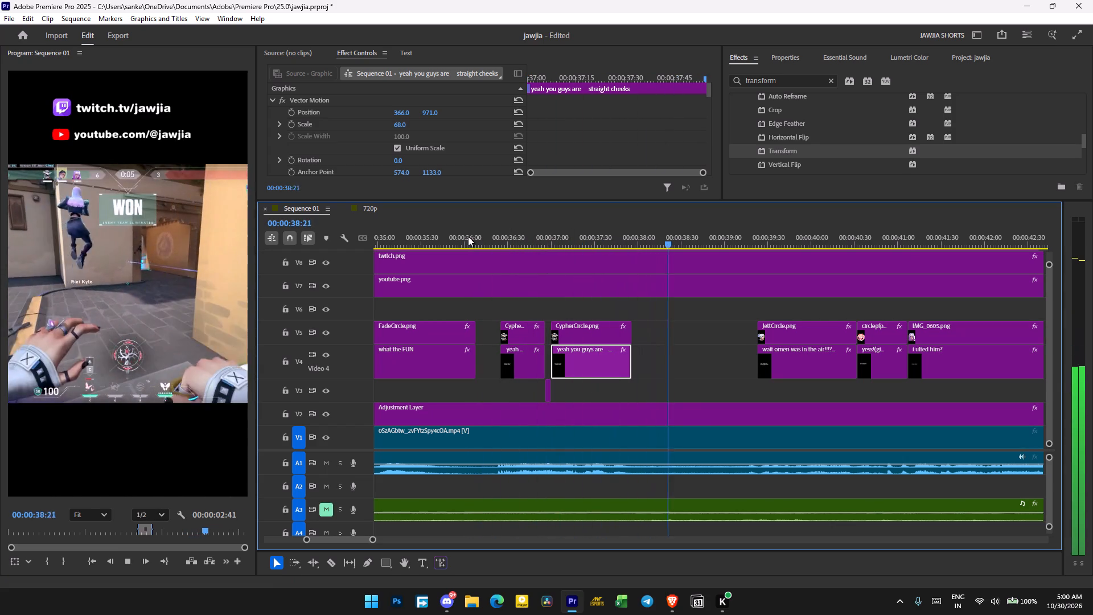
key("space")
Play back the closing captions, from "wait omen was in the air" to "i ulted him?", checking their placement beneath the avatars.
scroll(540, 242, "down", 20)
key("space")
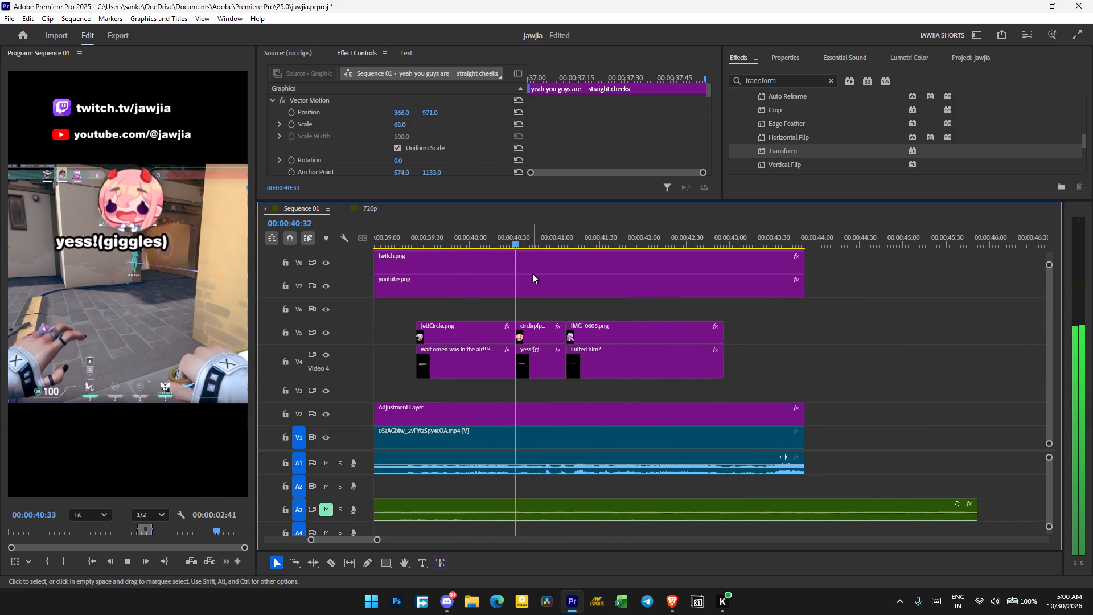
key("space")
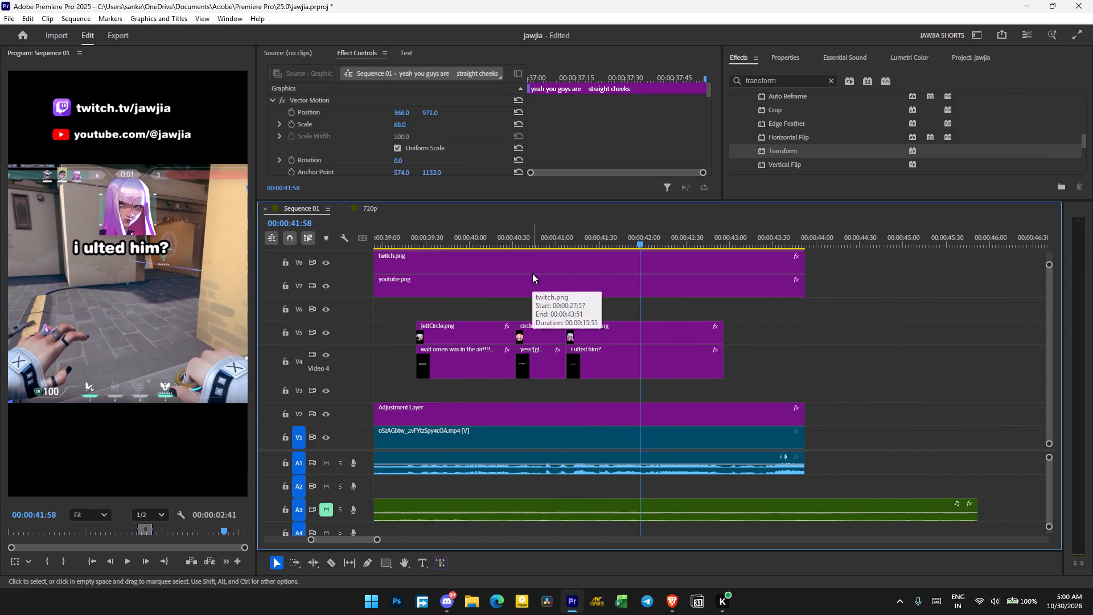
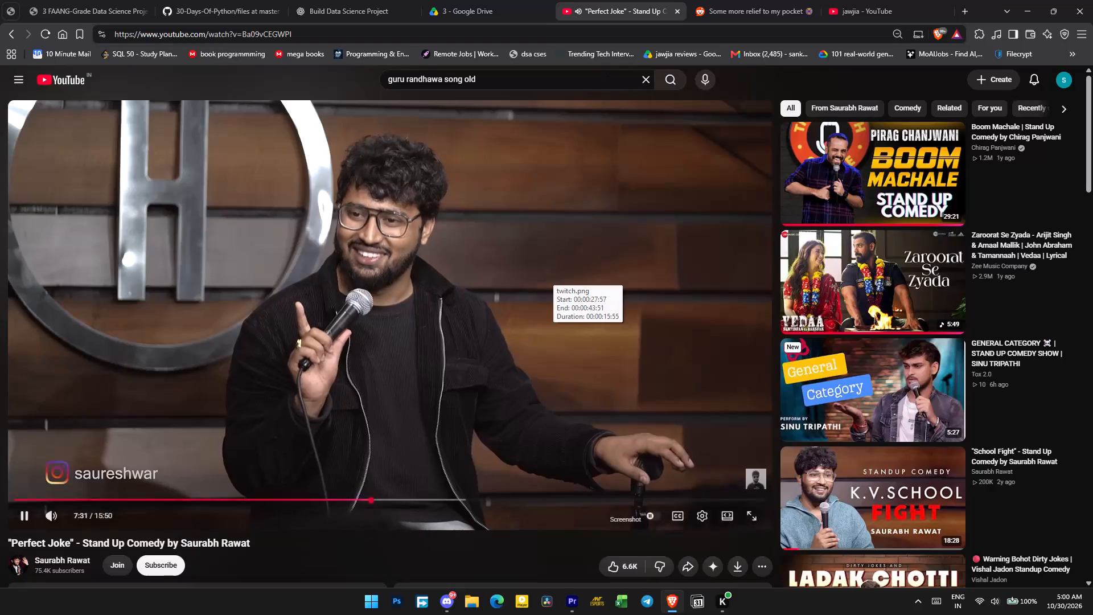
In the Brave browser, close the Reddit tab and the jawjia YouTube channel tab.
left_click_drag(503, 0, 509, 0)
left_click(693, 0)
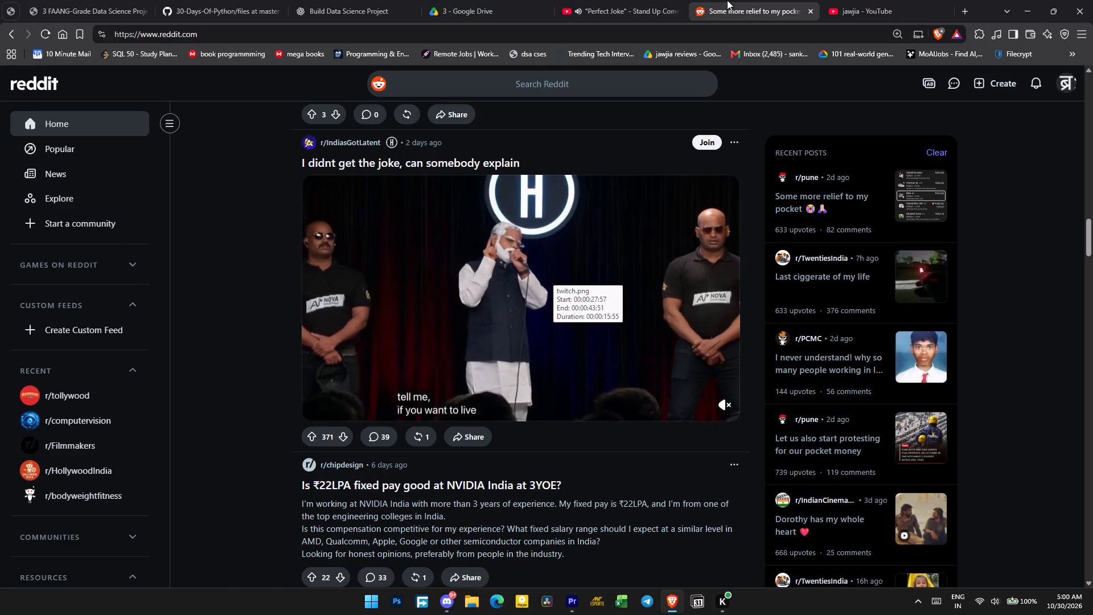
key("ctrl+w")
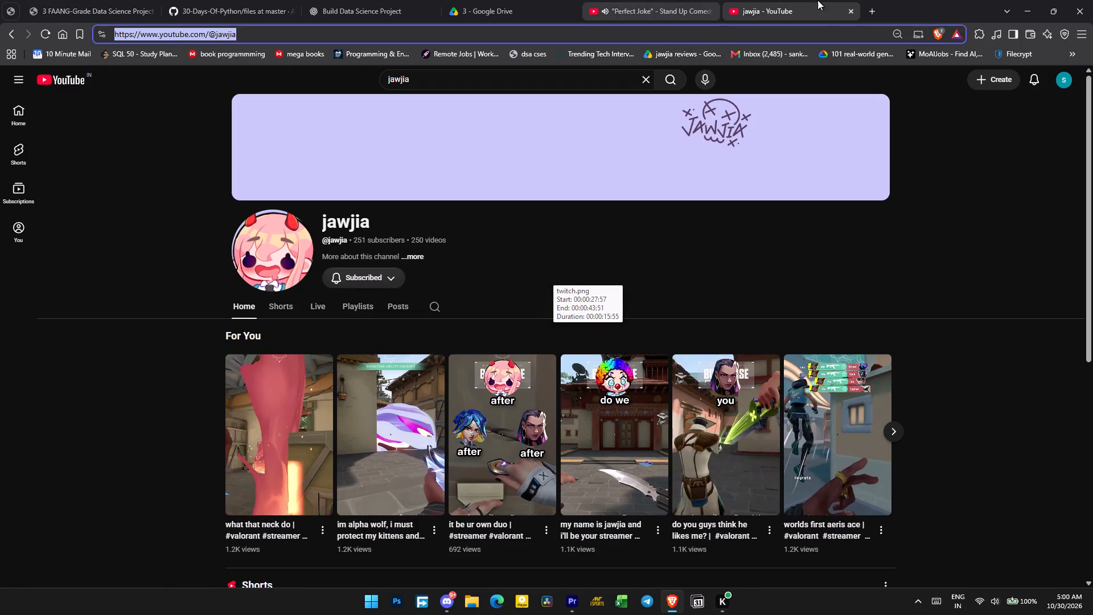
left_click(848, 14)
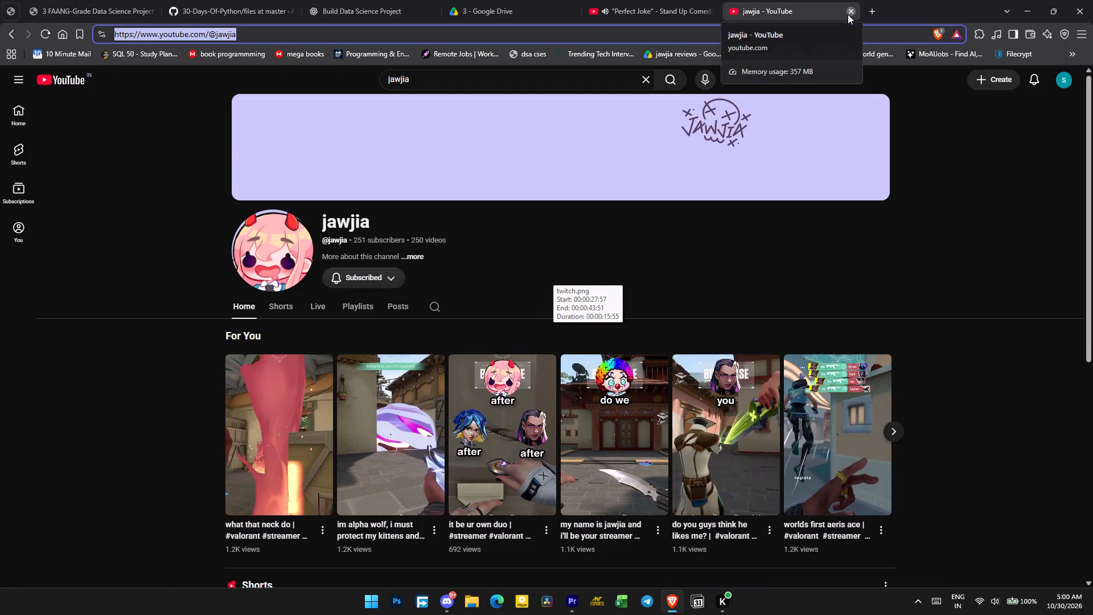
Open Instagram in a new browser tab.
left_click(730, 0)
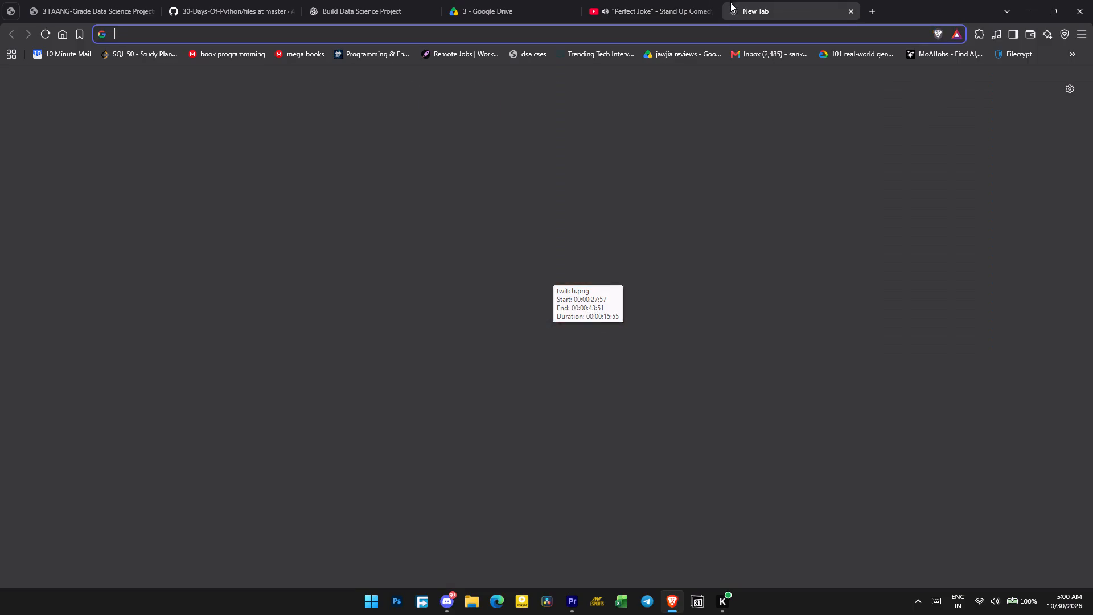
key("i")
key("Return")
Return to the "Perfect Joke" video and raise its playback volume.
left_click(668, 0)
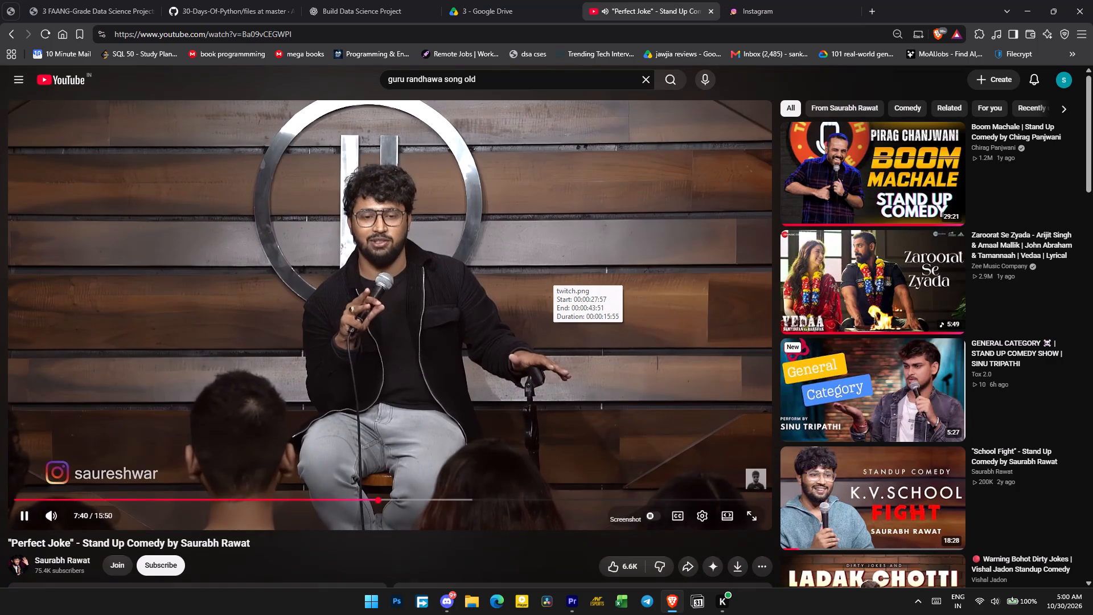
left_click_drag(80, 510, 90, 512)
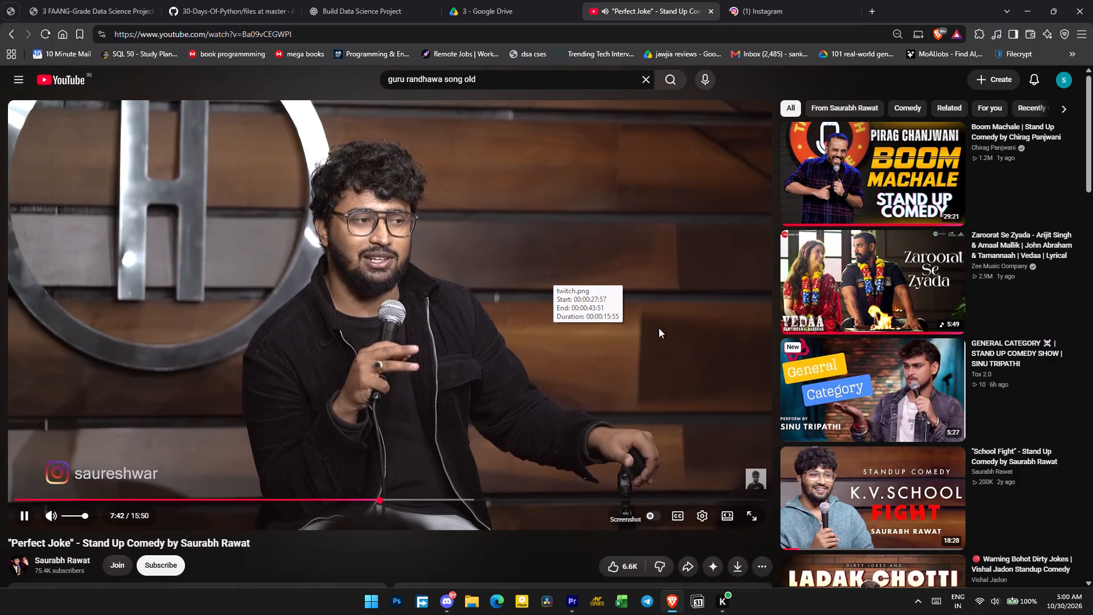
left_click(788, 0)
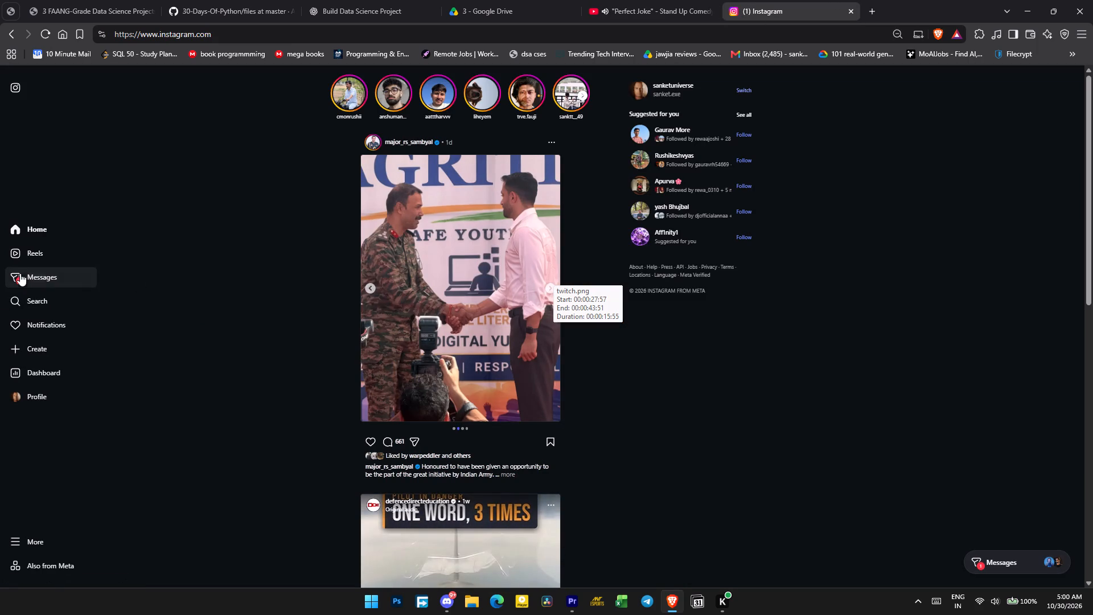
left_click(43, 325)
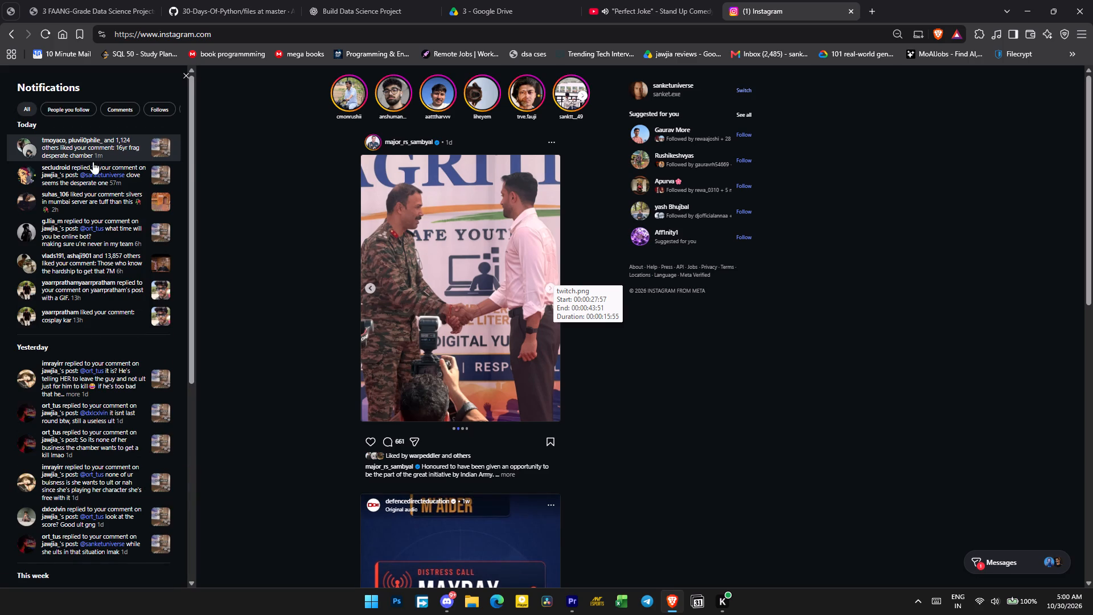
left_click(51, 225)
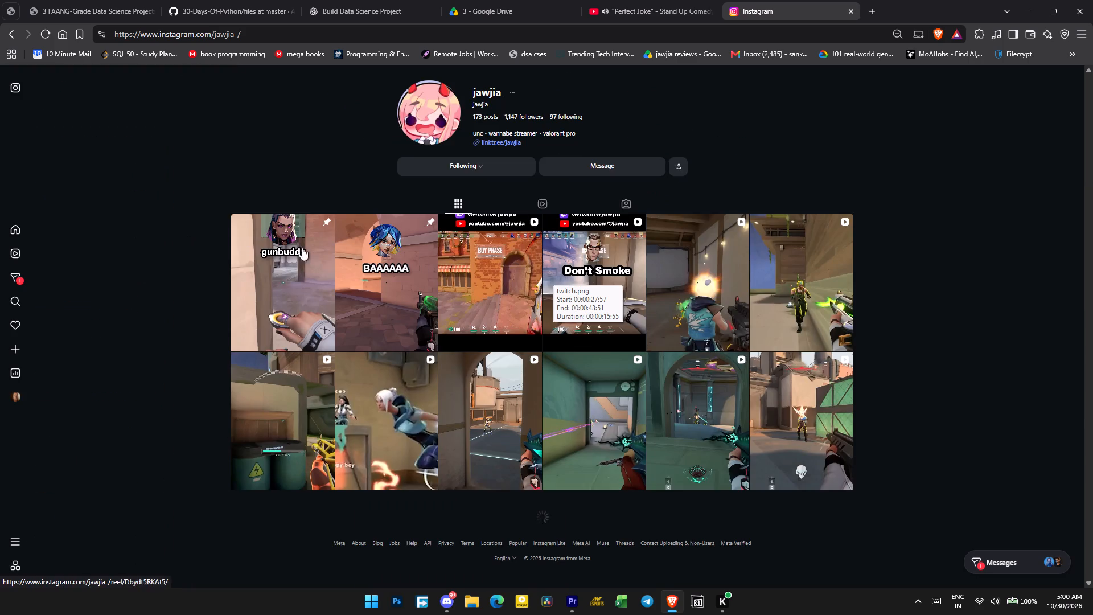
left_click(515, 200)
left_click(562, 204)
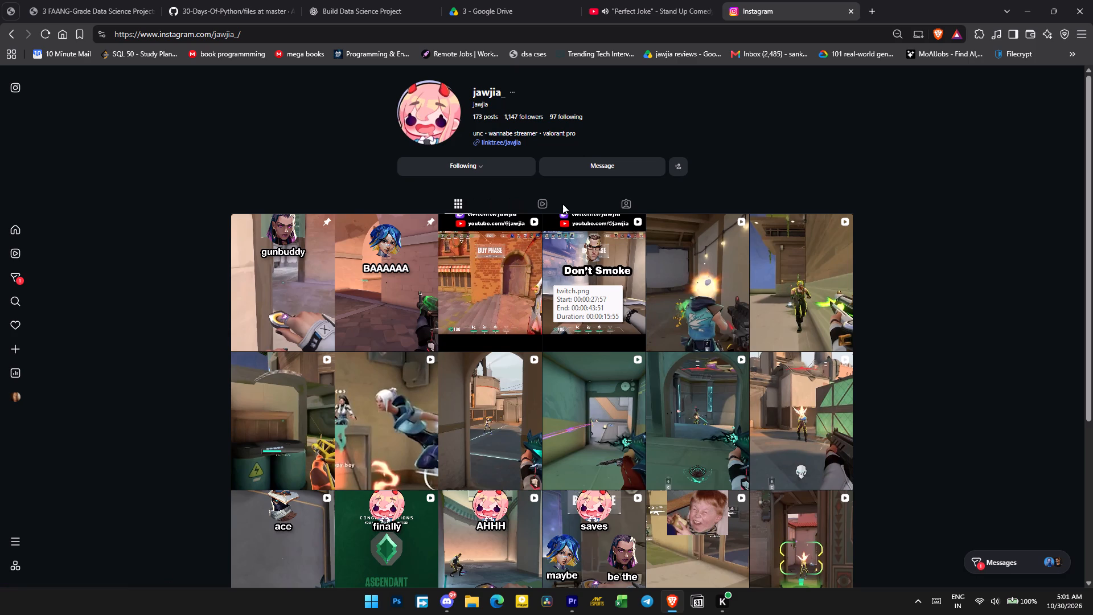
left_click(554, 202)
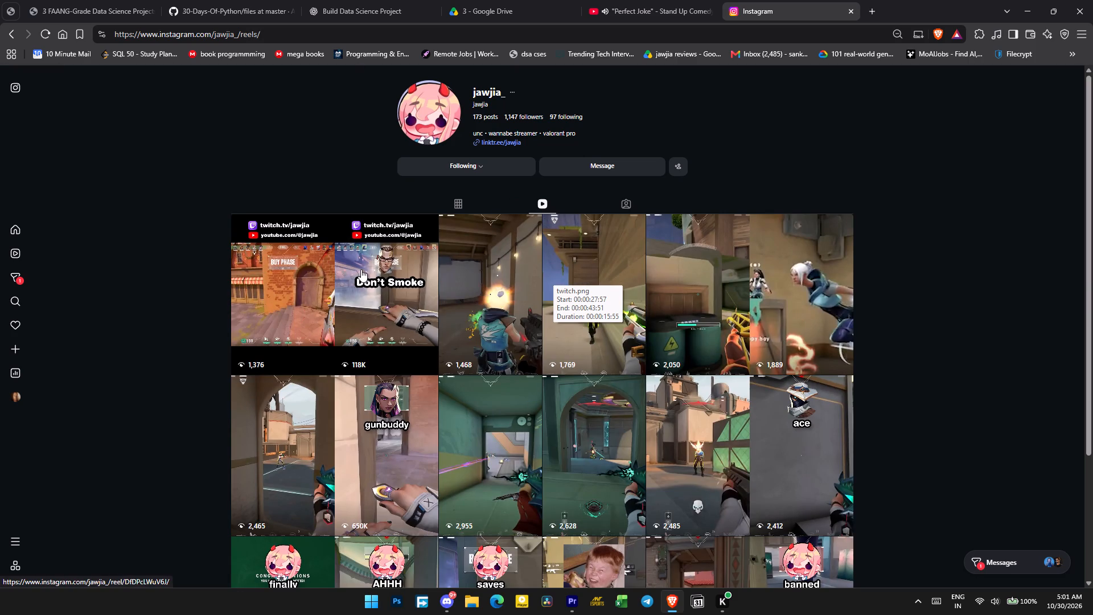
Review the captions and comments of the "Don't Smoke" reel, and close the Instagram tab.
left_click(361, 269)
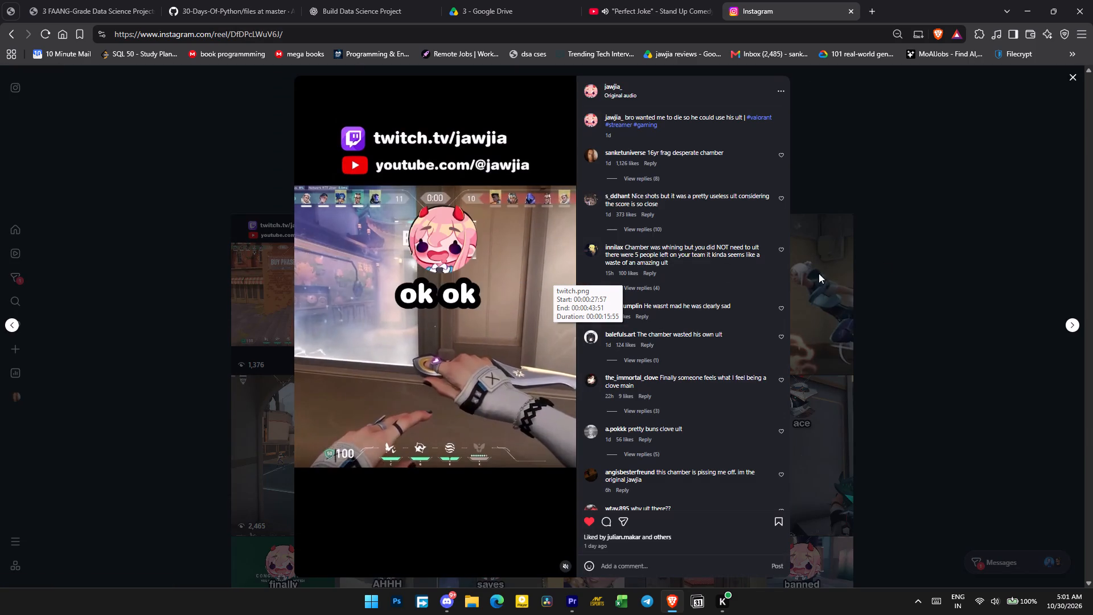
left_click(759, 281)
scroll(677, 313, "down", 5)
scroll(678, 334, "up", 1)
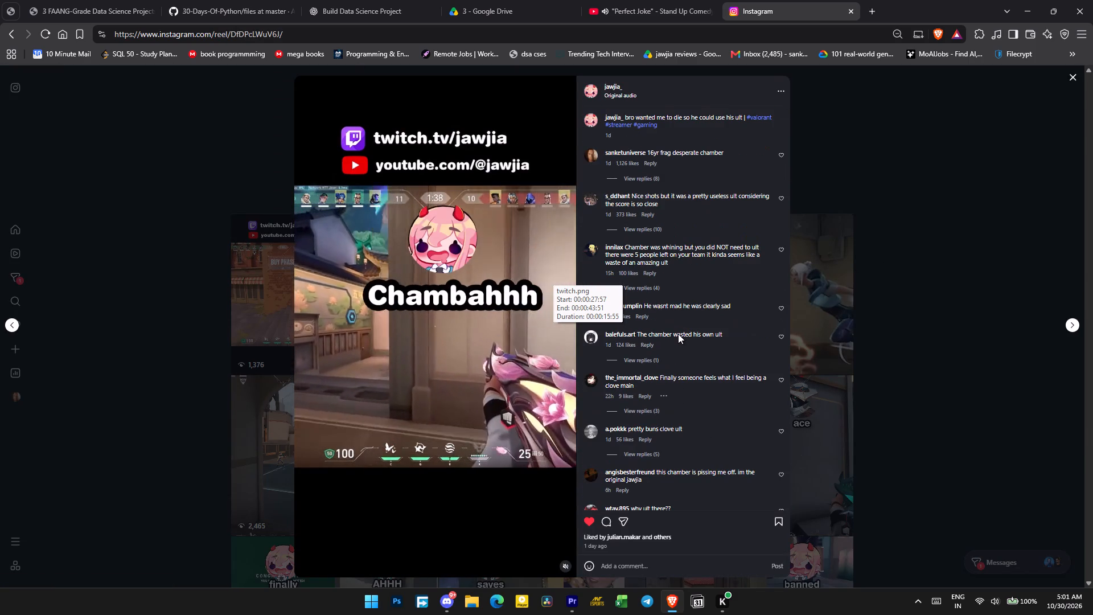
left_click(897, 251)
left_click(849, 14)
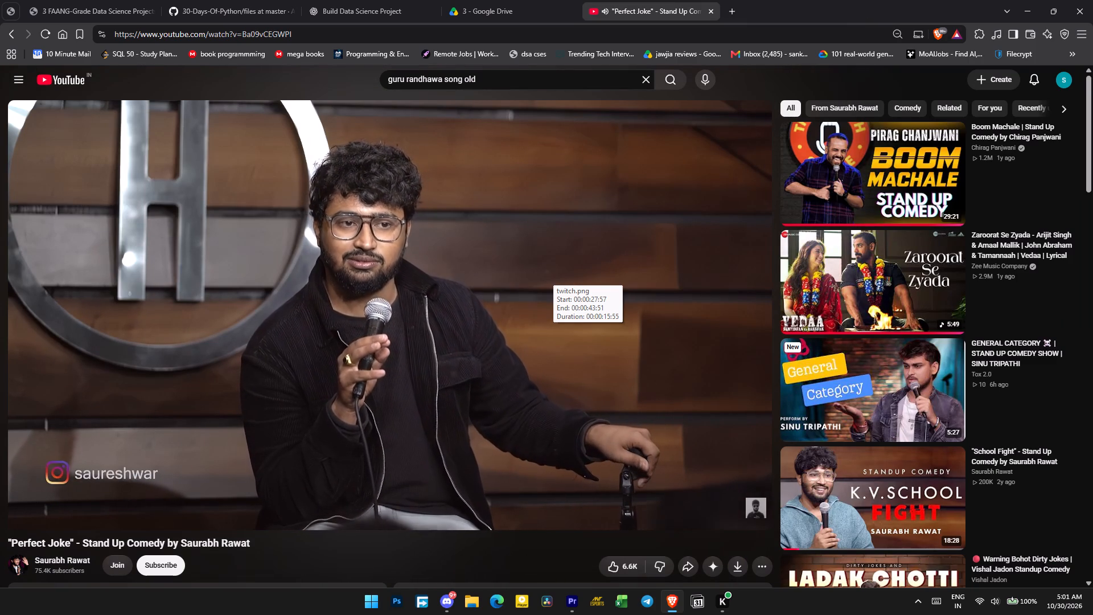
left_click(752, 82)
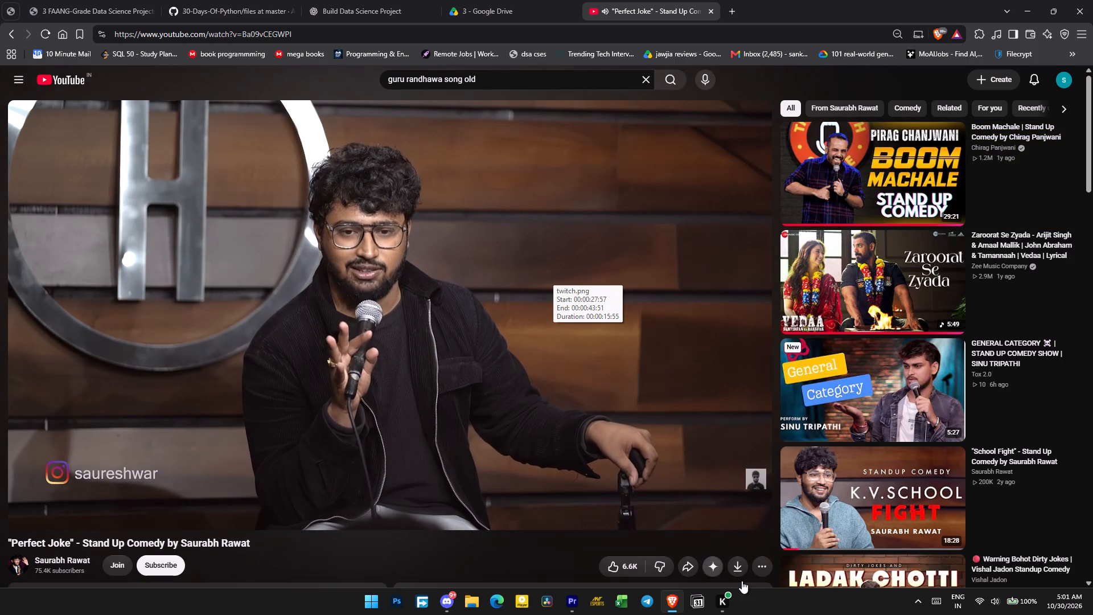
Switch to Premiere Pro and capitalise the first letter of the "i ulted him?" caption on V4 to "I".
left_click(569, 597)
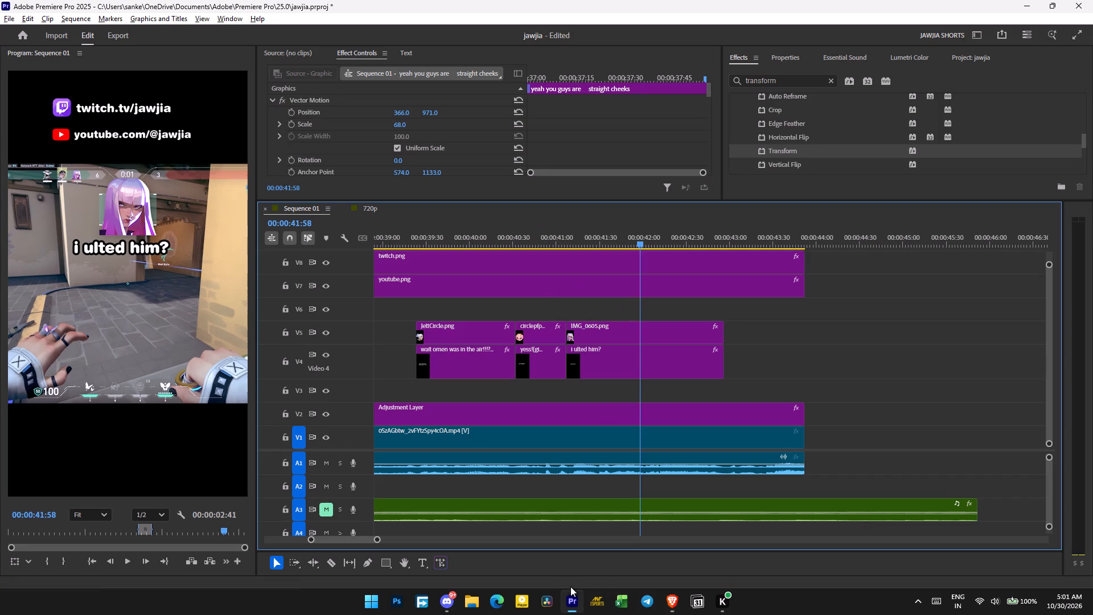
scroll(739, 238, "down", 5)
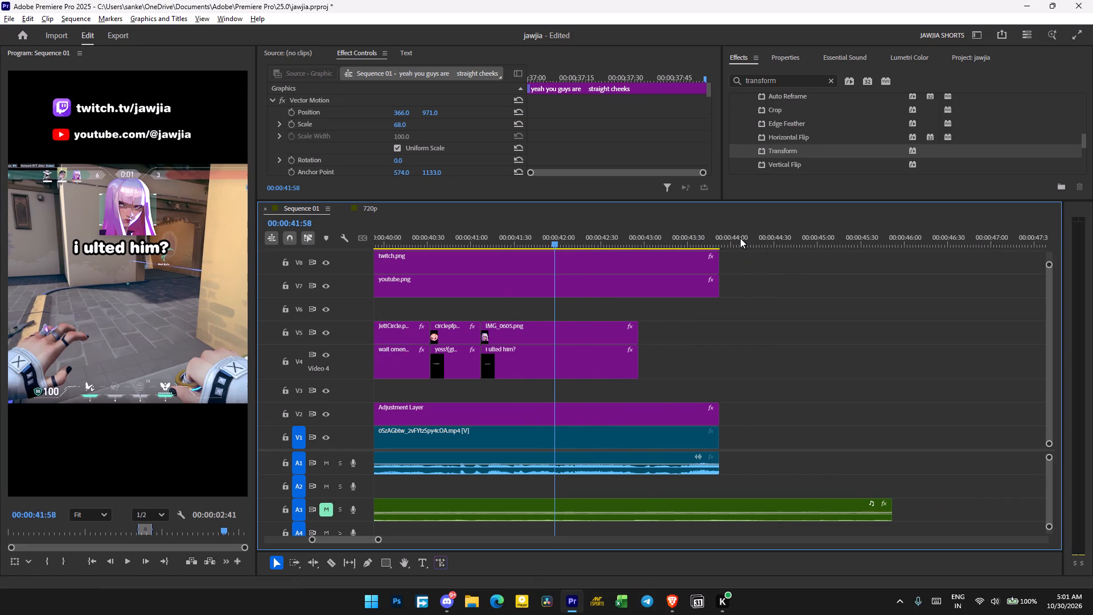
left_click(500, 360)
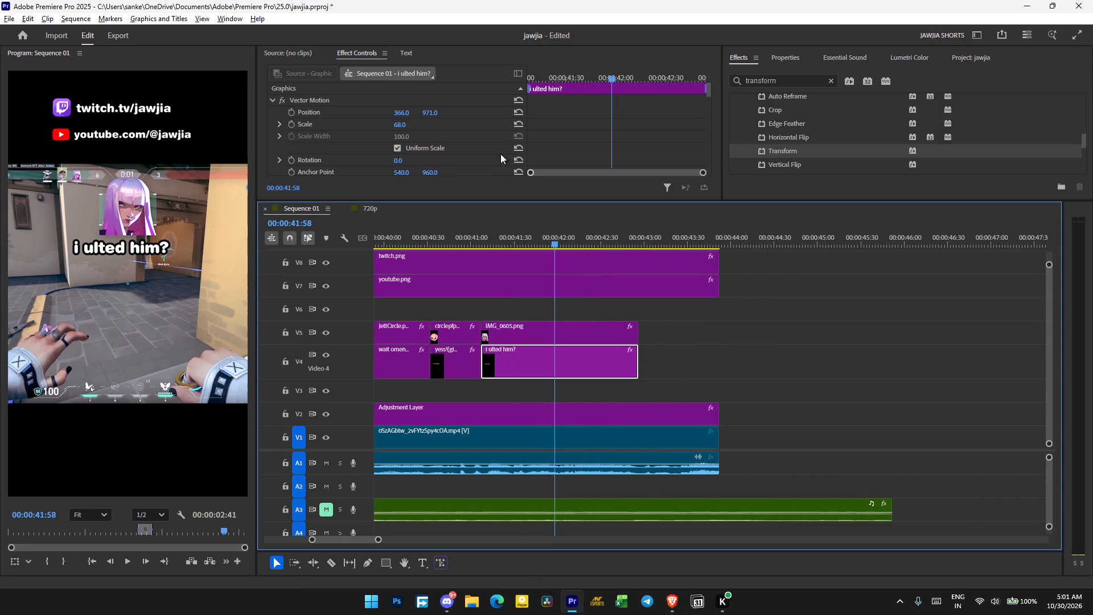
left_click(409, 51)
scroll(417, 167, "down", 9)
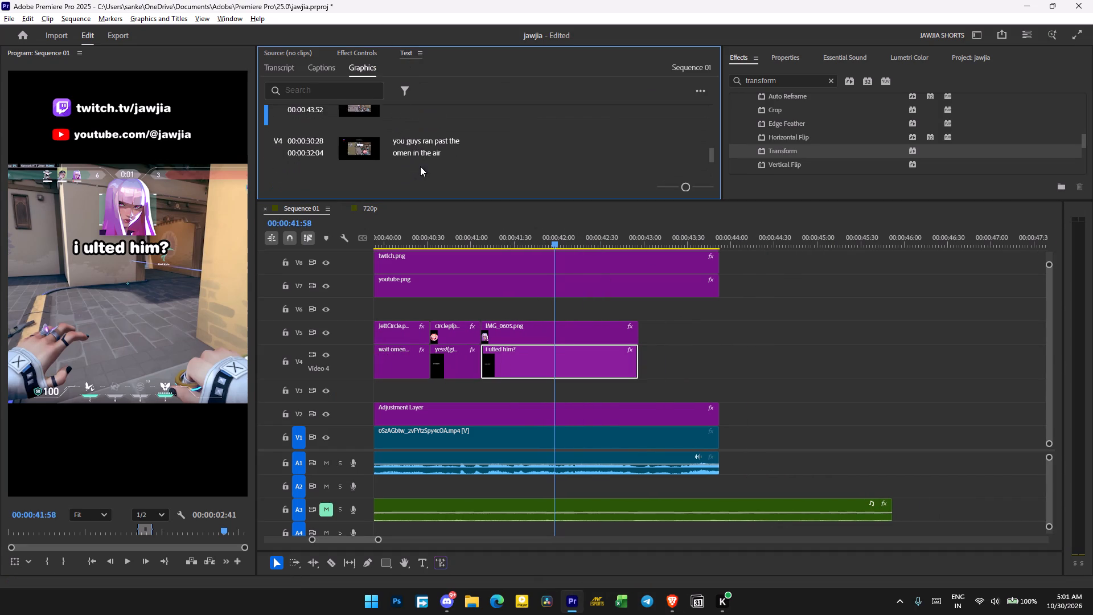
scroll(420, 166, "down", 7)
double_click(549, 363)
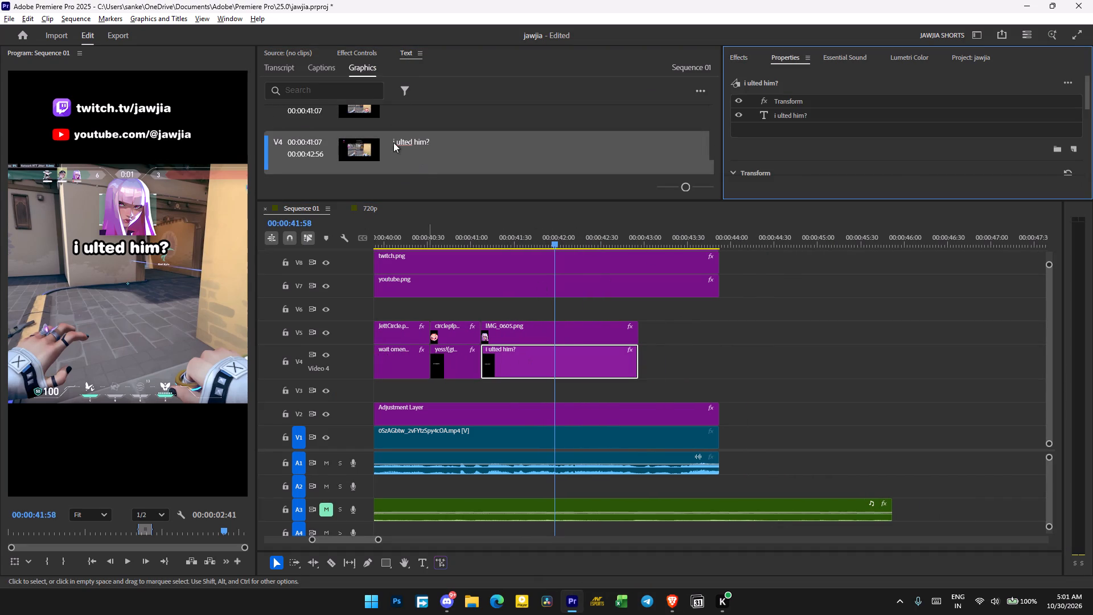
left_click(387, 139)
double_click(398, 141)
left_click(404, 146)
left_click_drag(403, 146, 367, 147)
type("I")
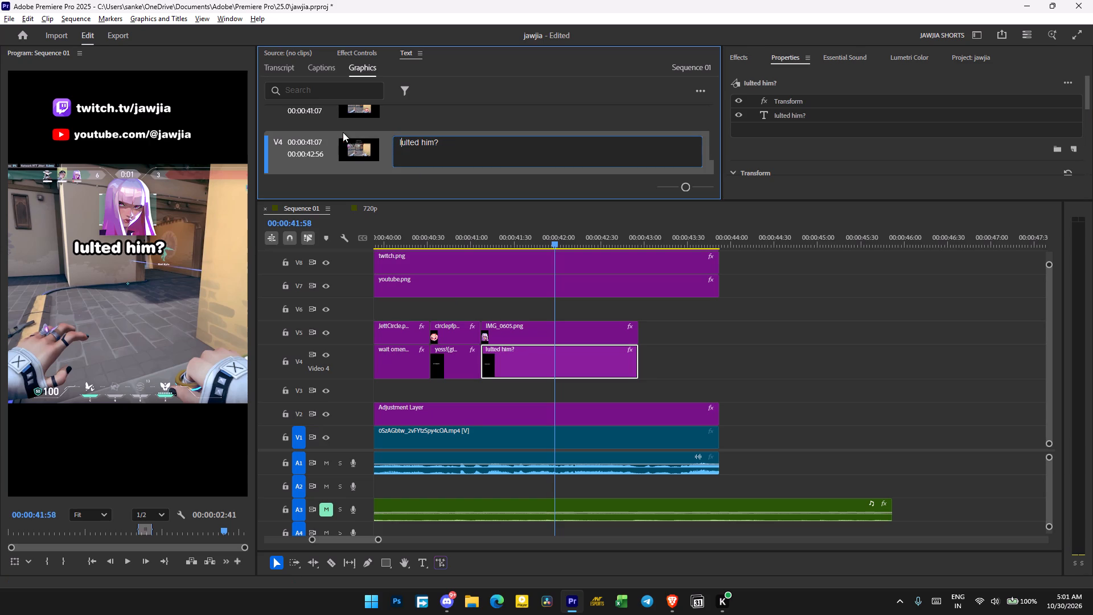
Insert the missing space in the last caption so it reads "I ulted him?".
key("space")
left_click(683, 363)
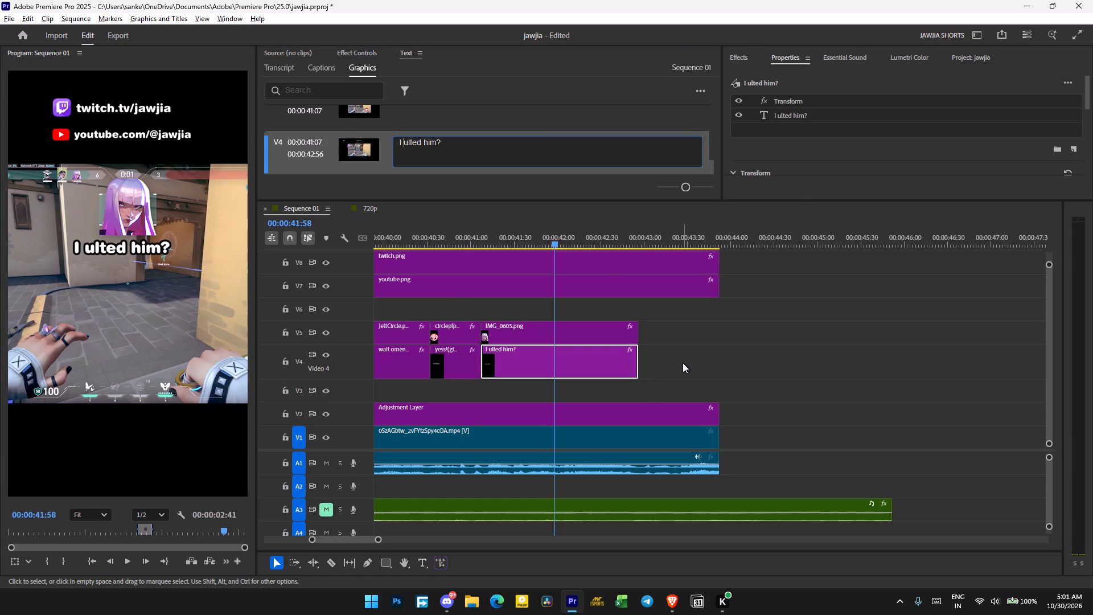
Examine the end of the sequence, comparing where the gameplay clips and the A3 music track finish.
scroll(673, 313, "down", 11, "alt")
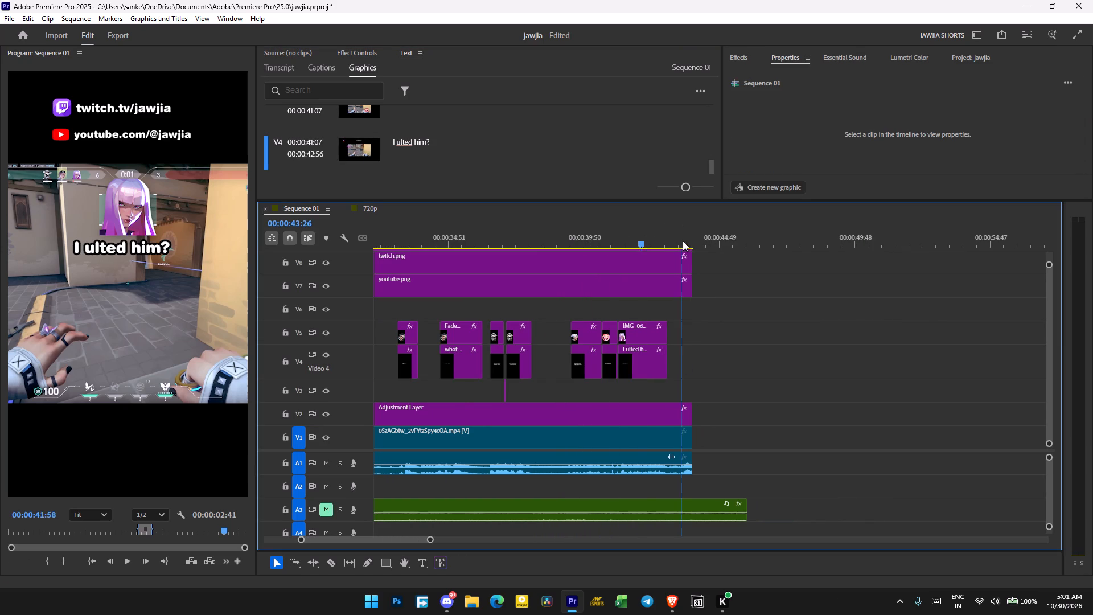
left_click(683, 241)
left_click_drag(685, 239, 694, 239)
left_click(704, 512)
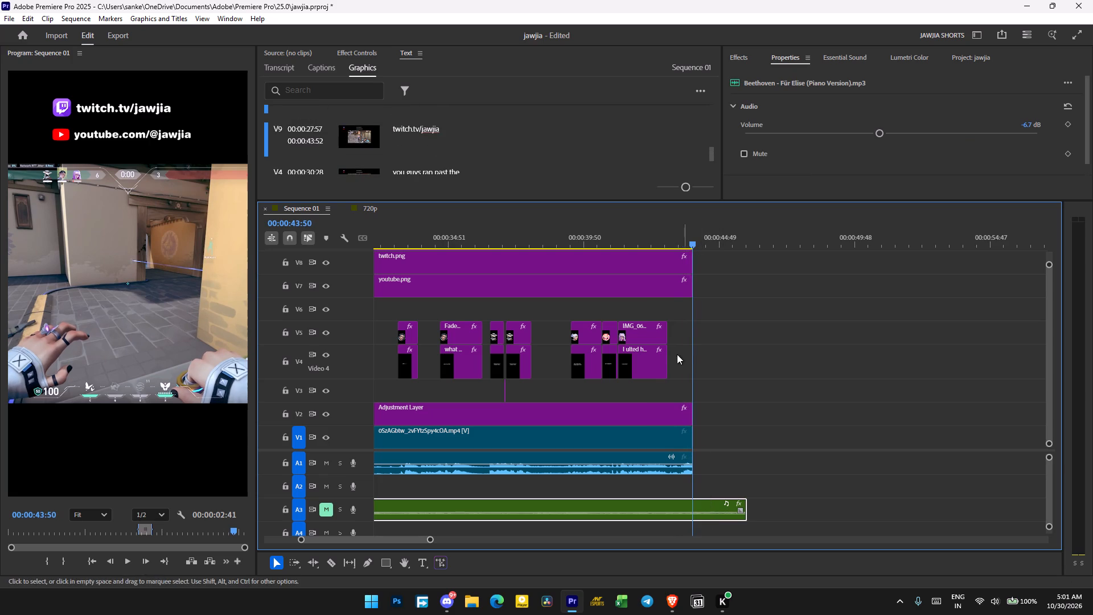
scroll(721, 330, "down", 11, "alt")
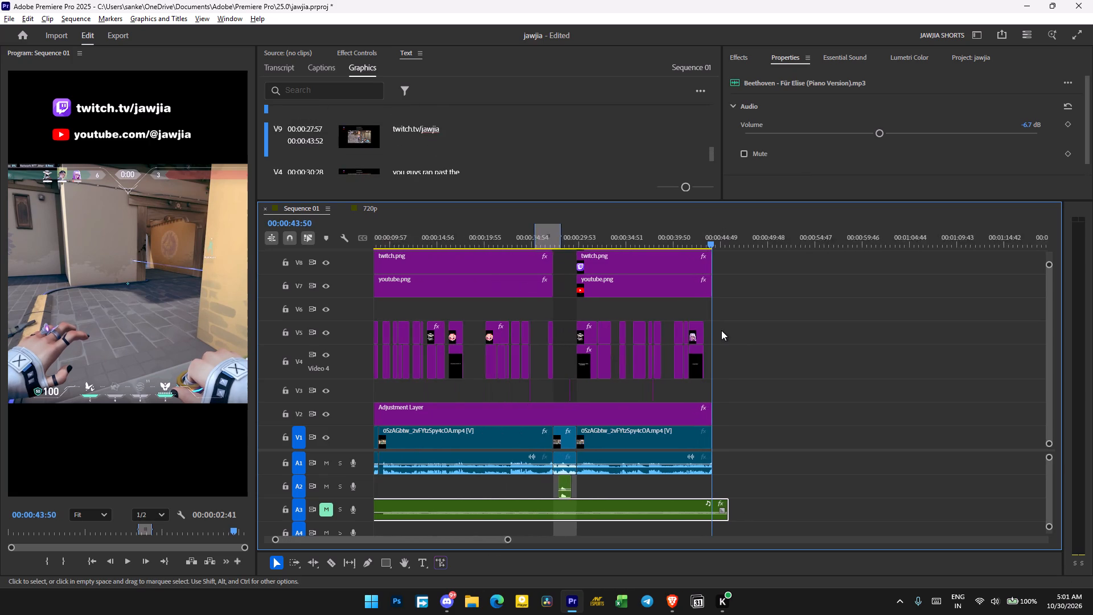
scroll(551, 314, "up", 8)
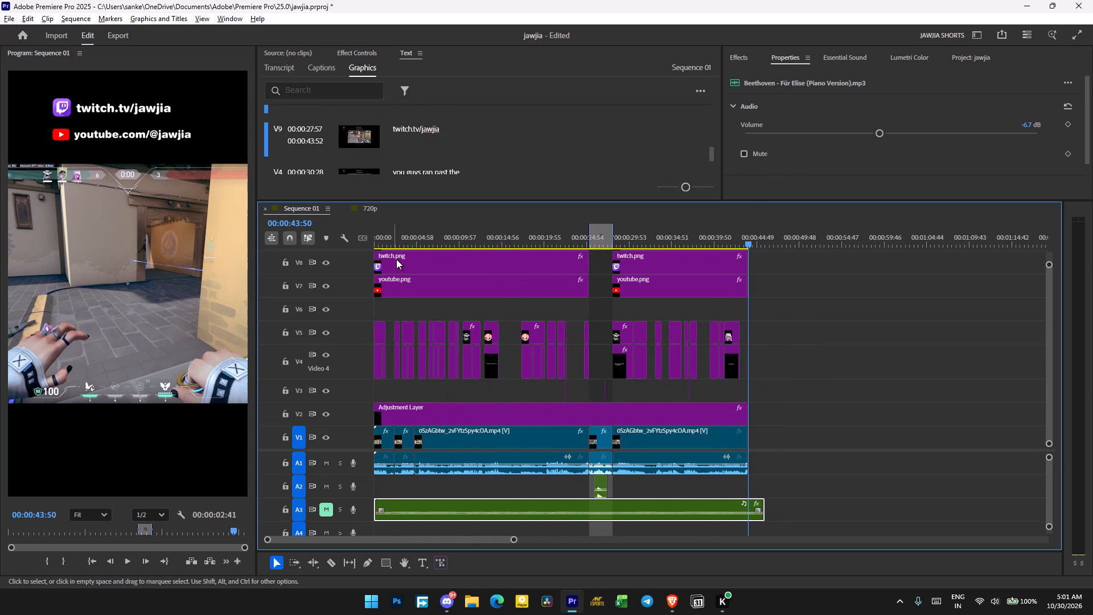
Split the four branding clips on V7 to V10 at the start of the second gameplay clip, about 00:00:02:28.
left_click(401, 241)
scroll(402, 238, "up", 5, "alt")
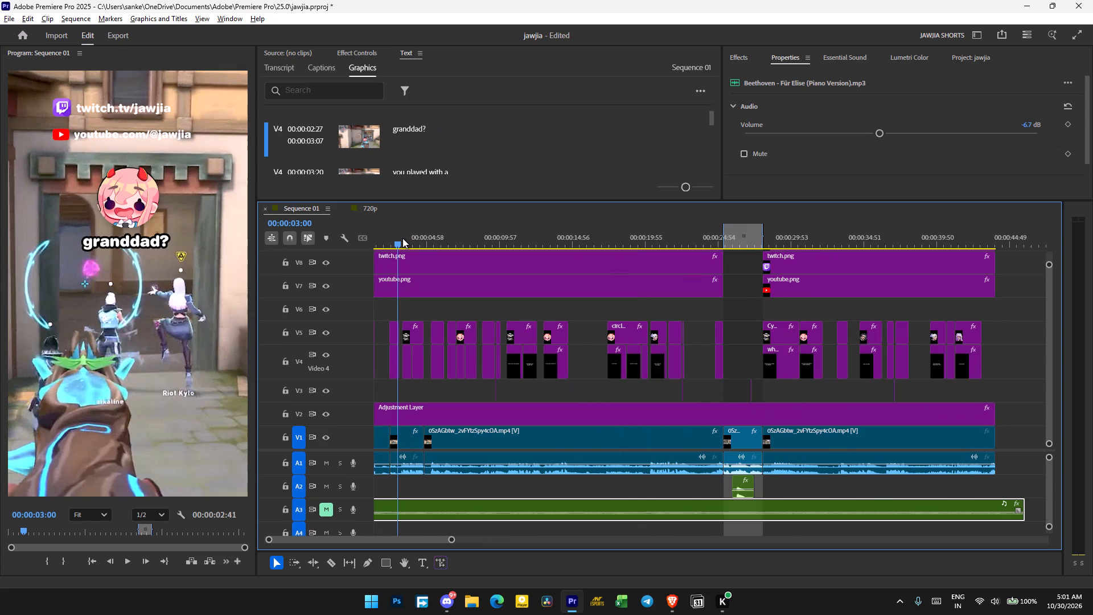
scroll(402, 238, "up", 11)
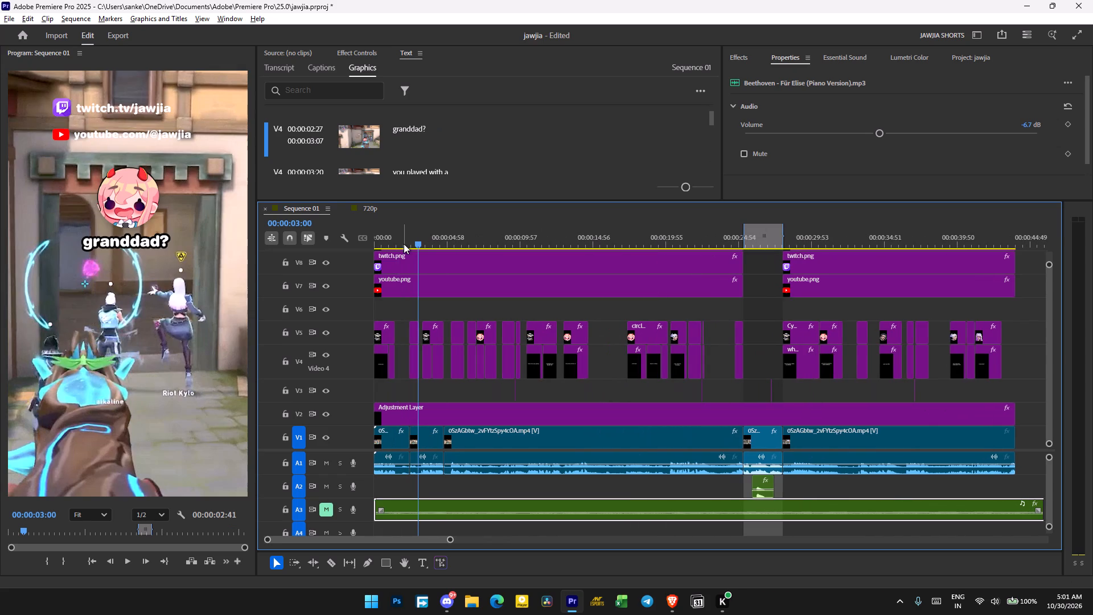
scroll(404, 244, "up", 9, "alt")
scroll(478, 280, "up", 5)
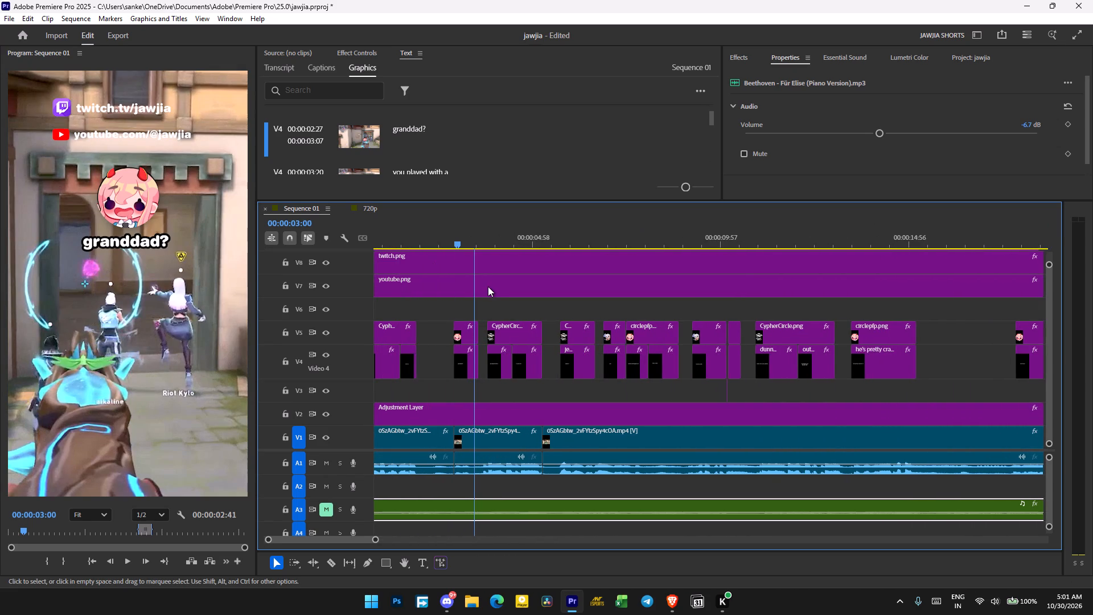
scroll(443, 299, "up", 5)
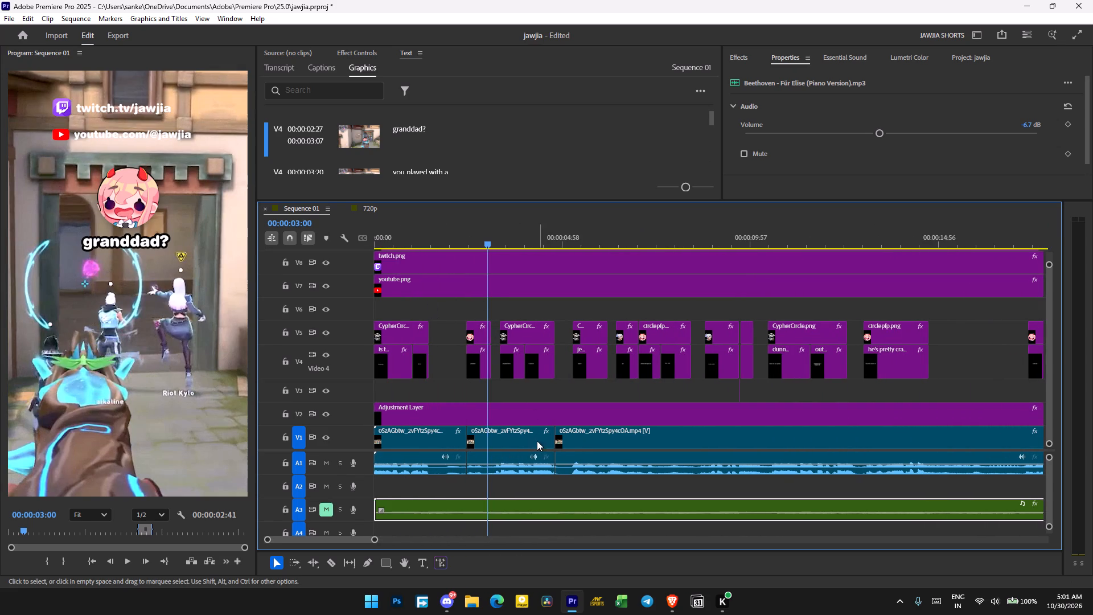
left_click(464, 429)
left_click(467, 415)
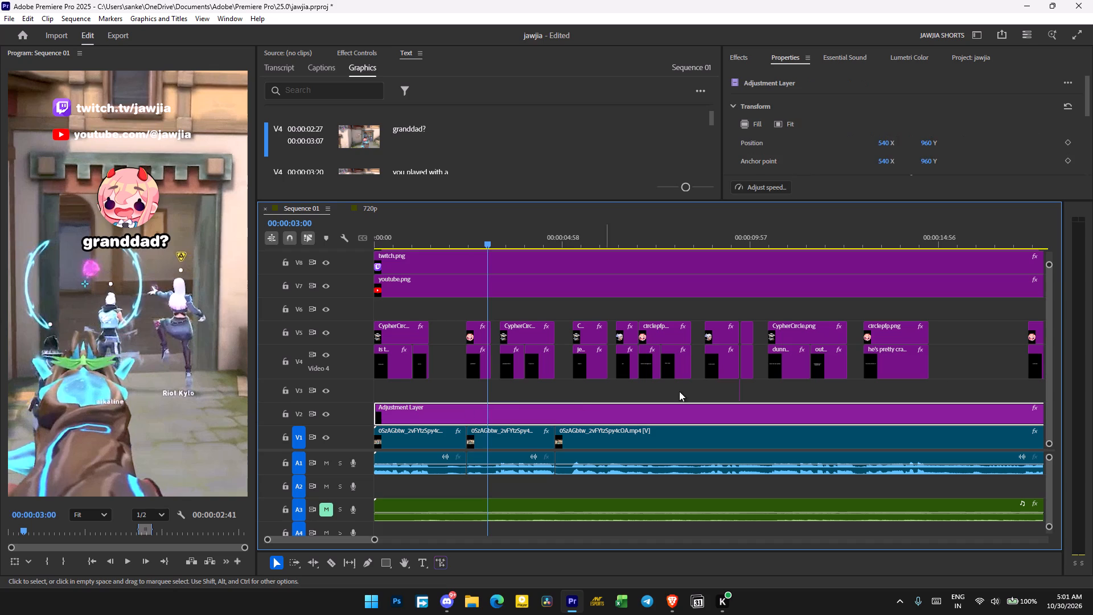
left_click_drag(1050, 351, 1050, 344)
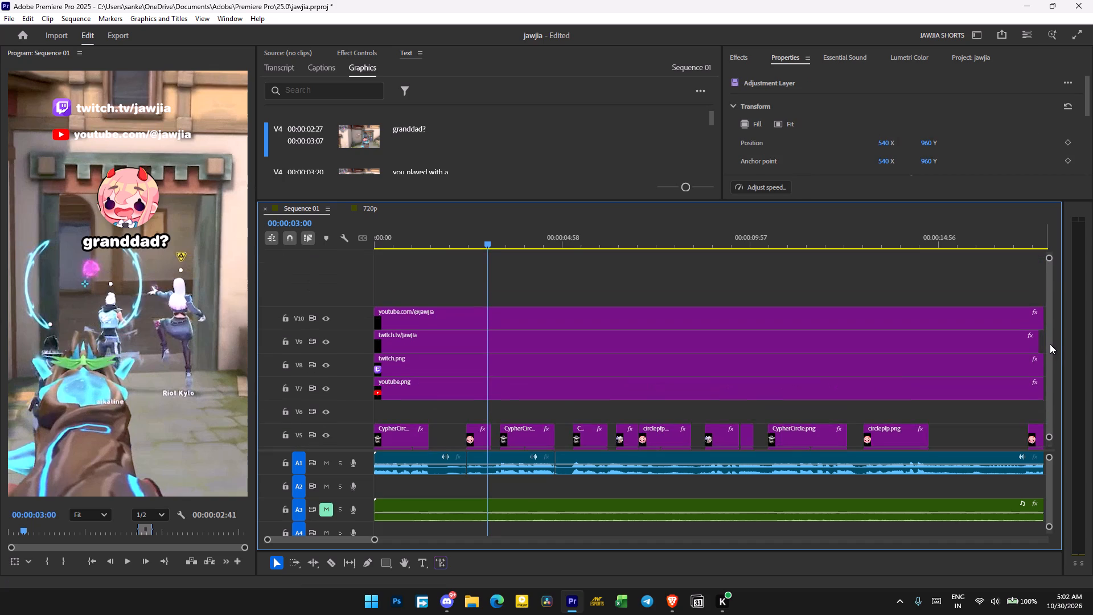
left_click_drag(1050, 344, 1050, 343)
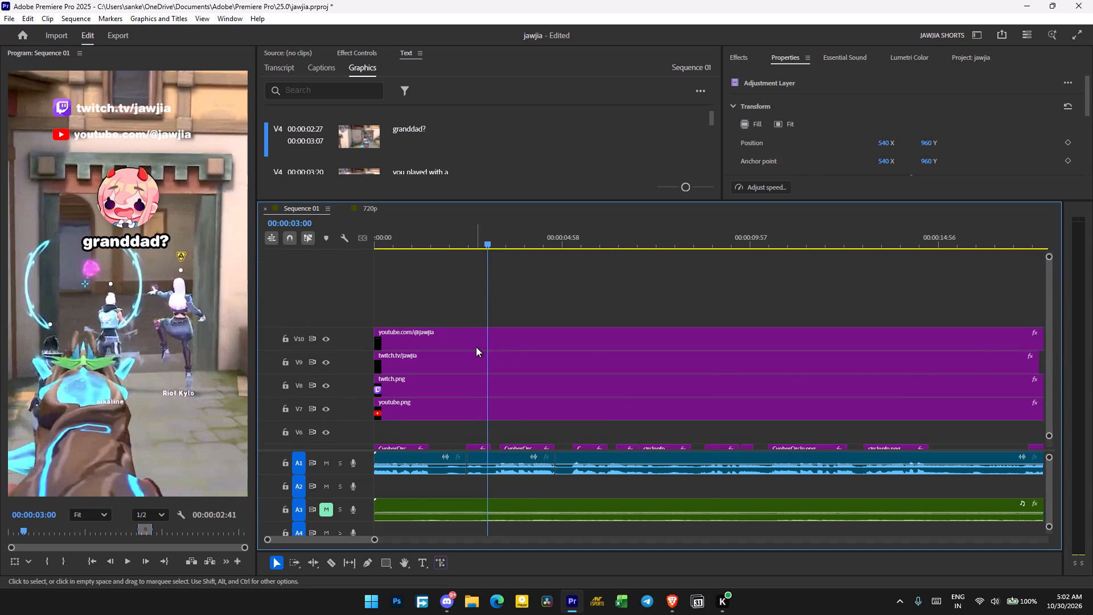
key("c")
left_click(468, 412)
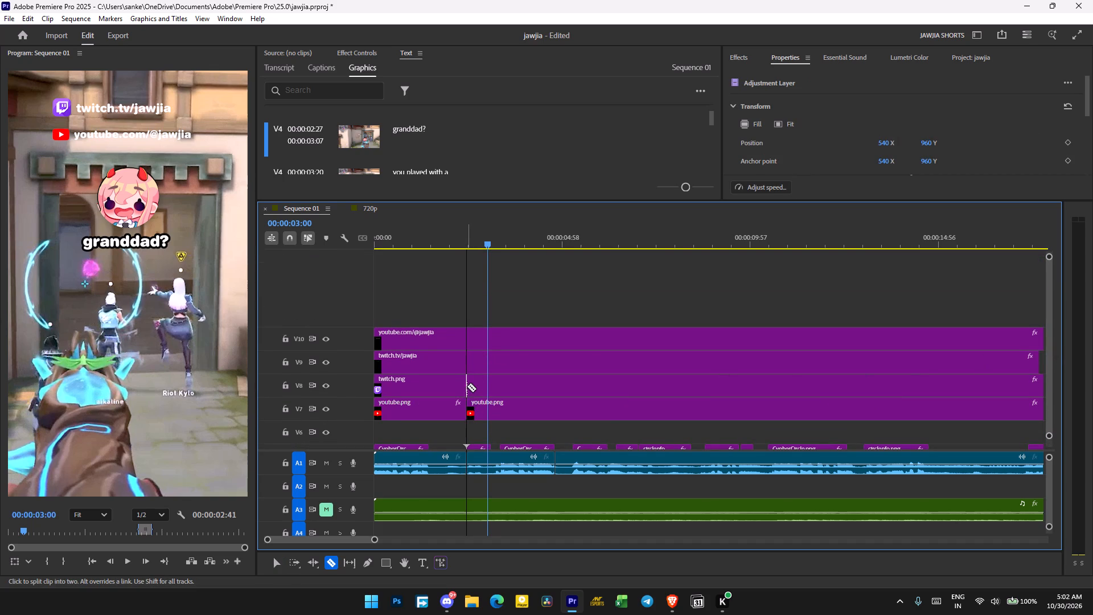
left_click(467, 386)
left_click(468, 360)
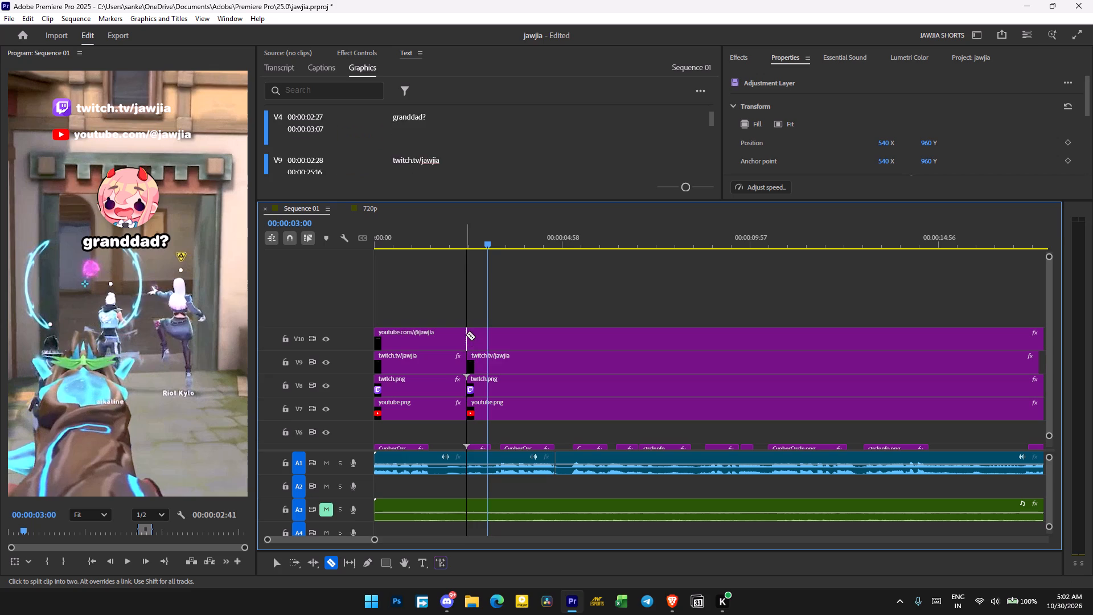
left_click(466, 334)
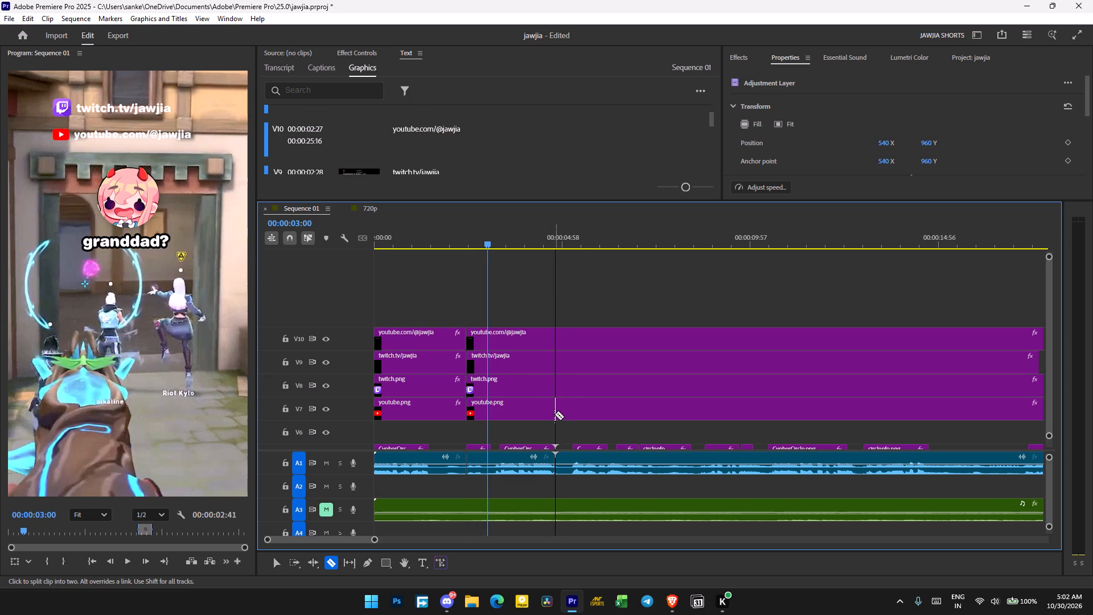
Cut the four branding clips again at 00:00:04:48 and delete the pieces covering the full-frame second gameplay clip.
left_click(554, 414)
left_click(555, 387)
left_click(555, 360)
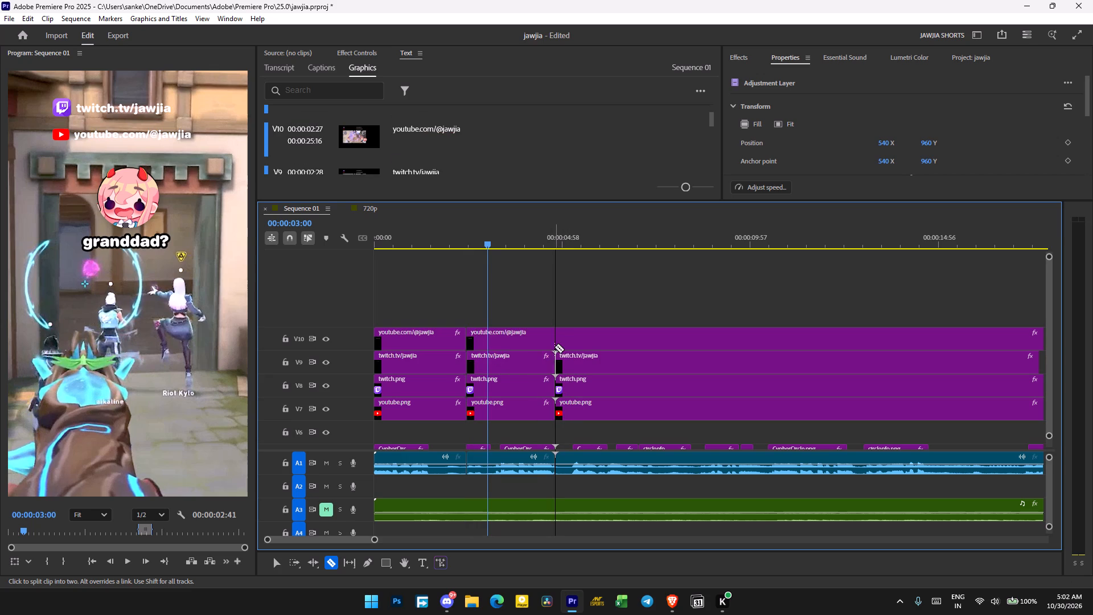
left_click(554, 337)
key("v")
left_click_drag(522, 298, 510, 416)
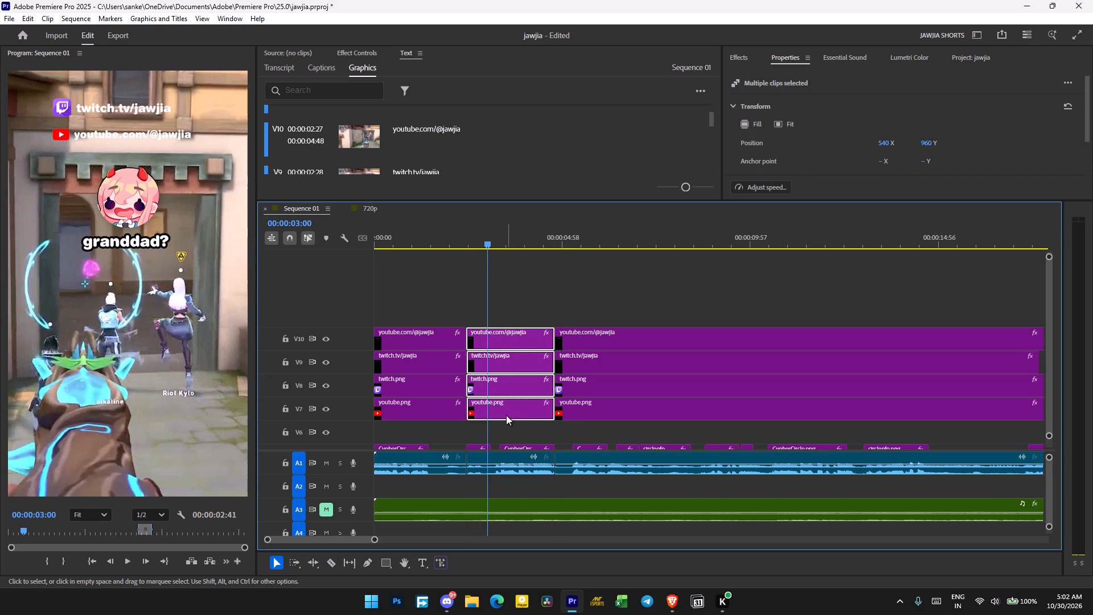
key("Delete")
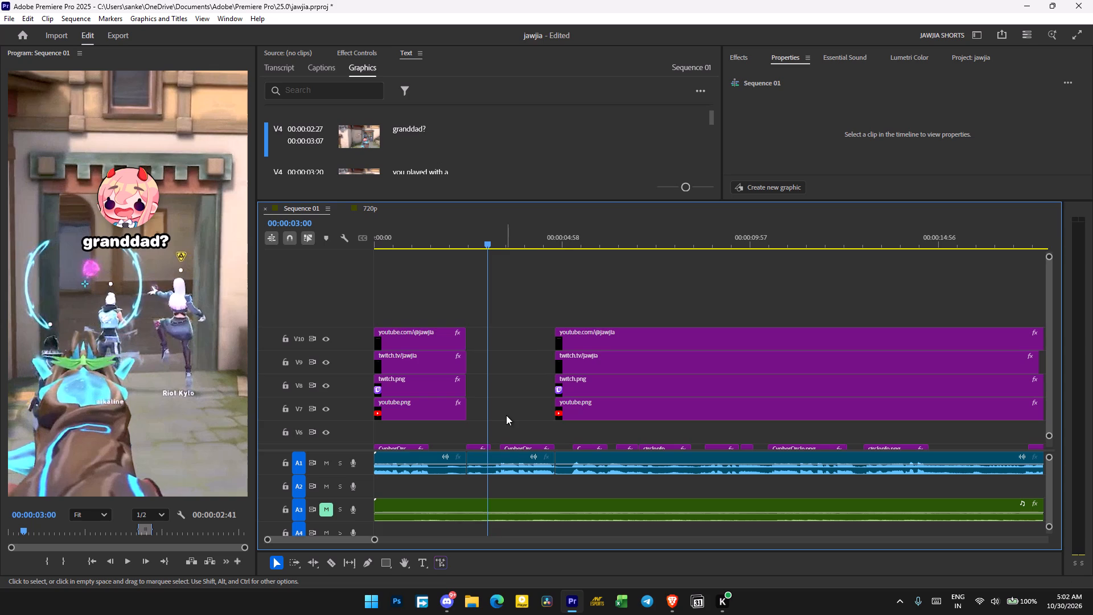
Extend the In/Out range to run from the sequence start to the end of the A3 music, 00:00:45:52.
scroll(522, 330, "down", 11, "alt")
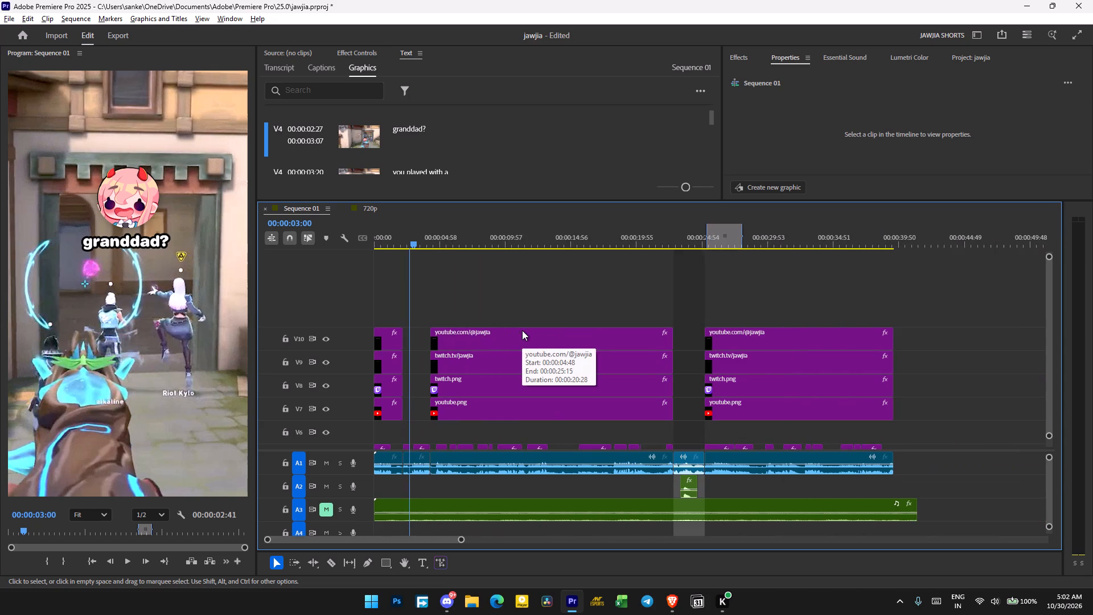
left_click_drag(673, 228, 644, 231)
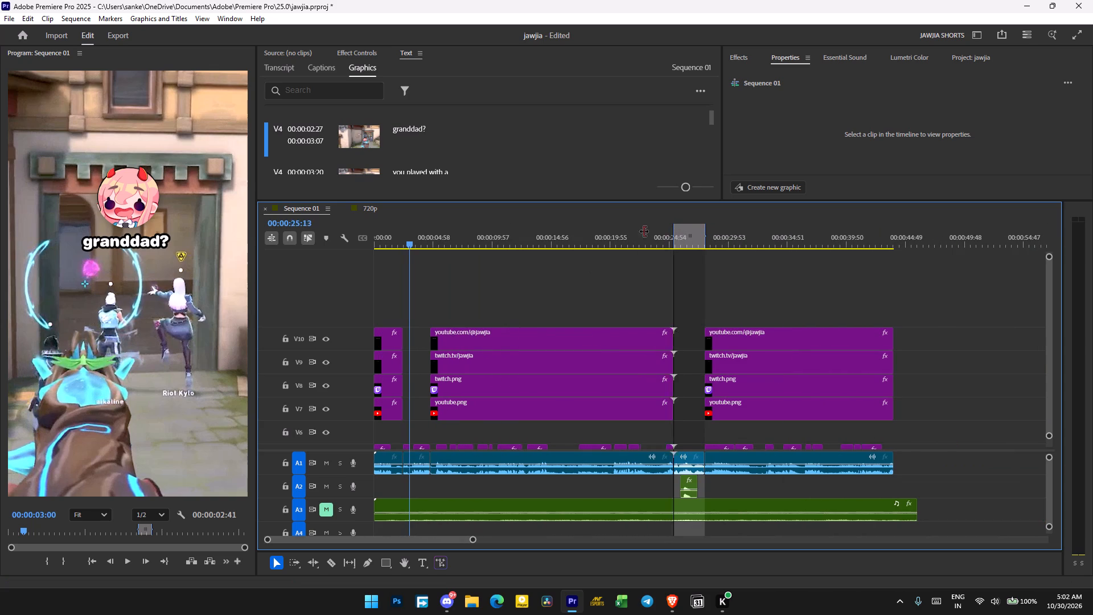
left_click_drag(644, 231, 300, 236)
left_click_drag(706, 228, 764, 230)
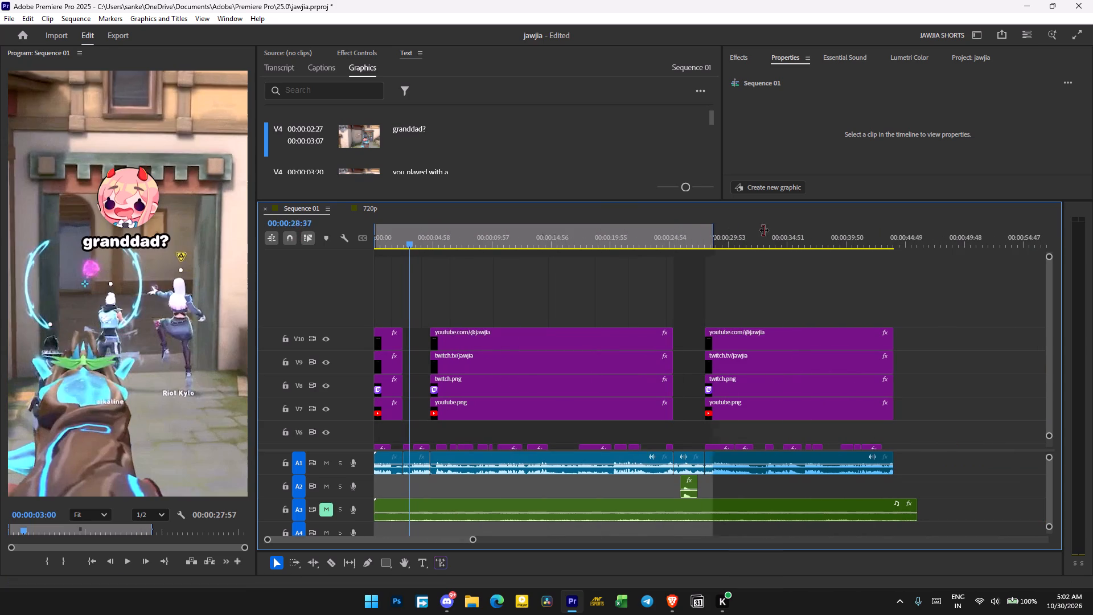
left_click_drag(764, 230, 916, 235)
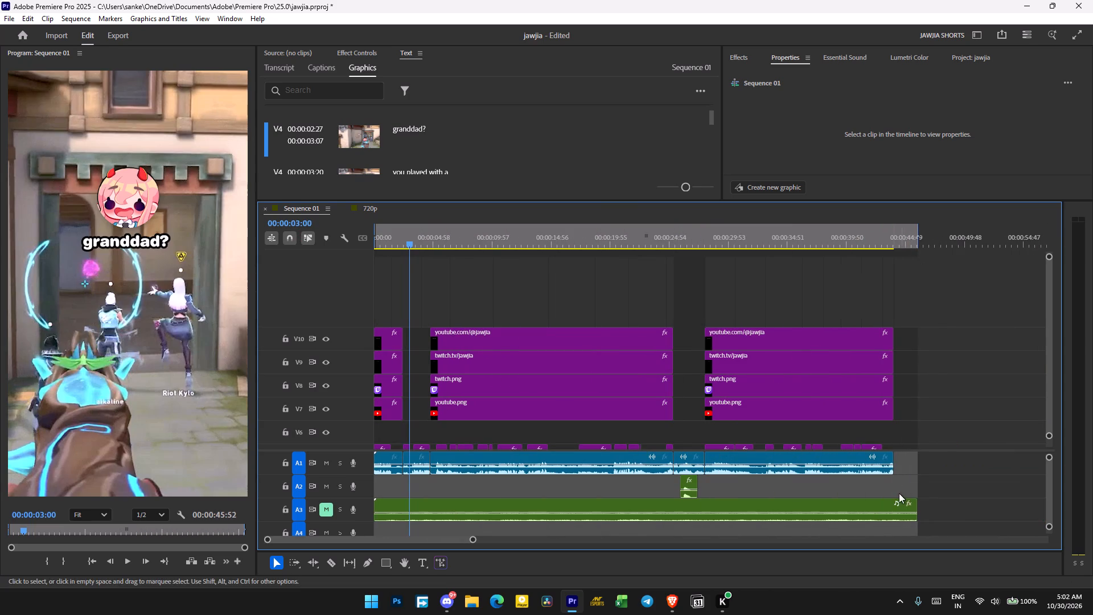
Extend the last four branding clips on V7 to V10 to the end of the music at 00:00:45:52.
left_click(866, 294)
left_click_drag(857, 277, 856, 316)
left_click_drag(856, 316, 854, 412)
left_click_drag(897, 410, 916, 406)
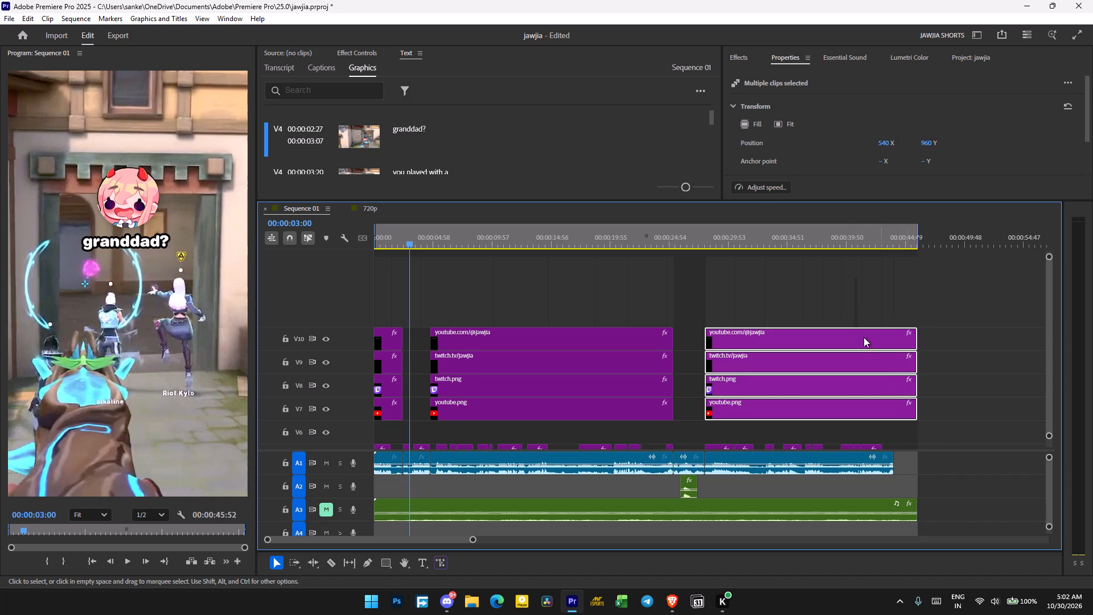
Preview the ending from about 00:00:43 to the Out point, checking the branding after the gameplay finishes.
left_click(887, 239)
key("space")
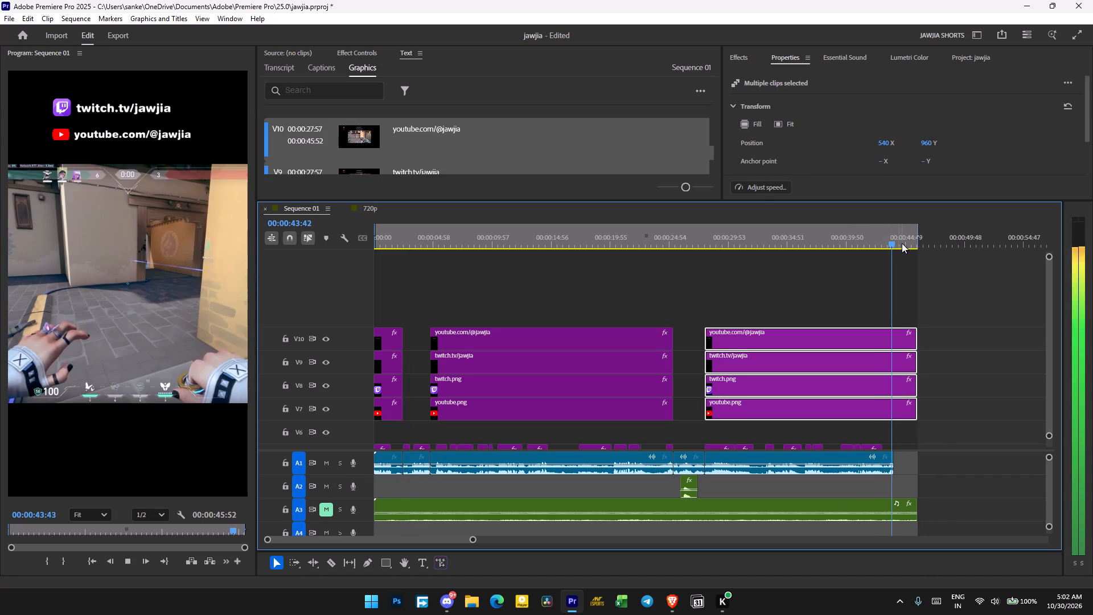
key("space")
left_click_drag(895, 244, 906, 244)
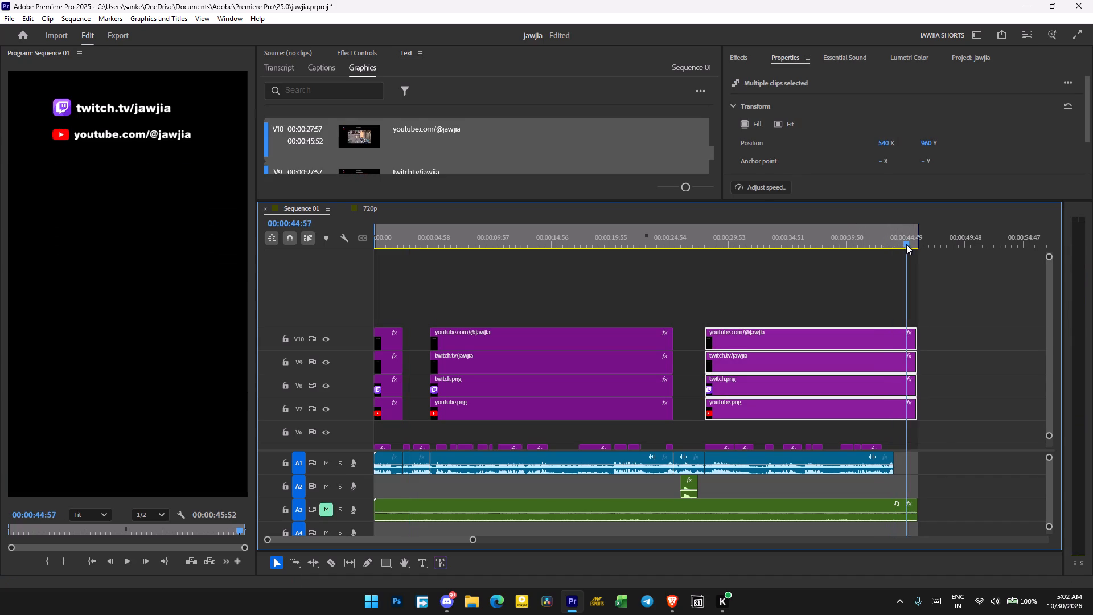
left_click_drag(906, 244, 919, 244)
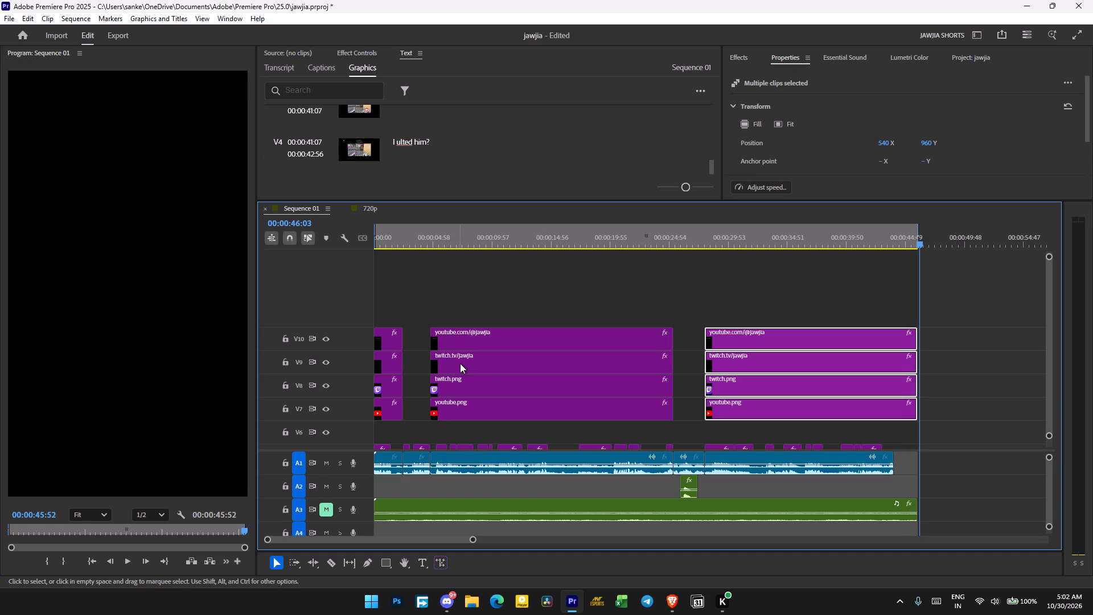
Unmute the music track A3.
left_click(328, 508)
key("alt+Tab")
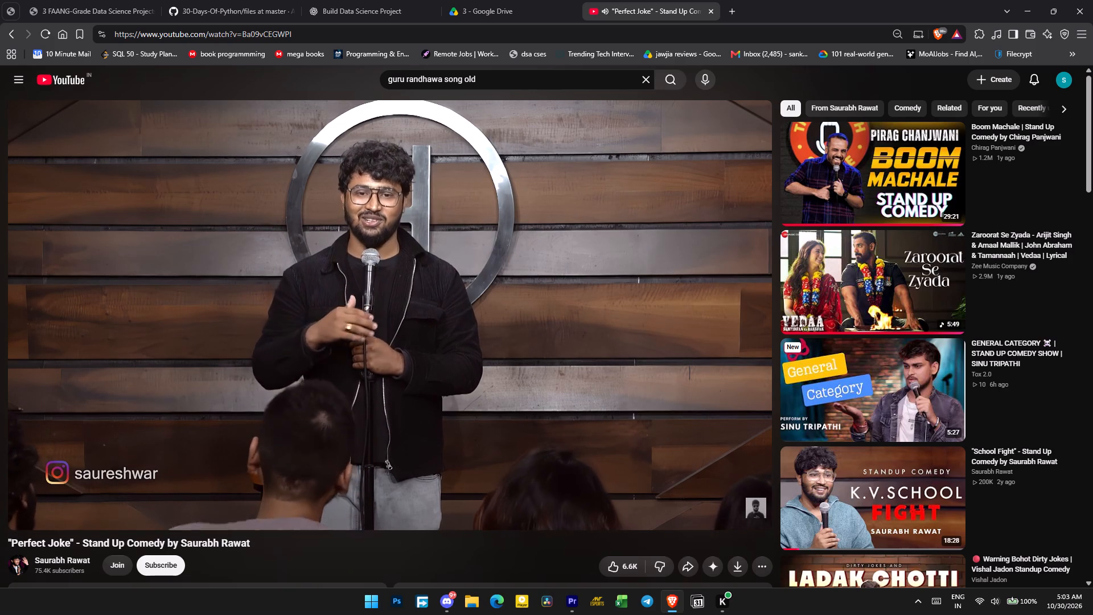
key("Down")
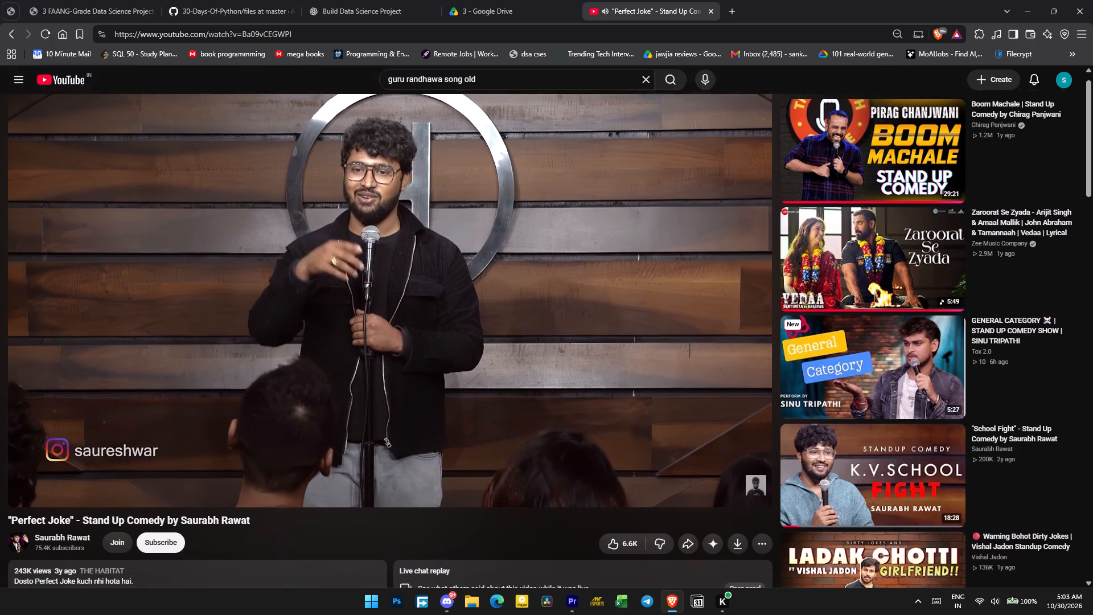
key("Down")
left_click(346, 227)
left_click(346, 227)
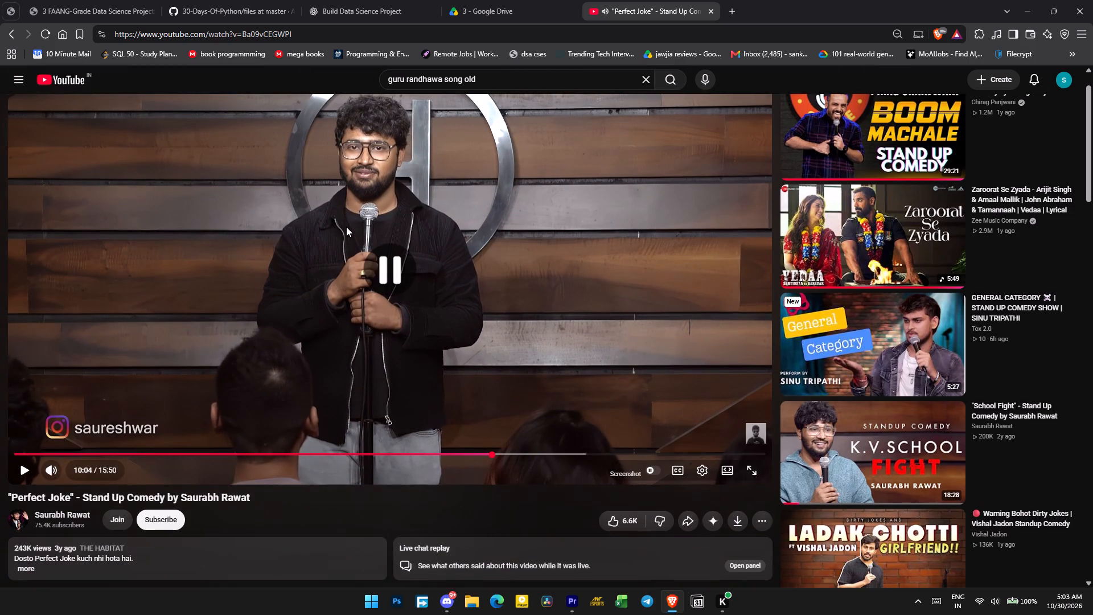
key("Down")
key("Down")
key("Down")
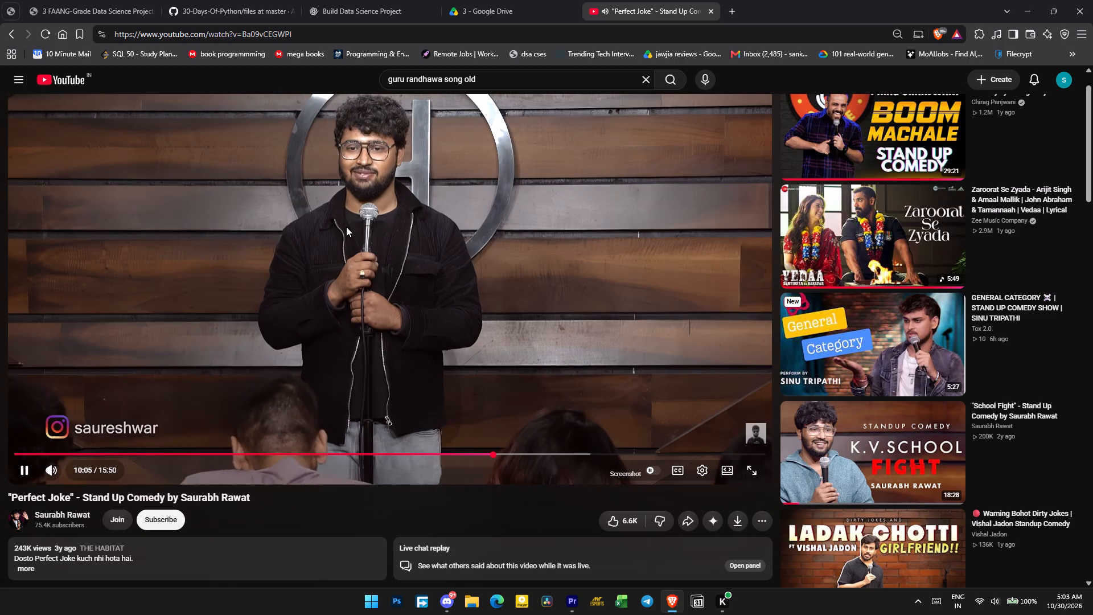
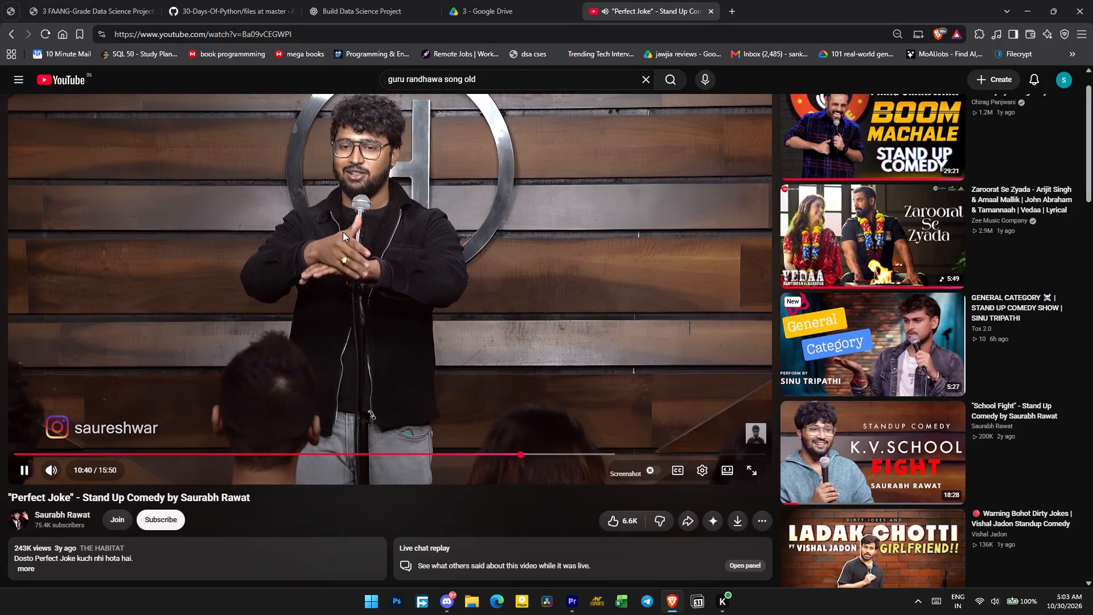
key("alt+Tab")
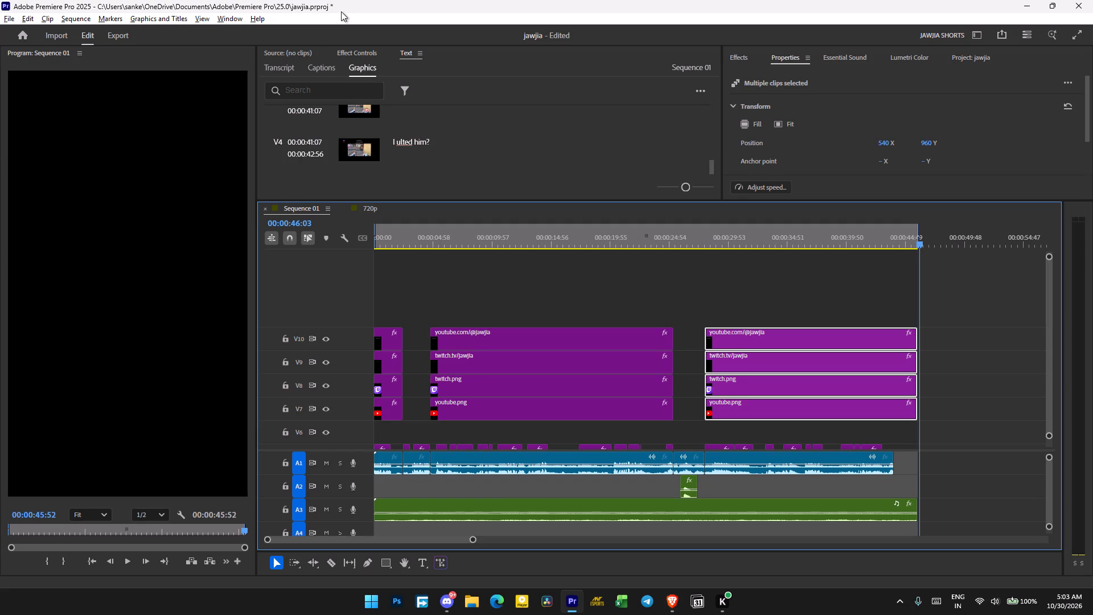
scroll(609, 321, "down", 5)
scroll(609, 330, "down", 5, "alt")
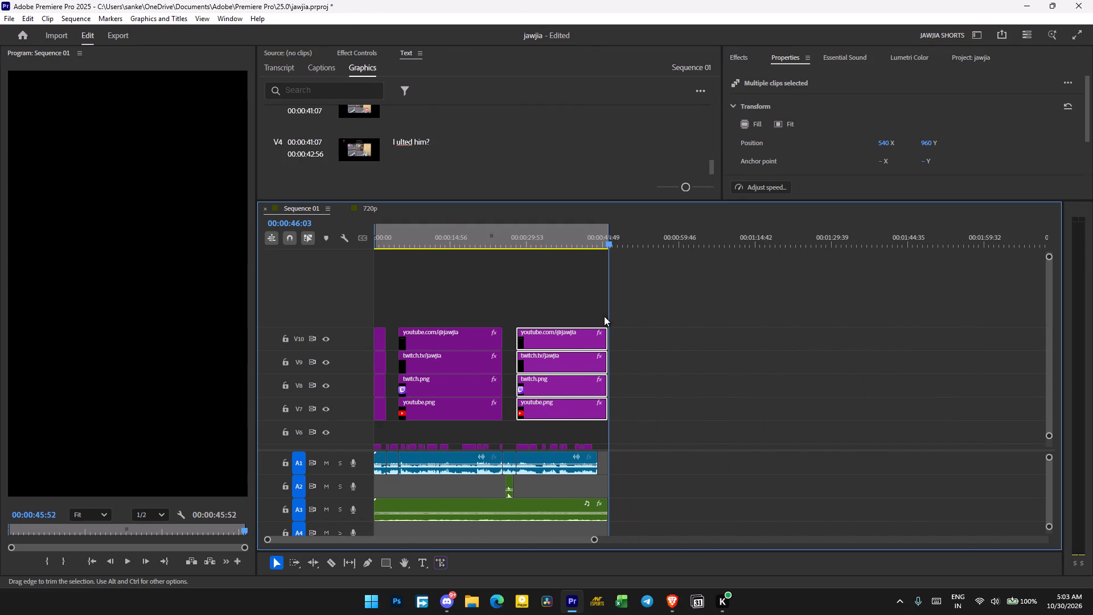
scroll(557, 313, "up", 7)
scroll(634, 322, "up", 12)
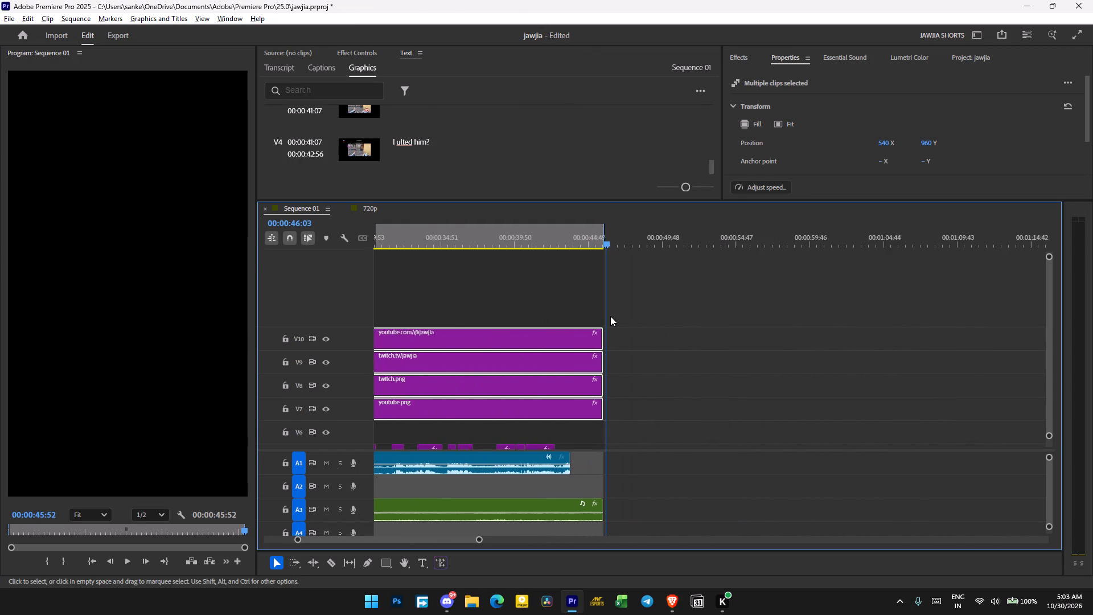
Switch to the Brave browser, pause the playing stand-up comedy video, and return to Premiere Pro.
key("alt+Tab")
left_click(483, 279)
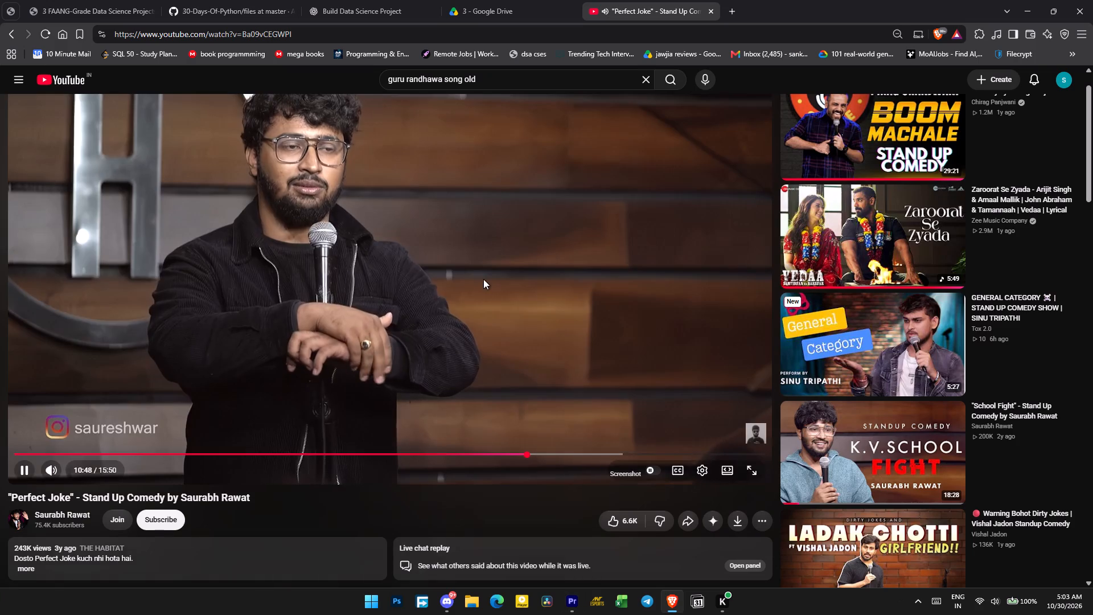
key("alt+Tab")
Play the short from its beginning to about 00:00:10 and recheck the moments around 00:00:05 and 00:00:10.
scroll(651, 347, "down", 19, "alt")
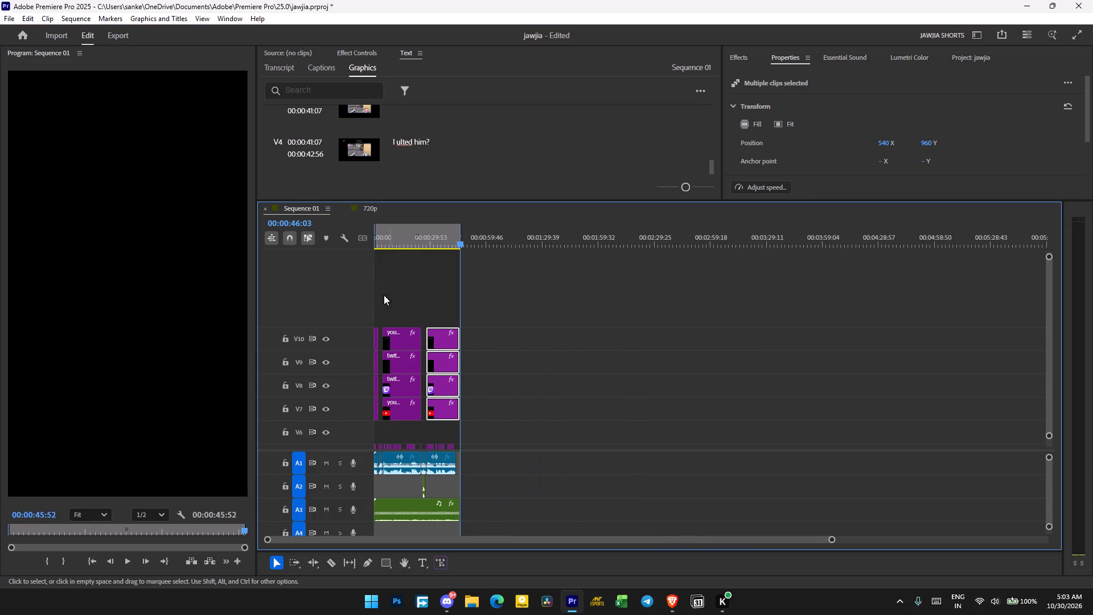
left_click_drag(389, 243, 319, 246)
key("space")
scroll(365, 239, "up", 11, "alt")
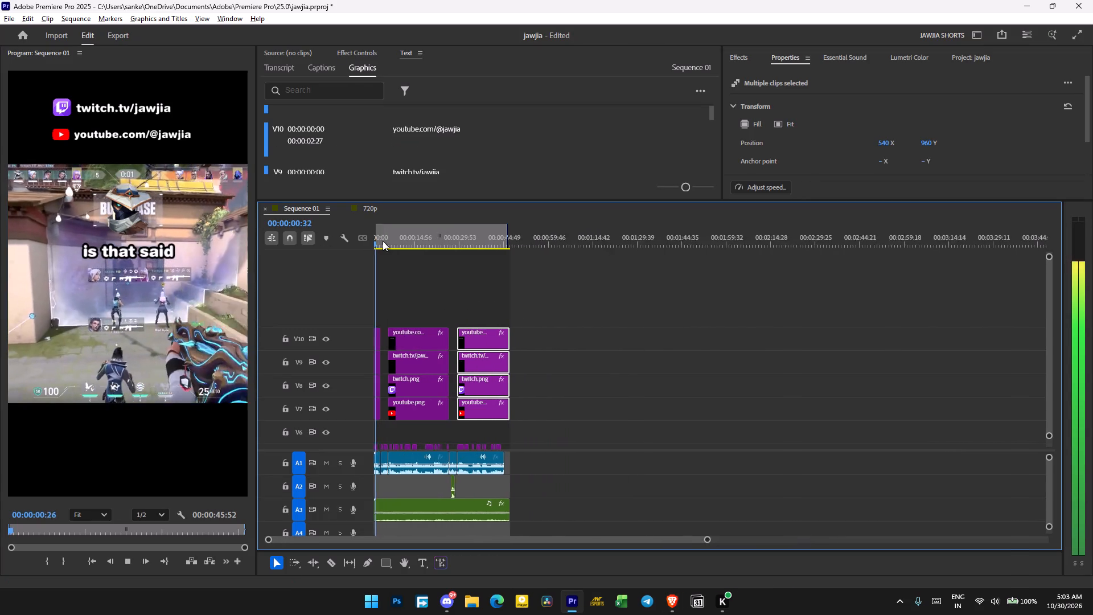
scroll(383, 241, "up", 6, "alt")
scroll(450, 255, "up", 12, "alt")
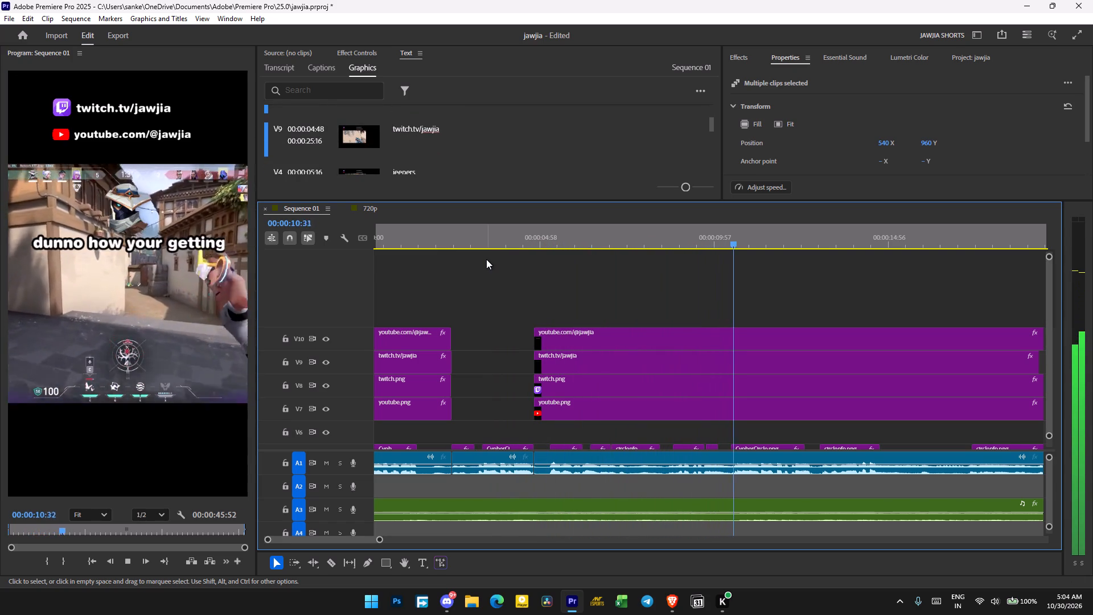
left_click(557, 243)
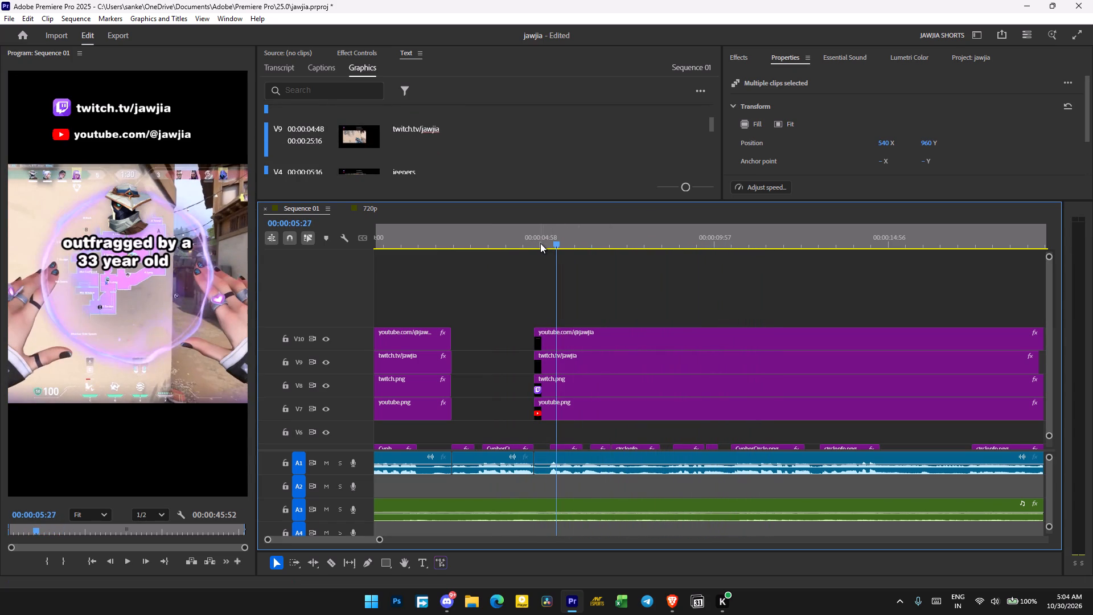
left_click(540, 243)
scroll(540, 243, "up", 5)
left_click(461, 239)
left_click(556, 238)
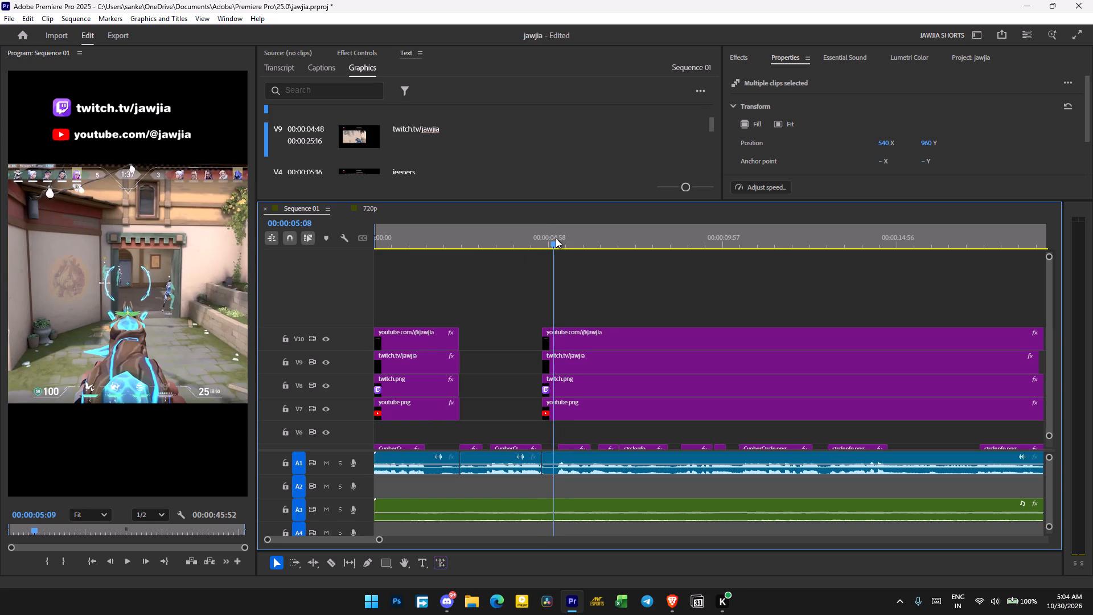
left_click(732, 237)
Search the web in a new Brave tab for "old guy meme".
key("alt+Tab")
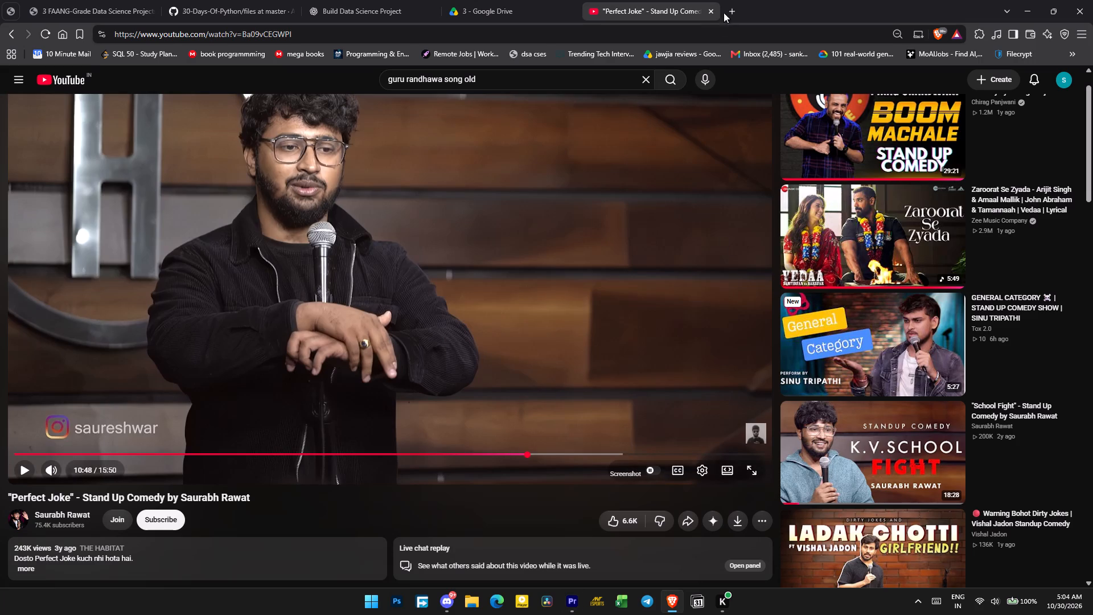
left_click(740, 0)
left_click(737, 5)
type("old guy meme")
key("Return")
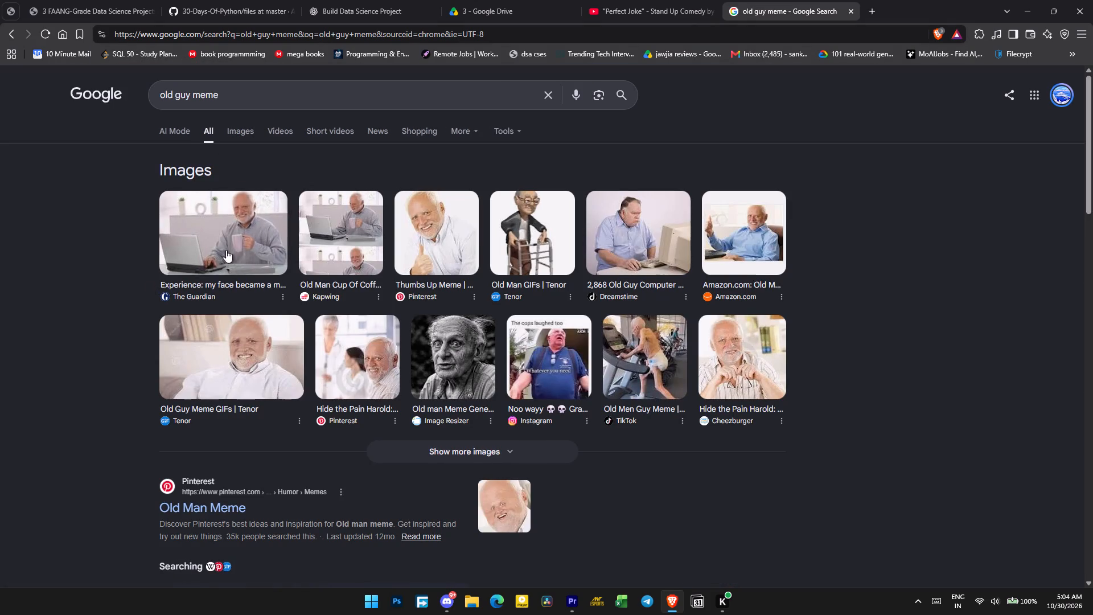
Download The Guardian's image of the old man with a laptop as 5616.jpg into D:\jawjia edits and show it in its folder.
left_click(232, 248)
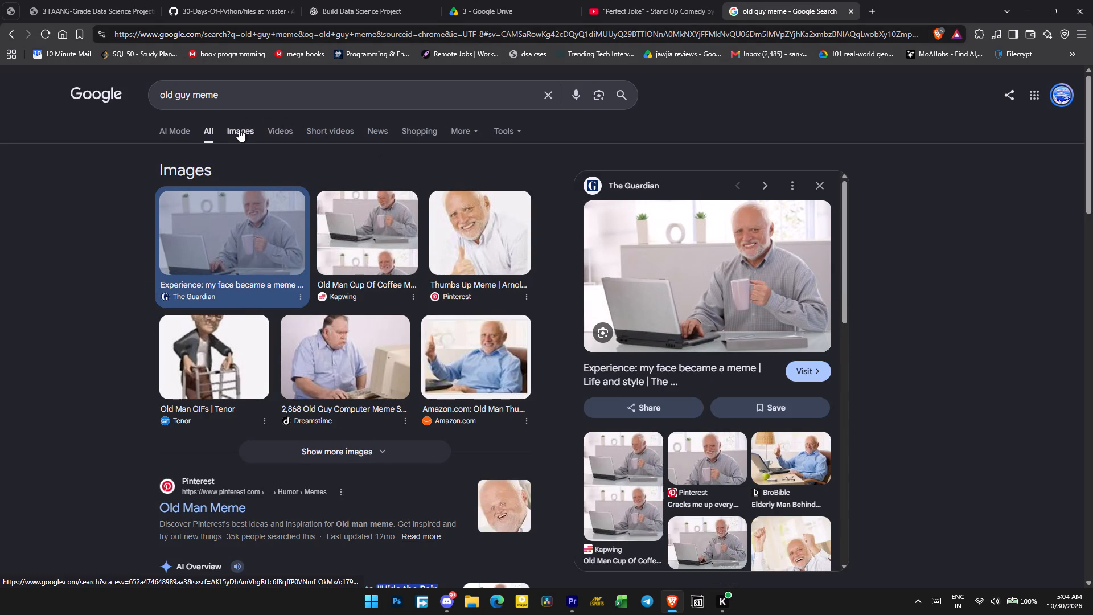
right_click(699, 282)
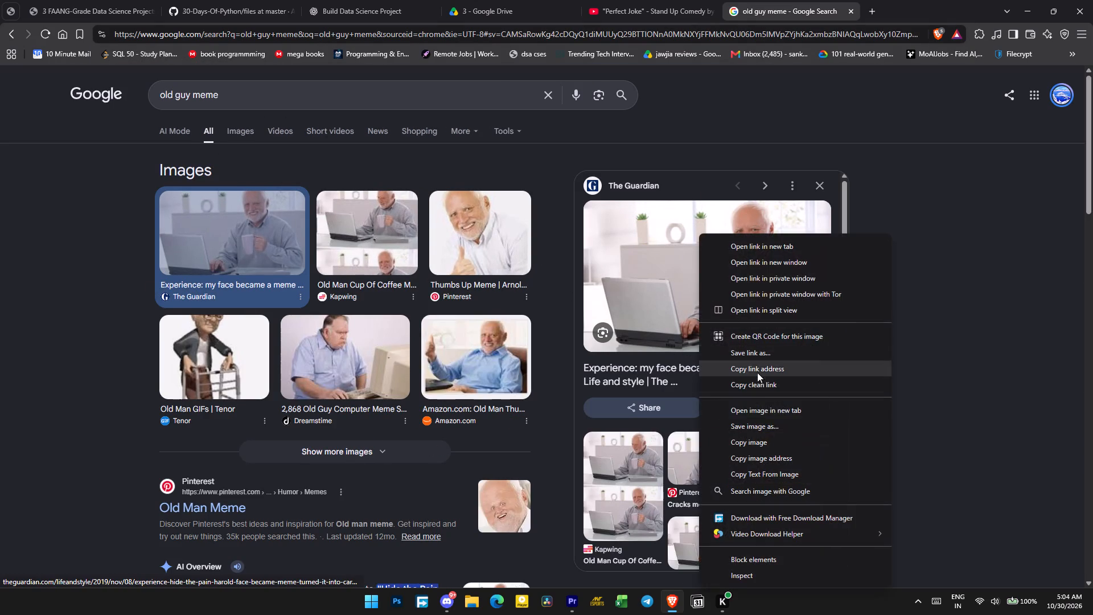
left_click(761, 424)
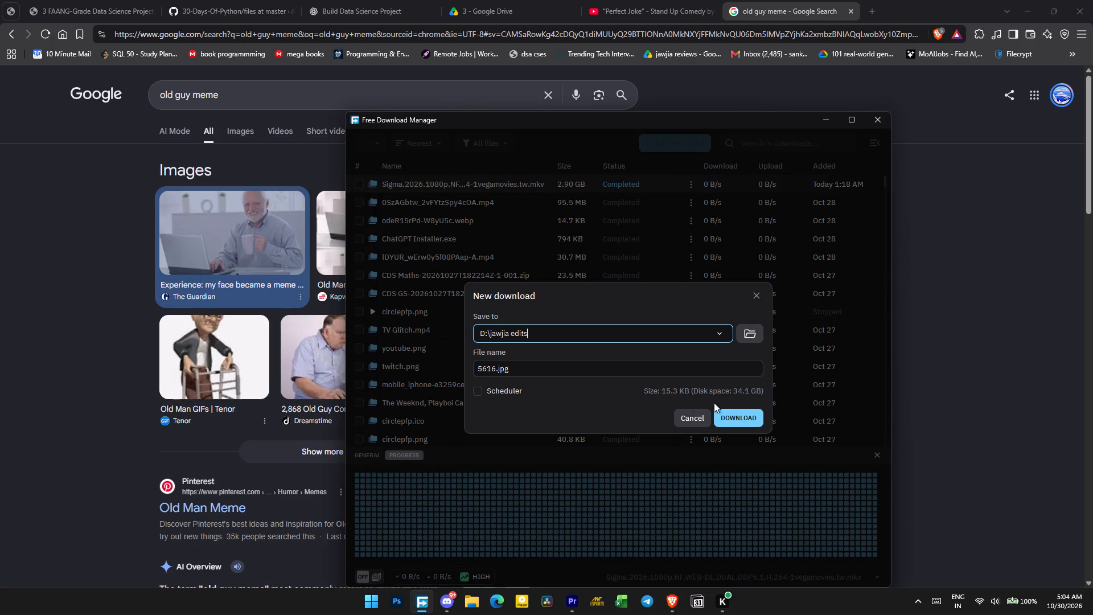
left_click(735, 413)
left_click(371, 187)
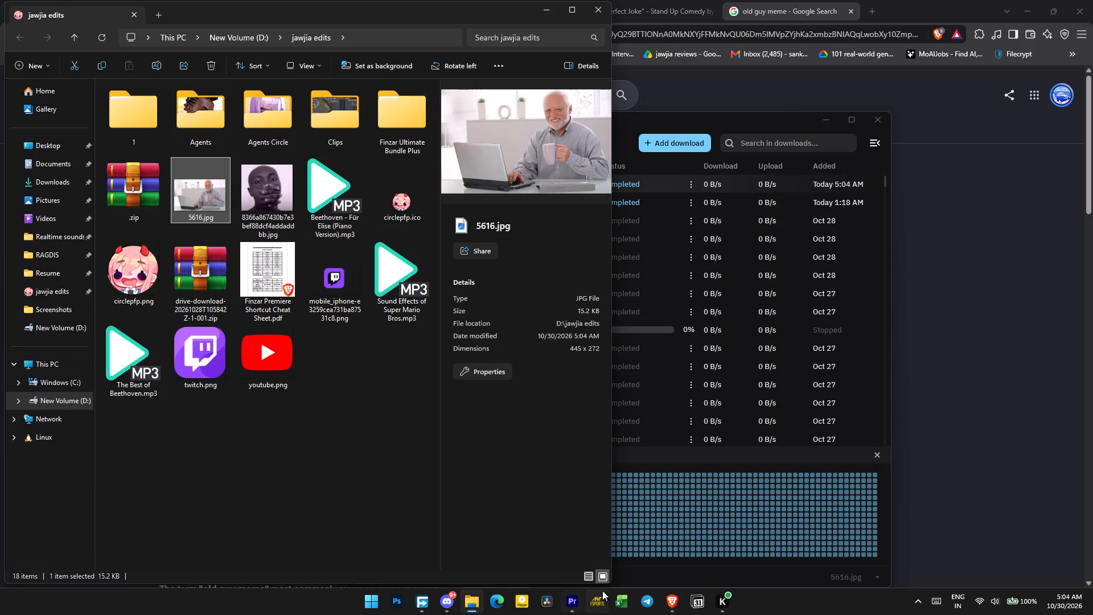
Add an empty video track directly above V6, beneath the branding tracks in Sequence 01.
left_click(576, 595)
left_click(466, 597)
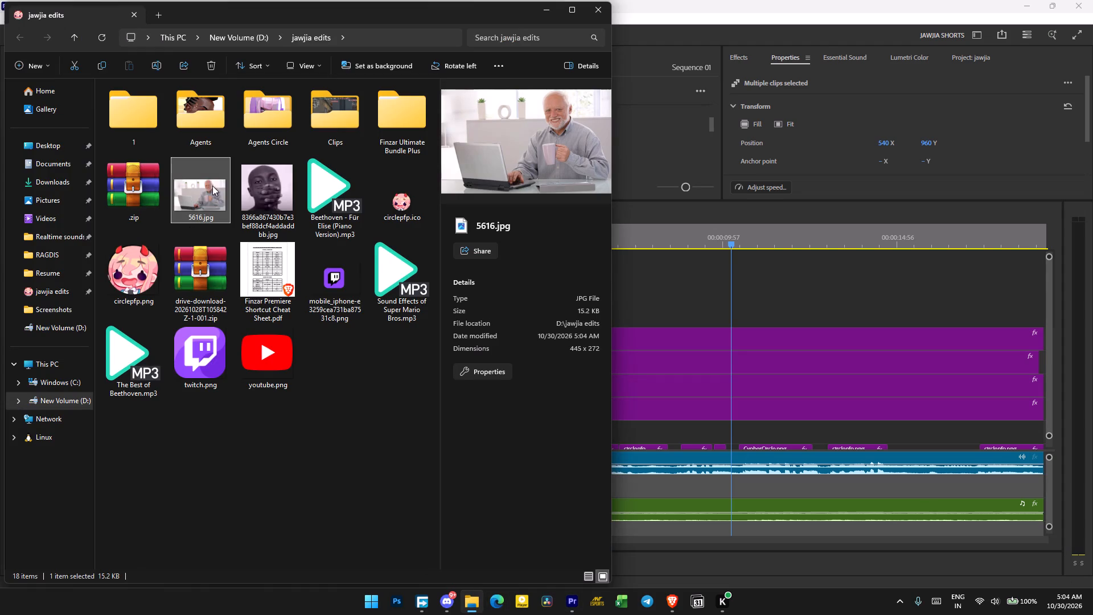
left_click_drag(1049, 335, 1049, 344)
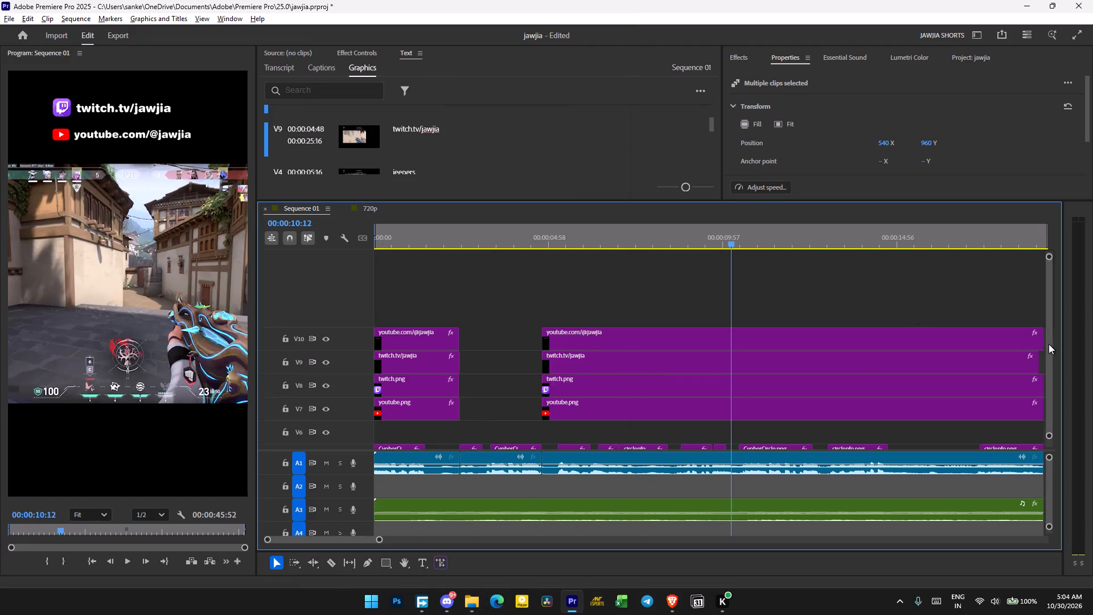
left_click_drag(1049, 344, 1049, 352)
right_click(357, 304)
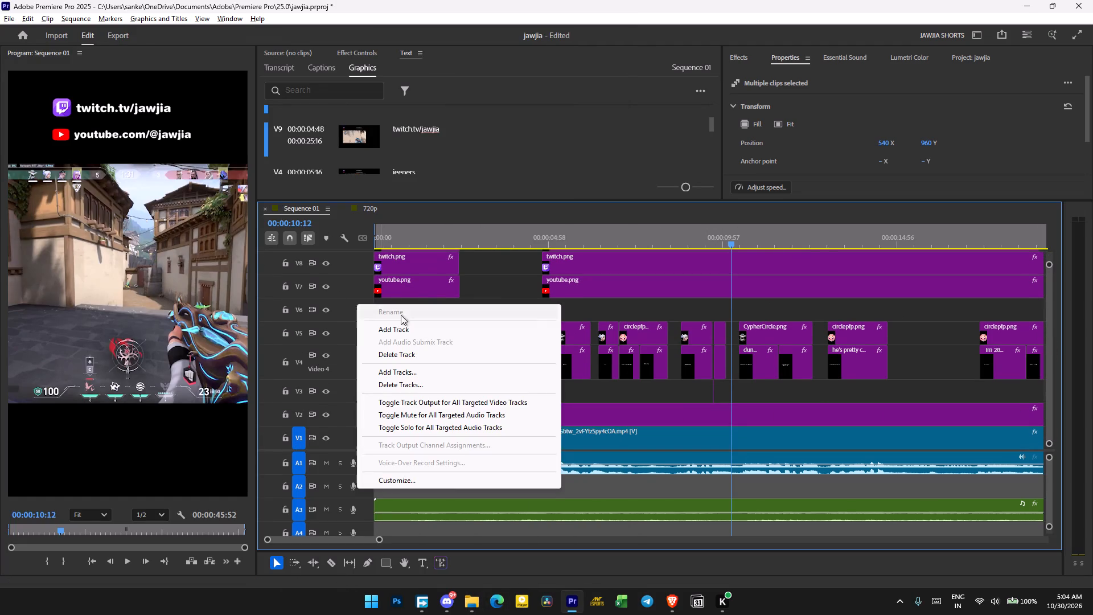
left_click(421, 330)
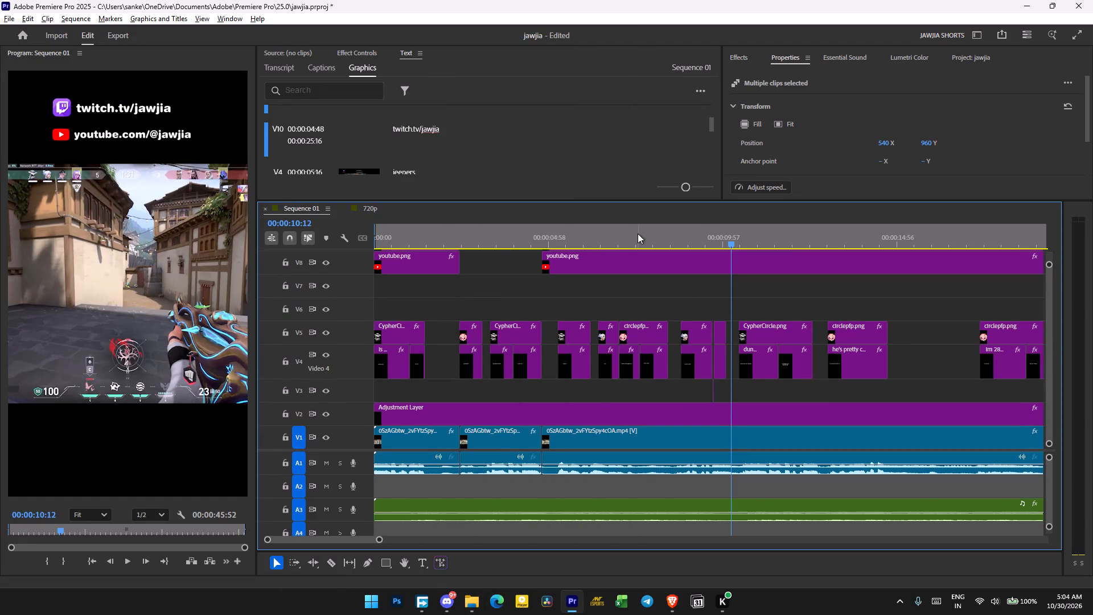
Play the short from about 00:00:06 to 00:00:24, then replay from 00:00:06:41 to about 00:00:12, looking for where the meme image fits.
left_click(595, 231)
key("space")
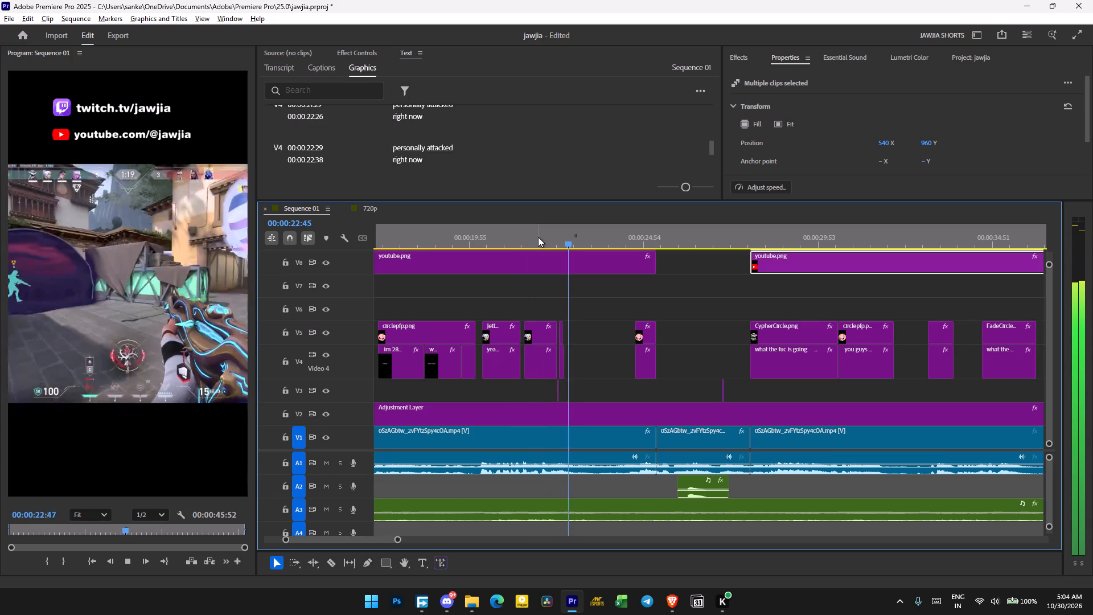
key("space")
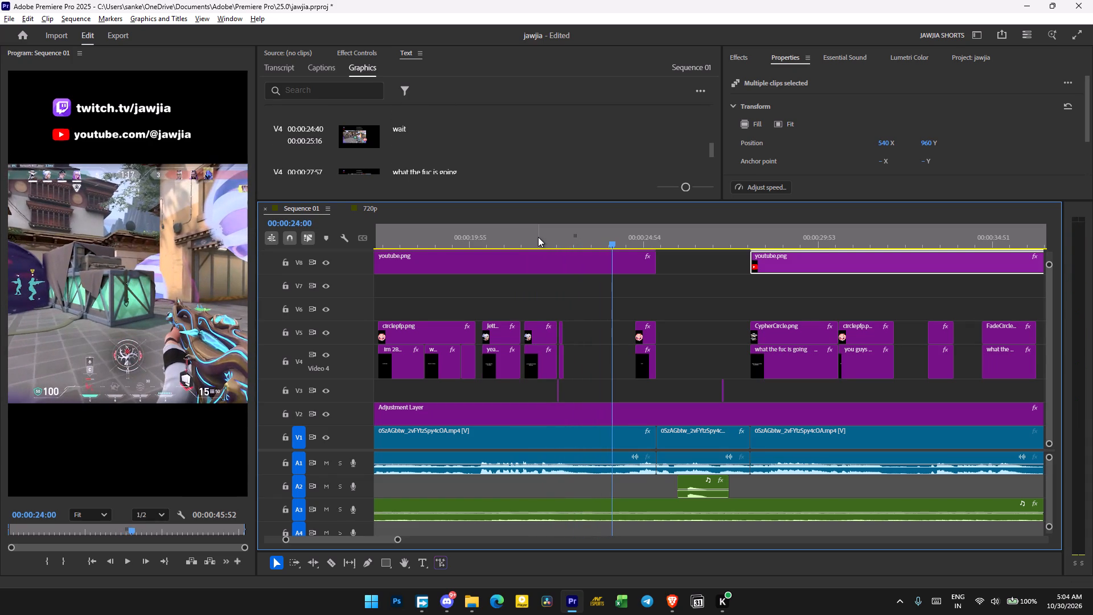
left_click(415, 233)
scroll(585, 268, "up", 5)
left_click(450, 243)
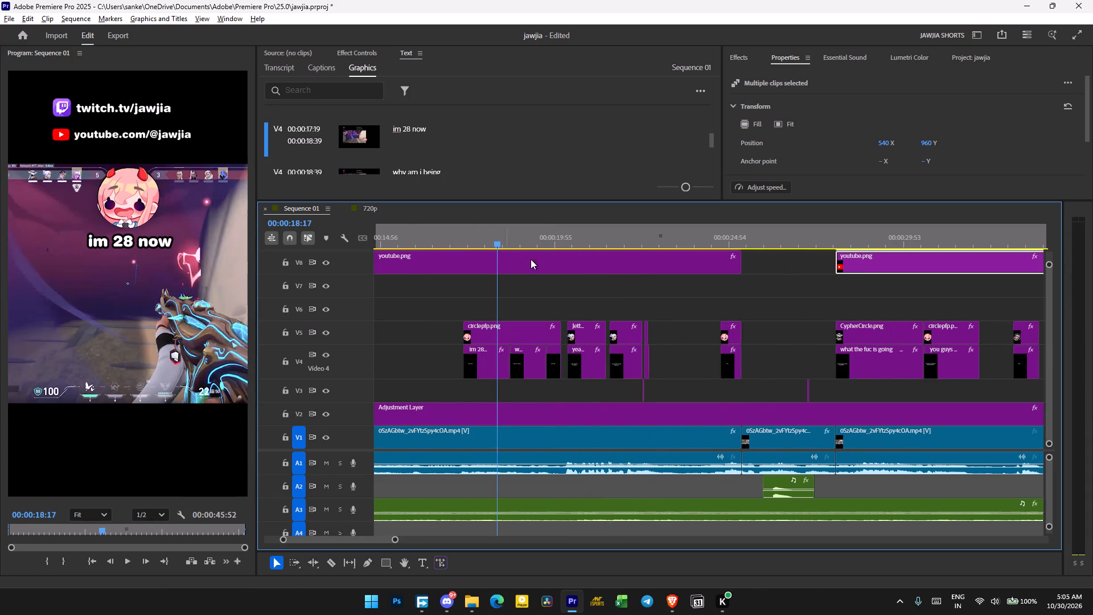
scroll(559, 265, "up", 17)
left_click(397, 239)
left_click(384, 239)
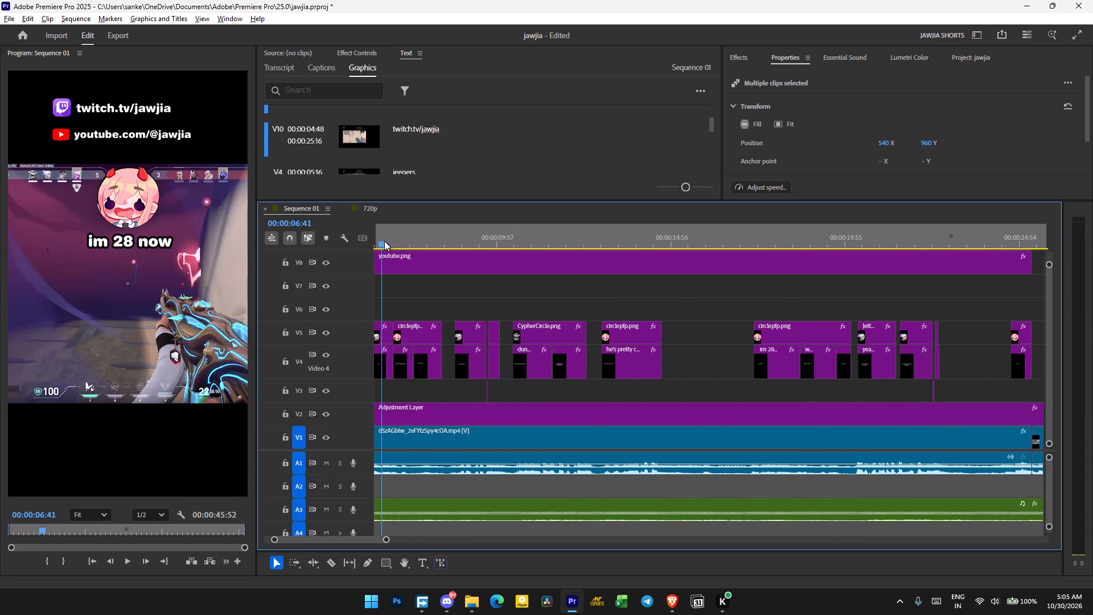
key("space")
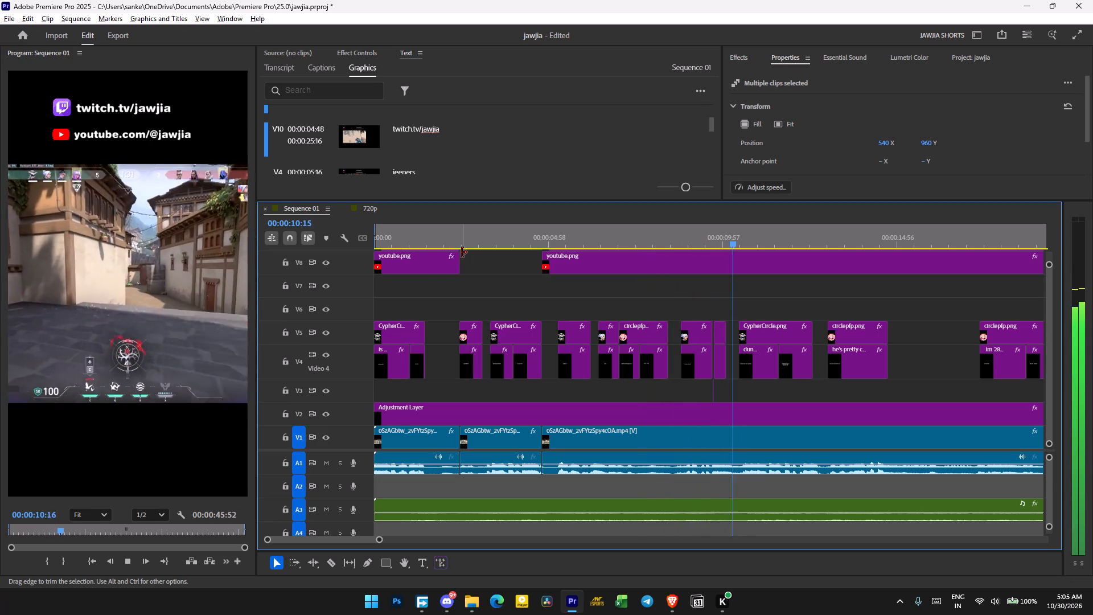
scroll(462, 252, "up", 4)
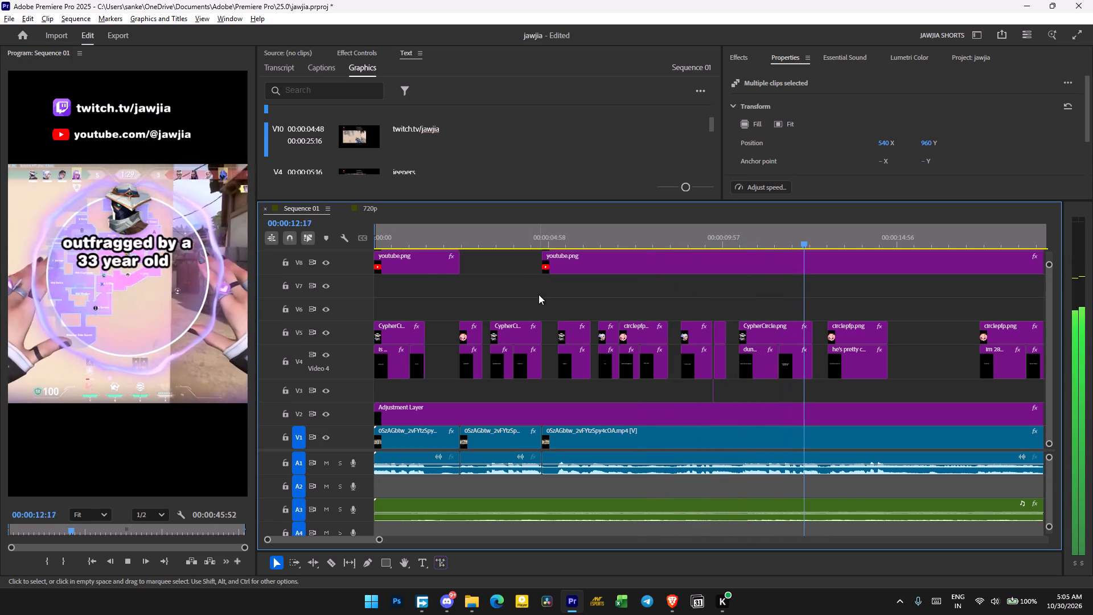
key("space")
Replay the opening from about 00:00:01 to 00:00:05 to find the cue for the meme image.
scroll(606, 294, "up", 7)
left_click(418, 239)
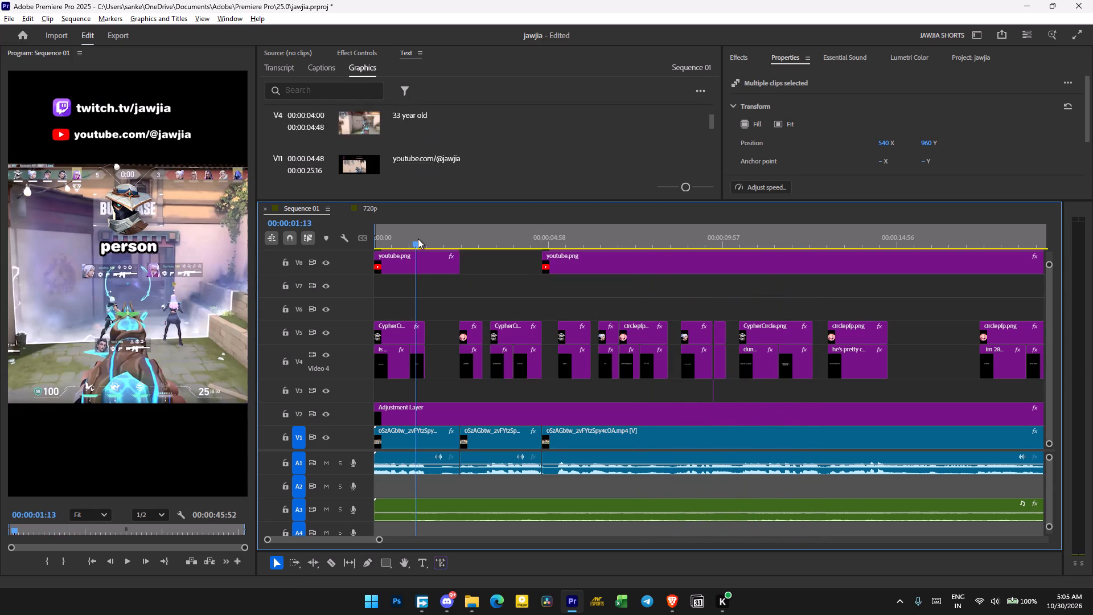
key("space")
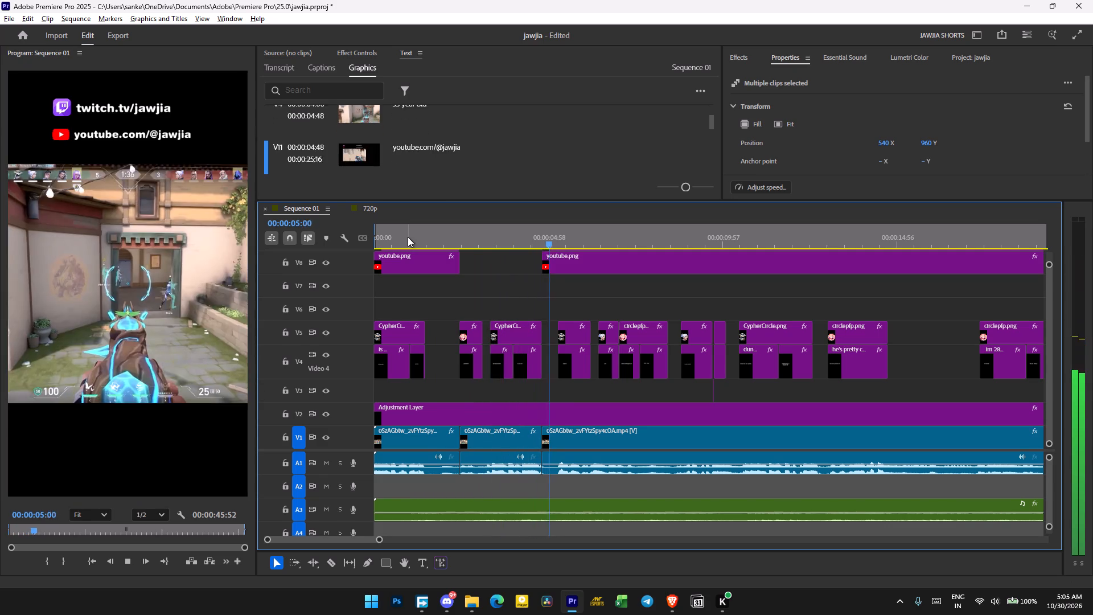
key("space")
Import 5616.jpg from the jawjia edits folder onto V7, starting at 00:00:03:17 with the second Cypher caption.
left_click(490, 231)
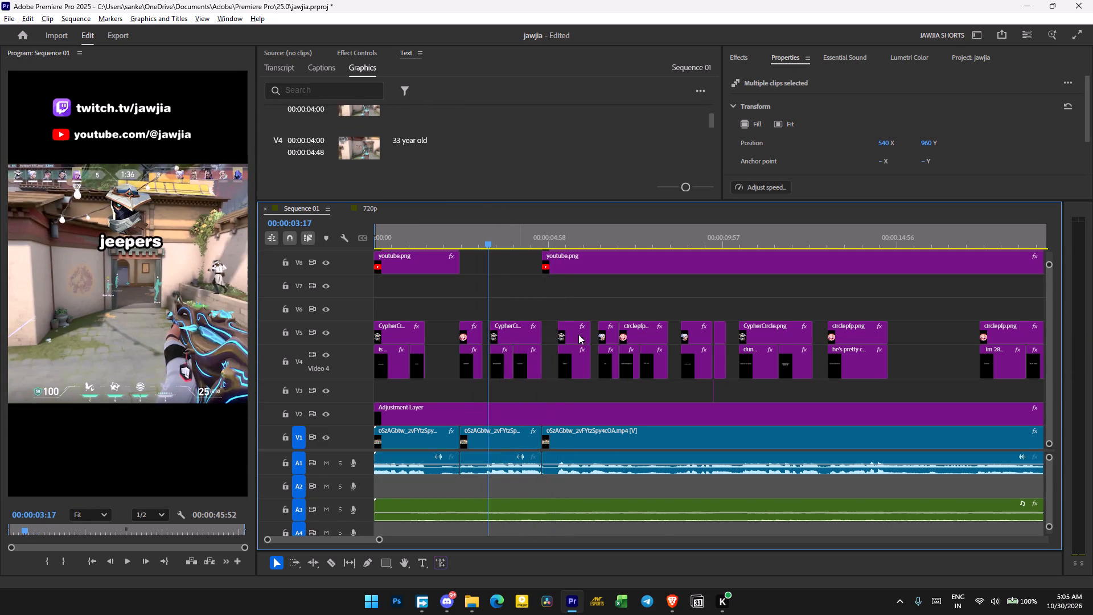
left_click(467, 598)
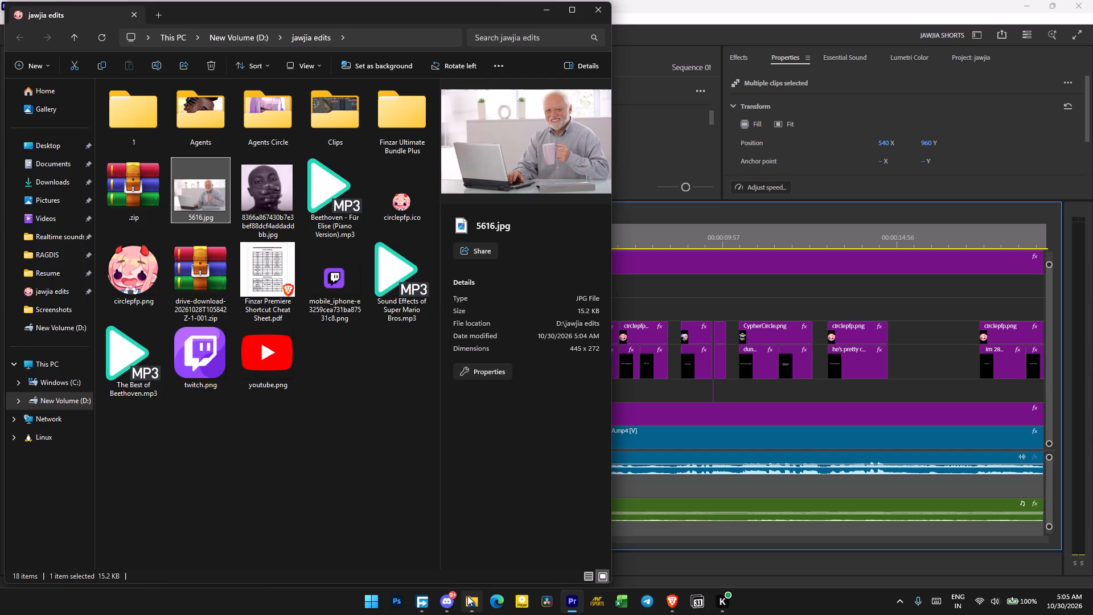
left_click_drag(214, 196, 623, 289)
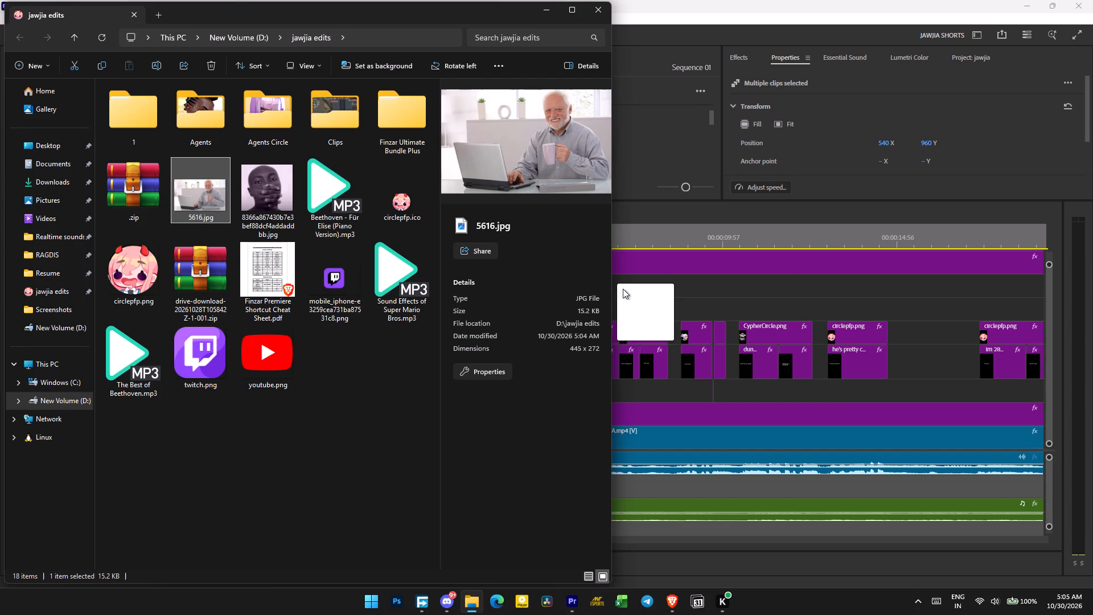
left_click_drag(623, 289, 638, 295)
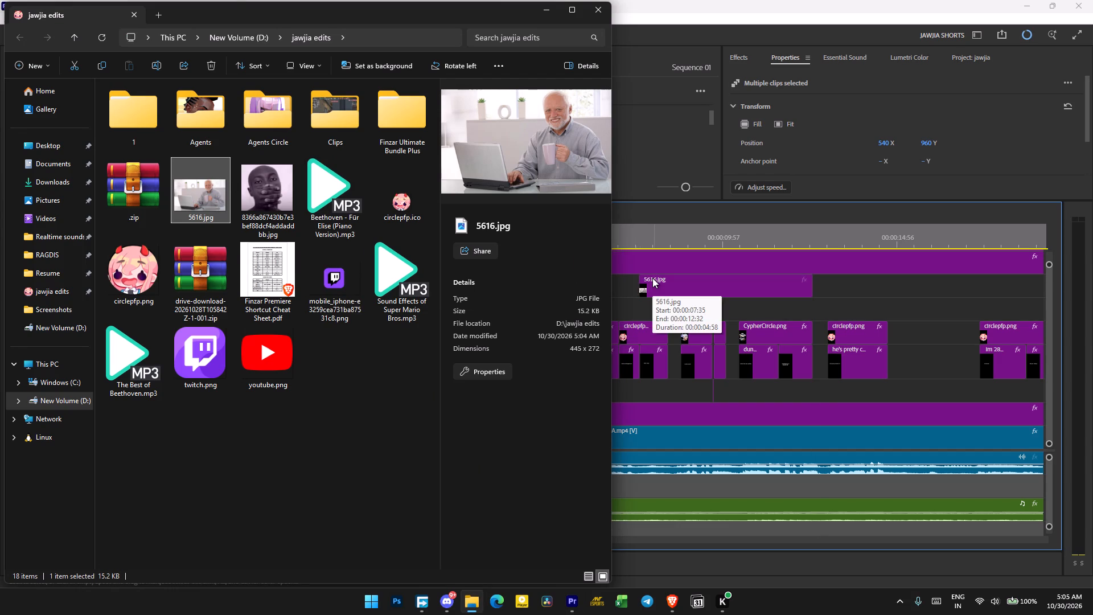
left_click(550, 13)
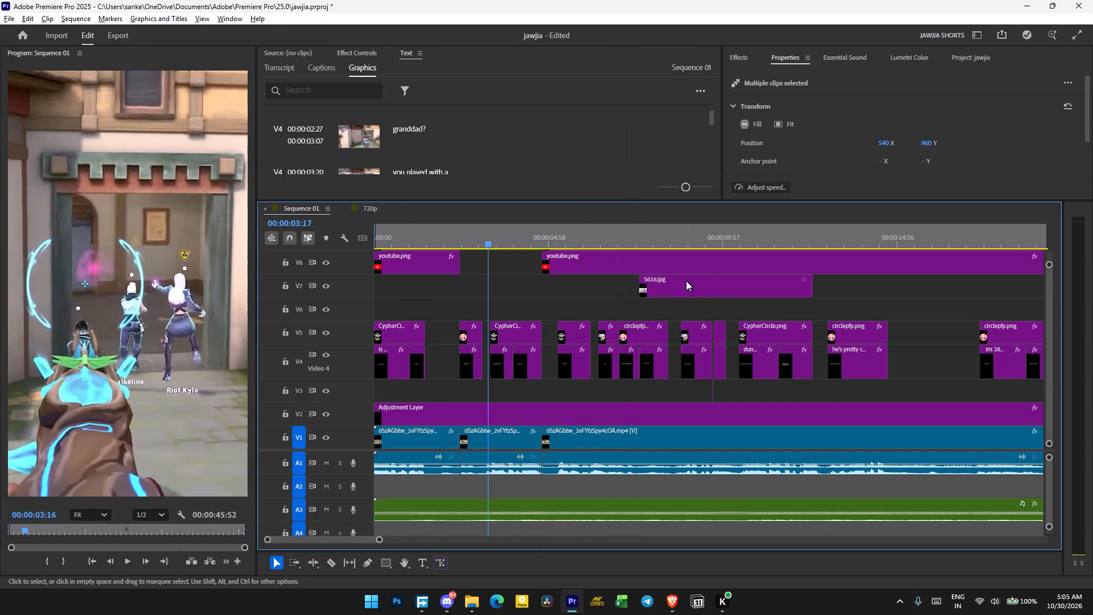
left_click_drag(686, 281, 533, 283)
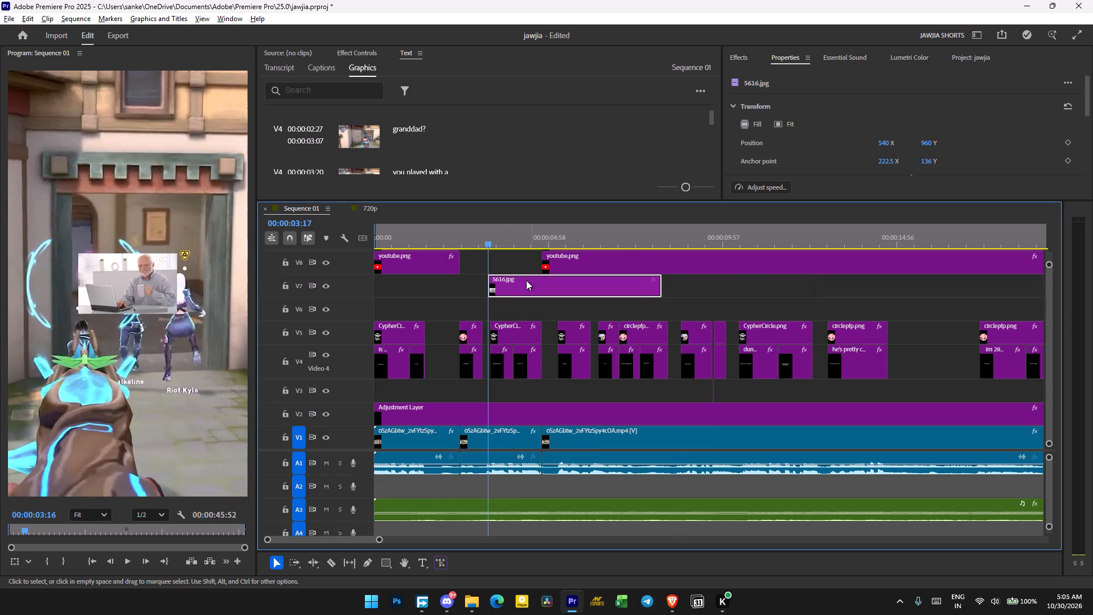
Replay from 00:00:01:50, then shorten 5616.jpg on V7 to just over one second and start it at 00:00:04:32.
left_click(447, 251)
left_click(439, 237)
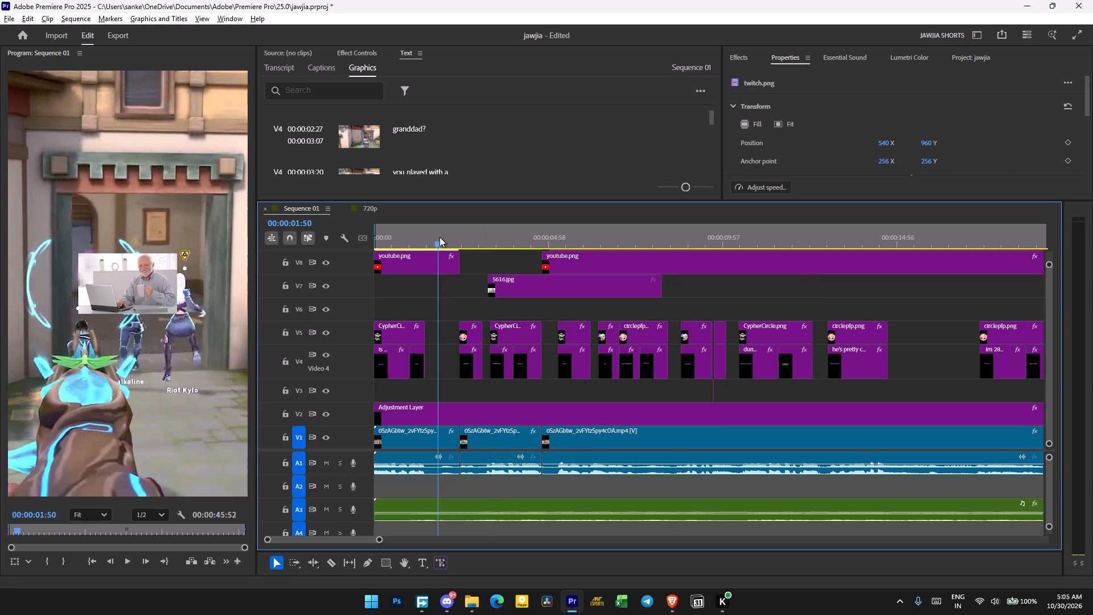
key("space")
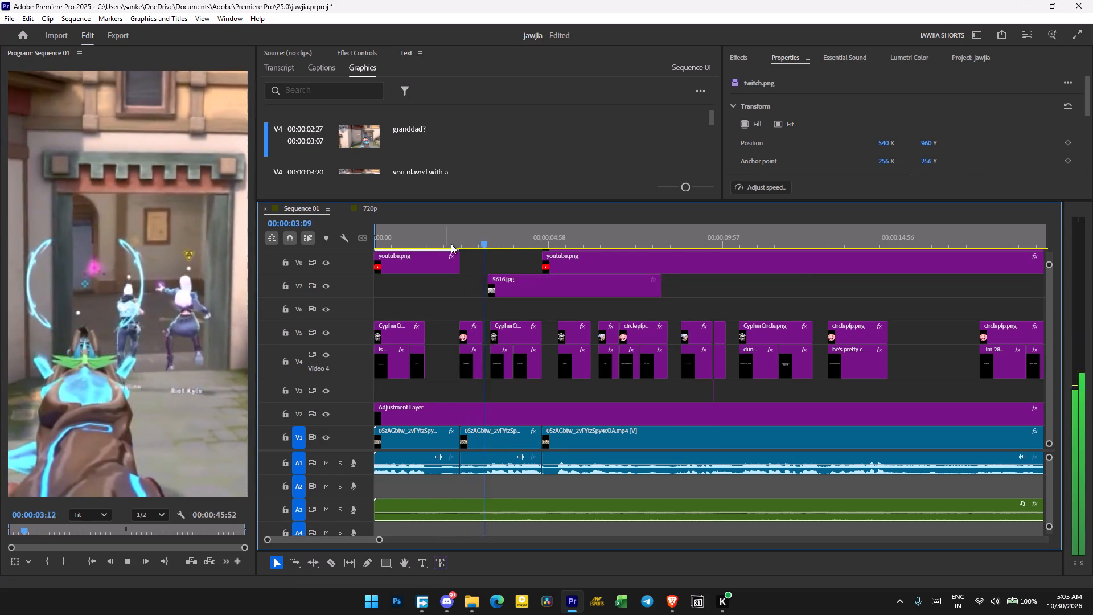
key("space")
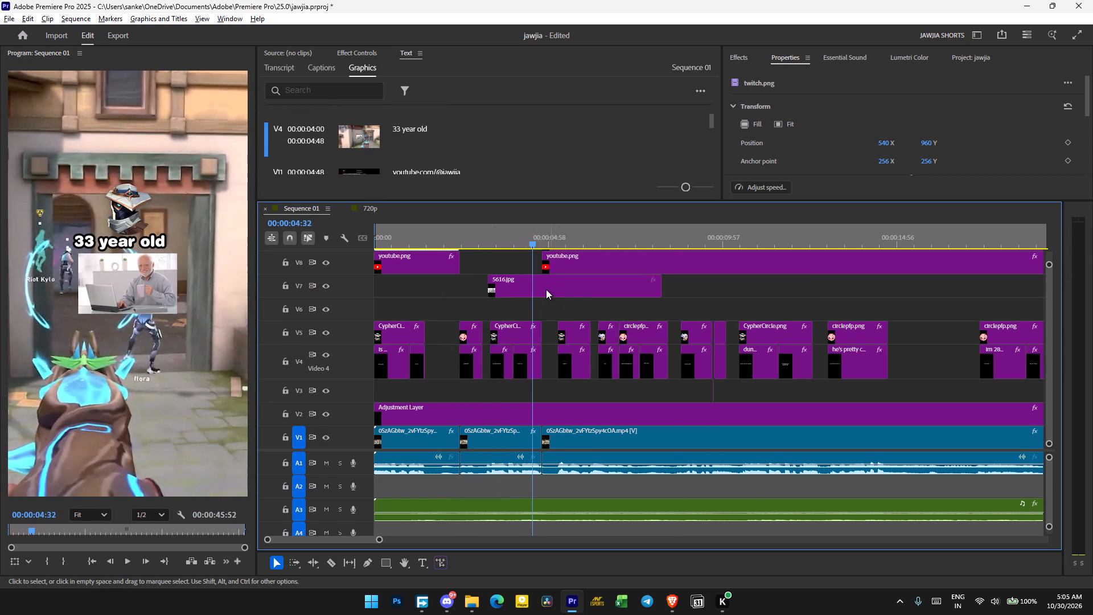
left_click(545, 289)
left_click_drag(491, 286, 529, 286)
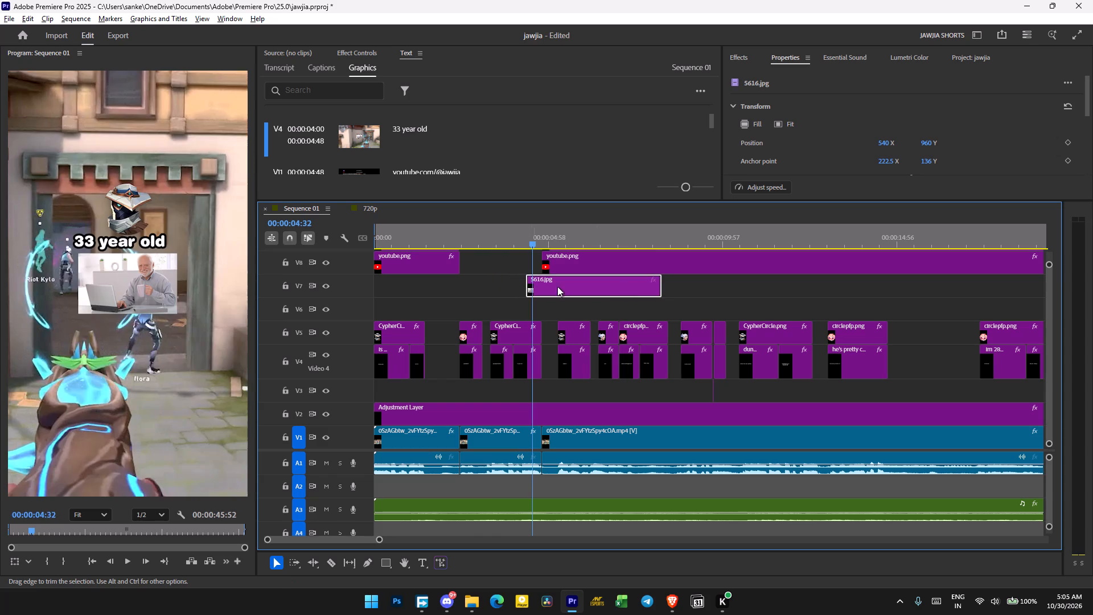
left_click_drag(657, 283, 650, 284)
left_click_drag(642, 286, 551, 289)
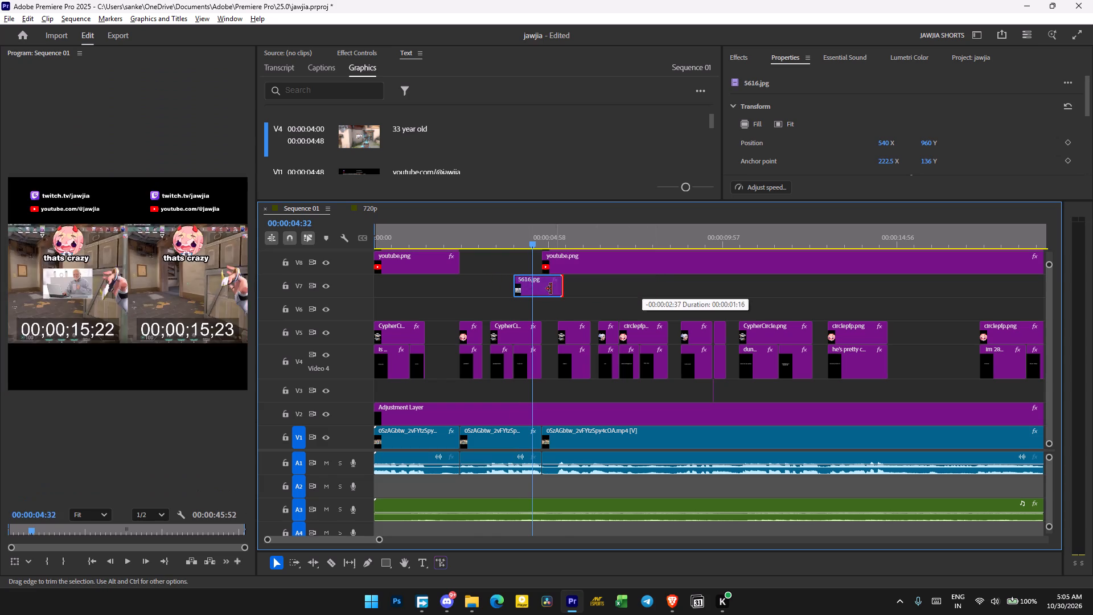
left_click_drag(551, 289, 552, 289)
left_click_drag(531, 289, 545, 289)
Check the image's timing by replaying, then start 5616.jpg with the "33 year old" caption and extend its end into the "jeepers" caption.
left_click(522, 244)
key("space")
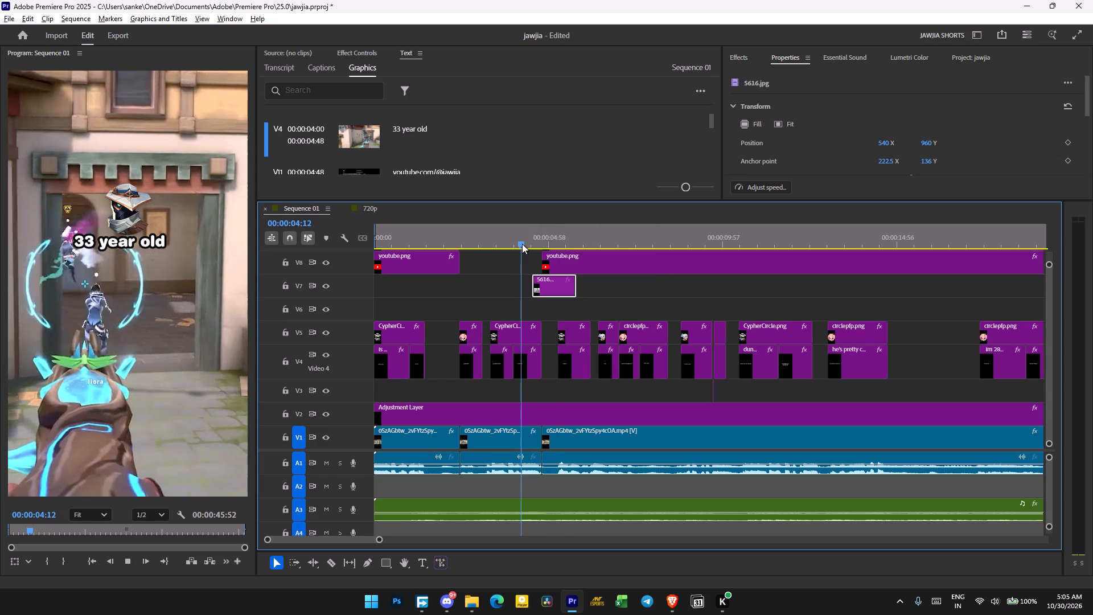
key("space")
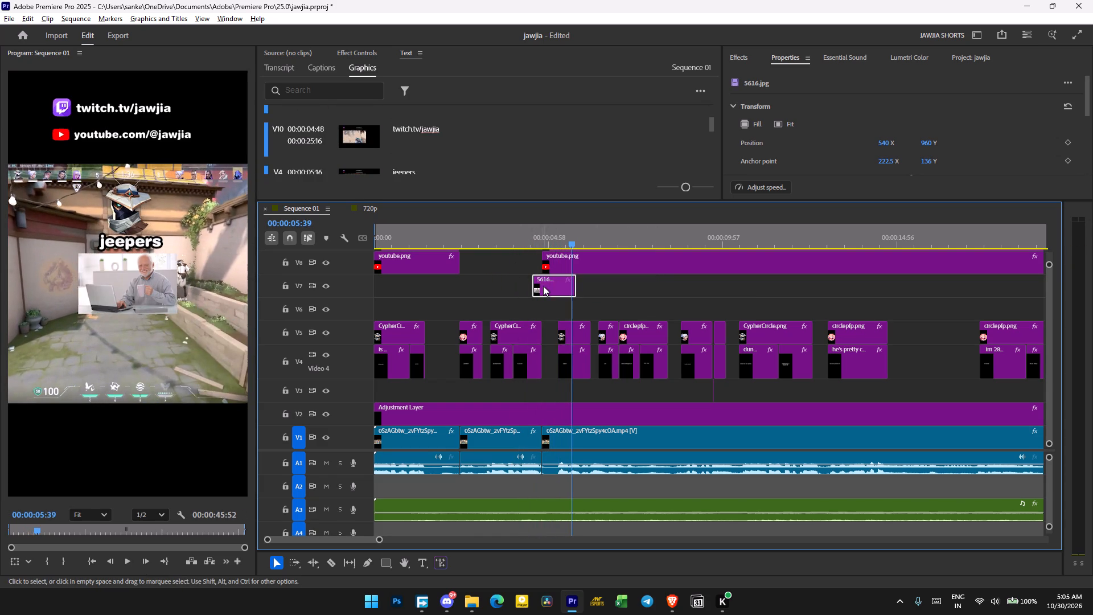
left_click_drag(544, 286, 549, 289)
left_click(531, 240)
key("space")
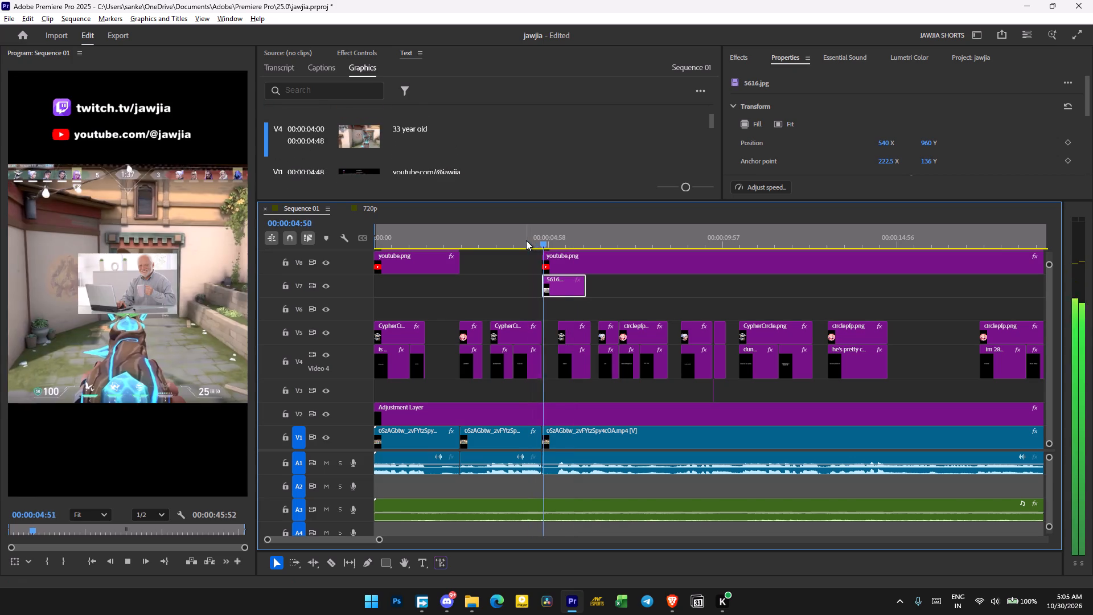
key("space")
left_click_drag(550, 287, 528, 292)
left_click_drag(556, 285, 558, 285)
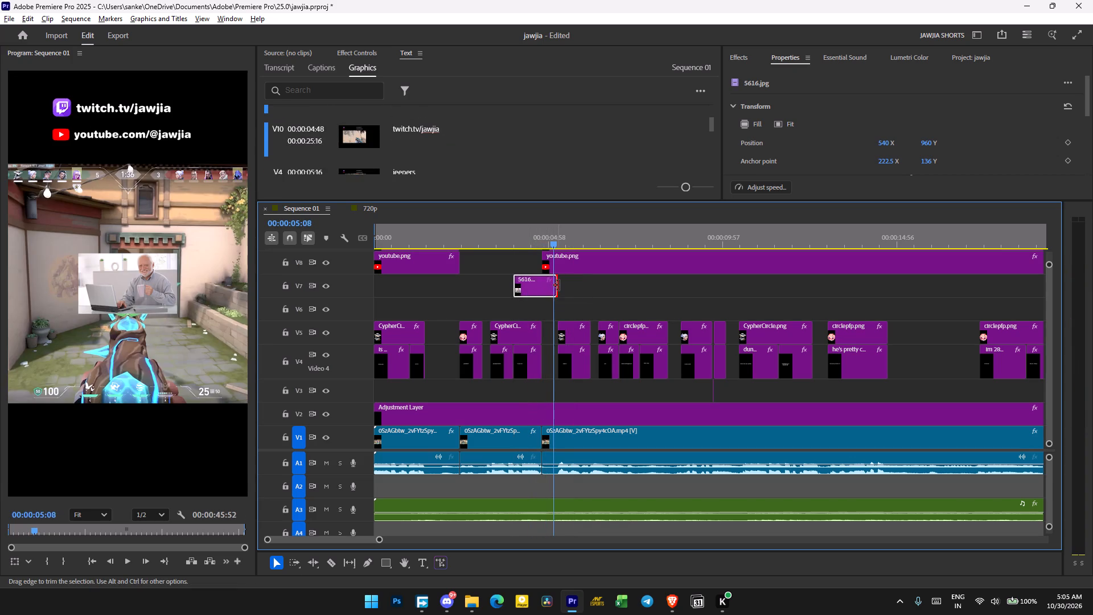
left_click_drag(558, 285, 568, 285)
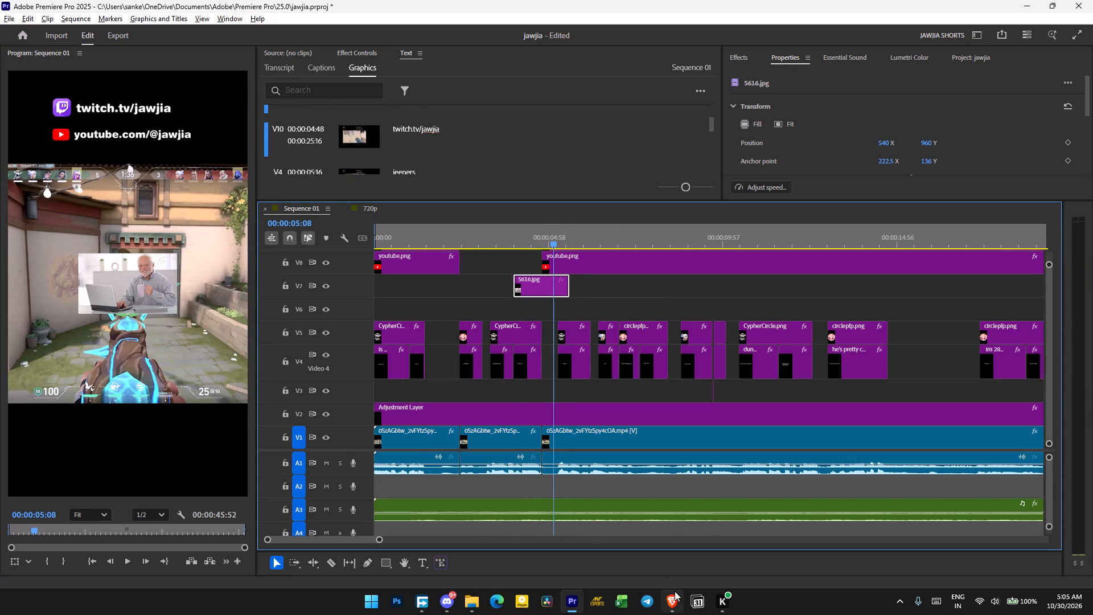
Switch to Brave and search YouTube for "the rock meem soudn" in a new tab.
left_click(675, 591)
left_click(856, 0)
left_click(868, 0)
key("y")
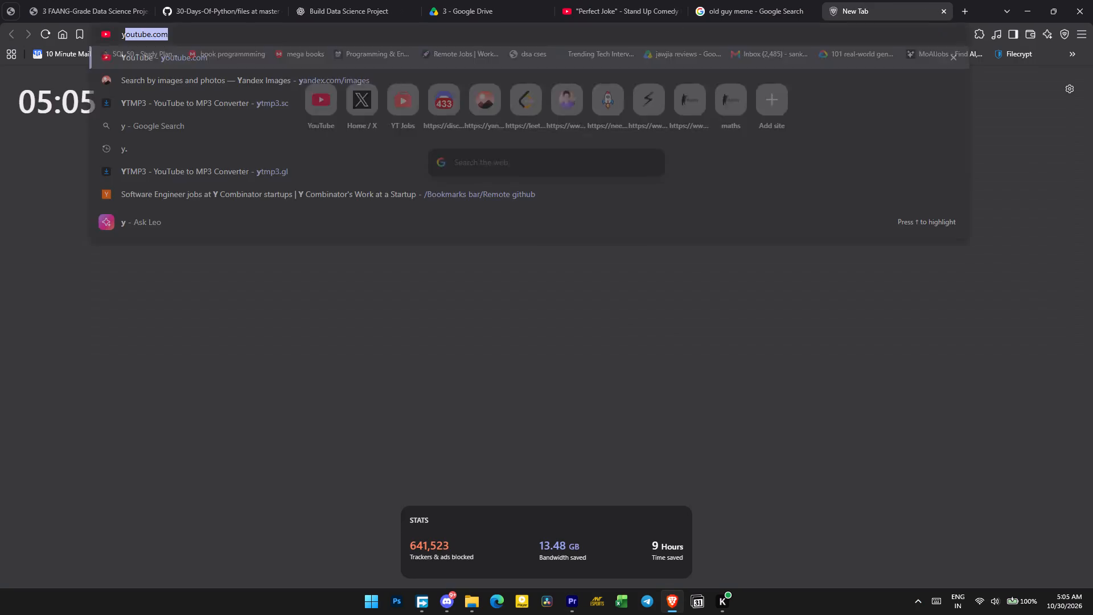
key("Return")
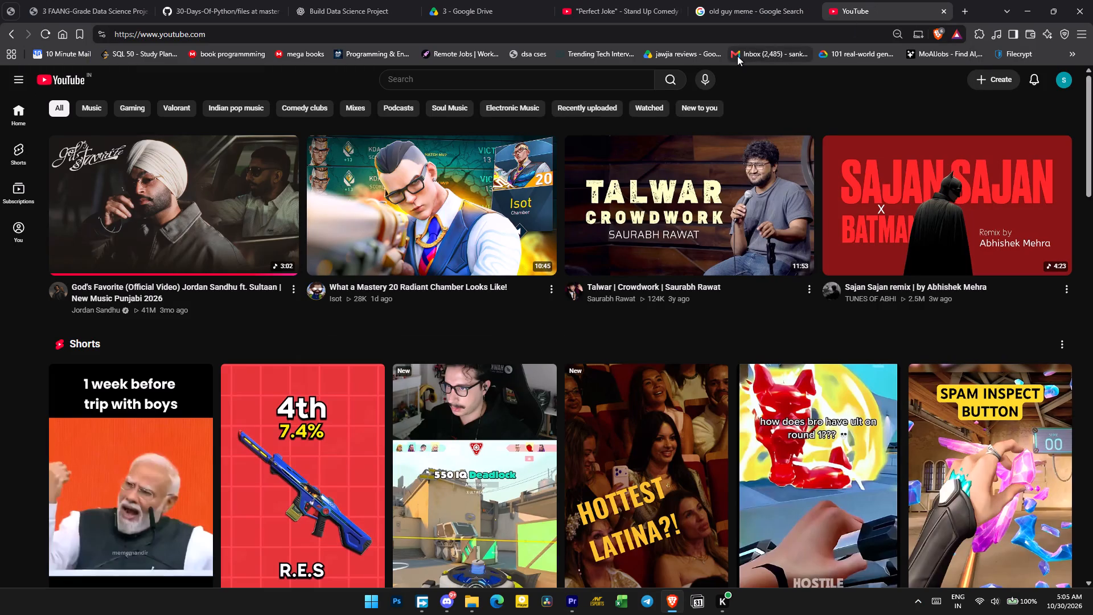
left_click(605, 78)
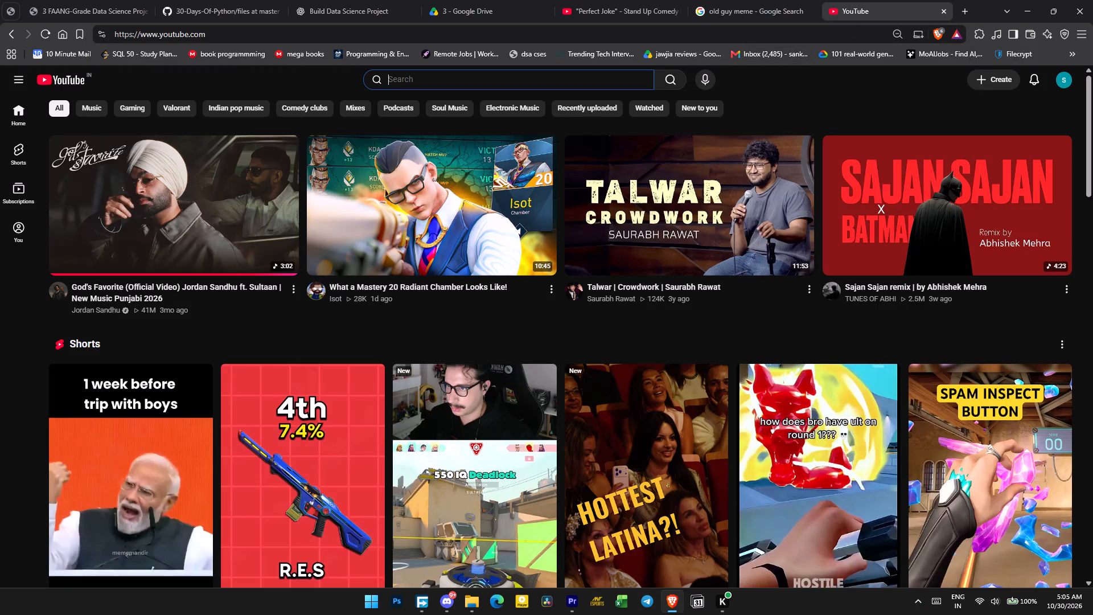
type("the rock meem soudn")
key("Return")
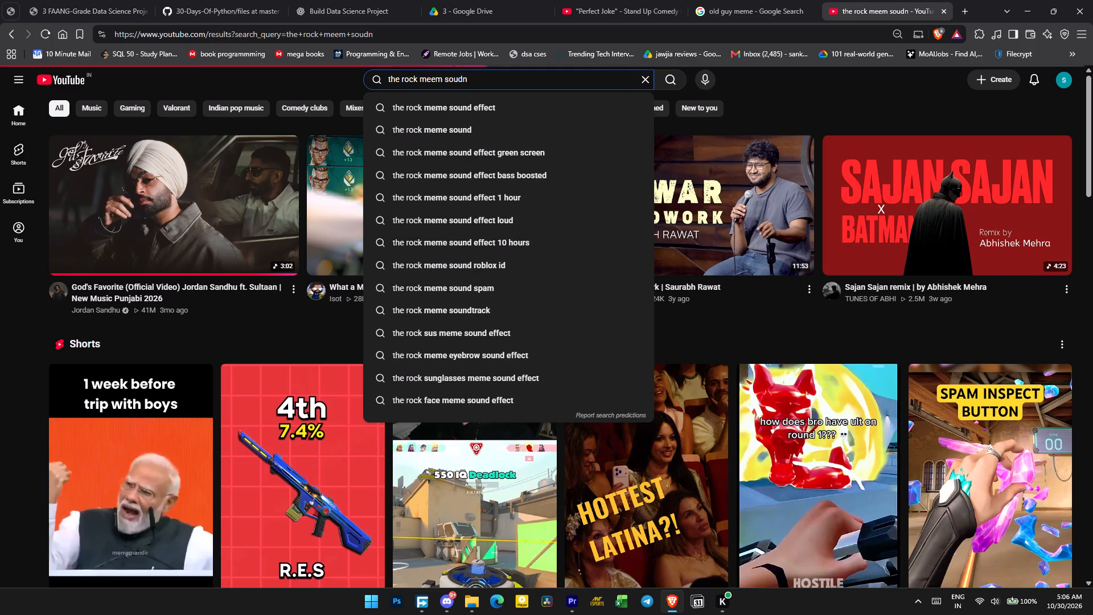
Audition "The ROCK Eyebrow (4K 60fps)" and "the rock meme sound effect" from the results for a suitable sound.
scroll(393, 438, "down", 3)
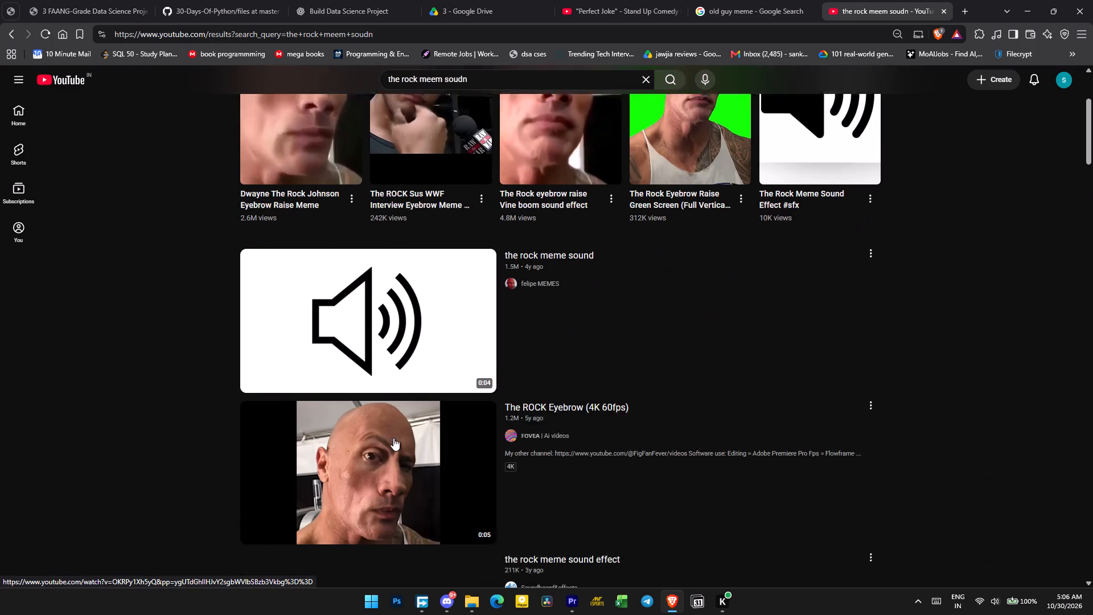
left_click(361, 407)
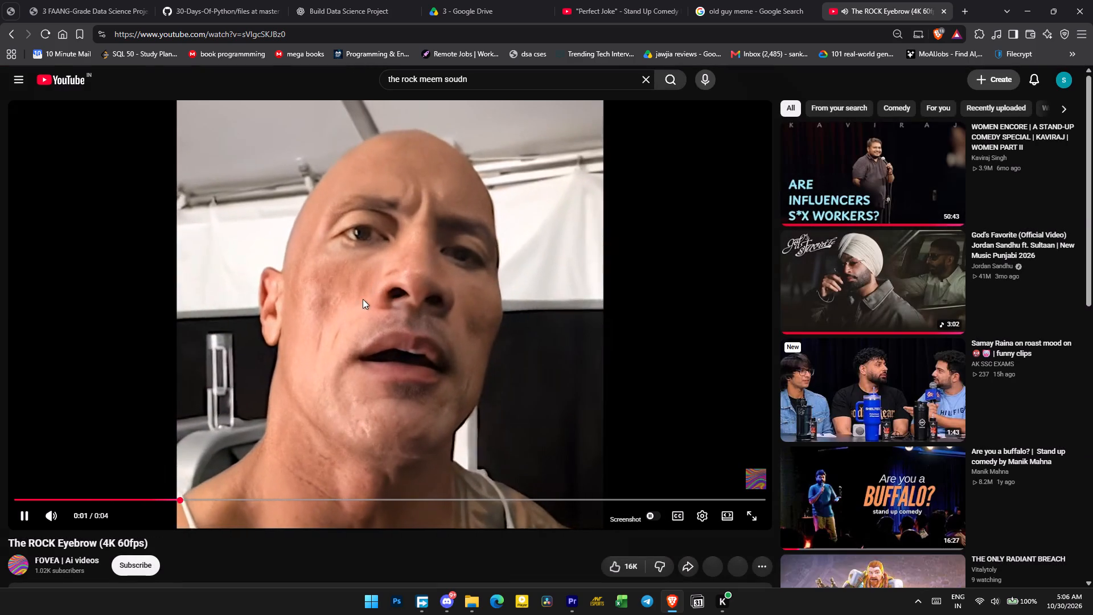
left_click(5, 34)
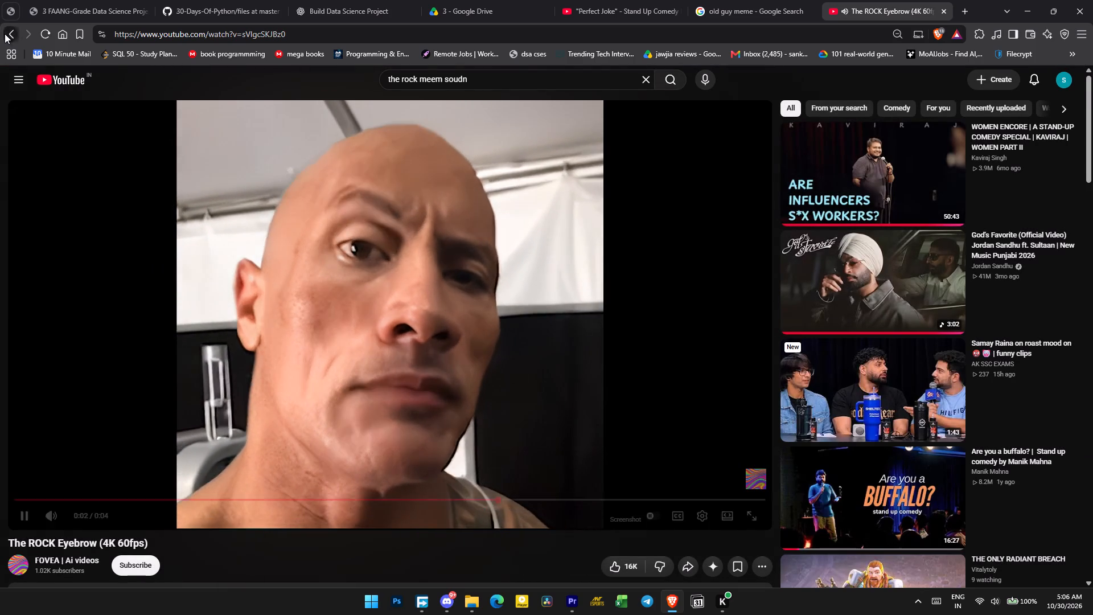
scroll(424, 310, "down", 2)
left_click(408, 371)
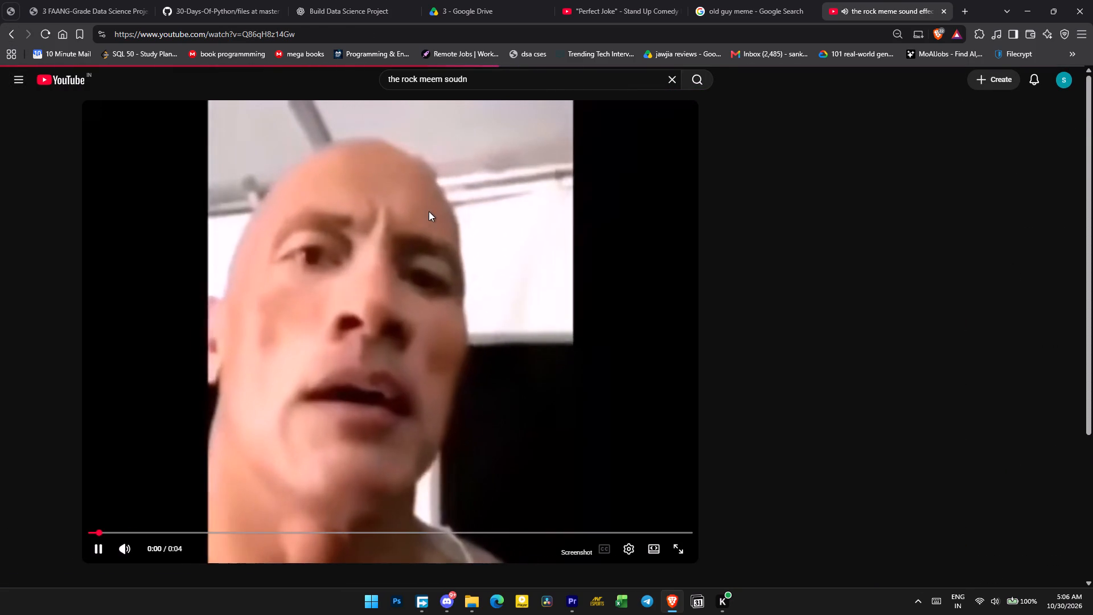
left_click(9, 30)
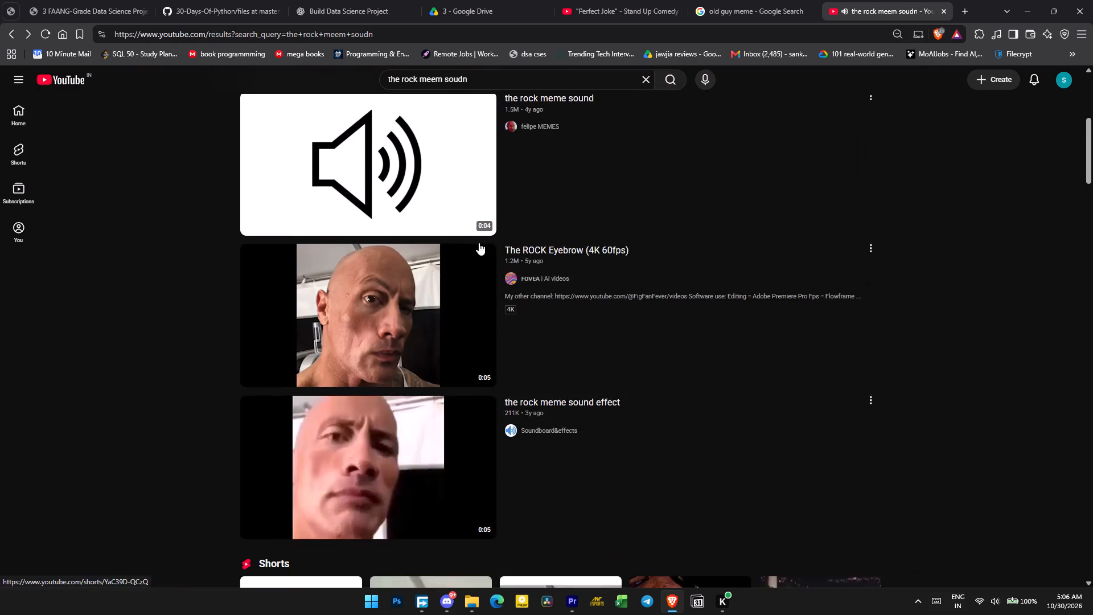
scroll(445, 235, "up", 2)
Open the video "the rock meme sound" by felipe MEMES, copy its link and pause playback.
left_click(395, 229)
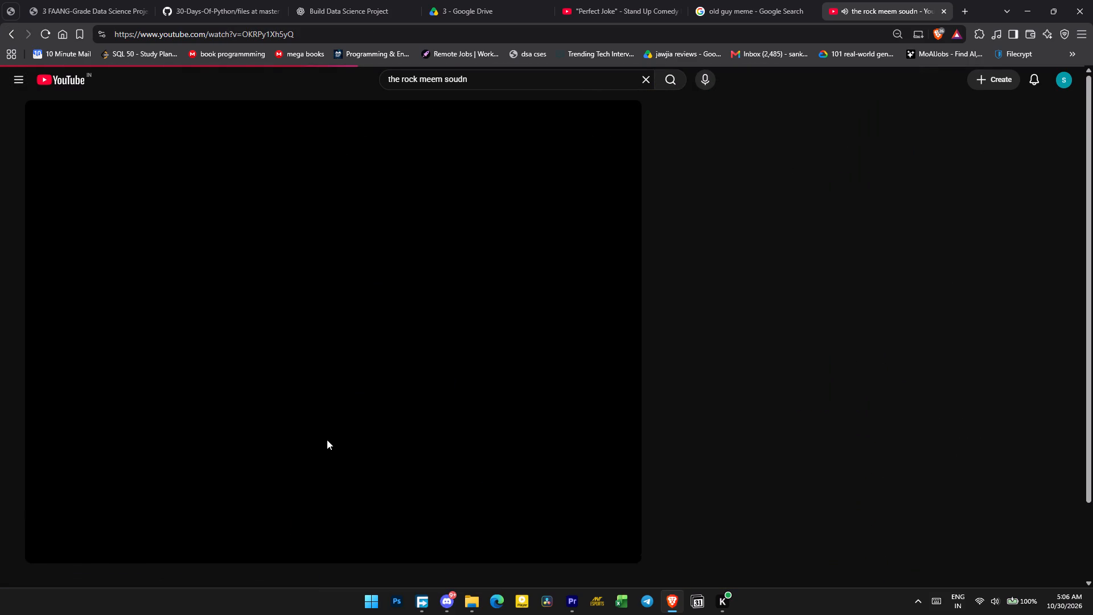
right_click(245, 266)
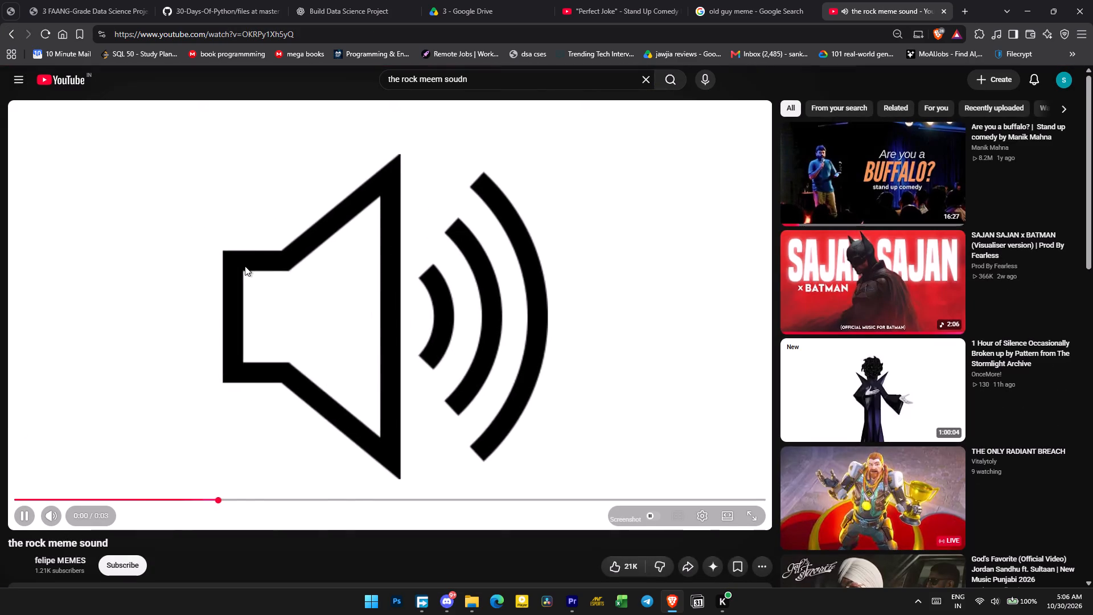
left_click(334, 328)
left_click(535, 266)
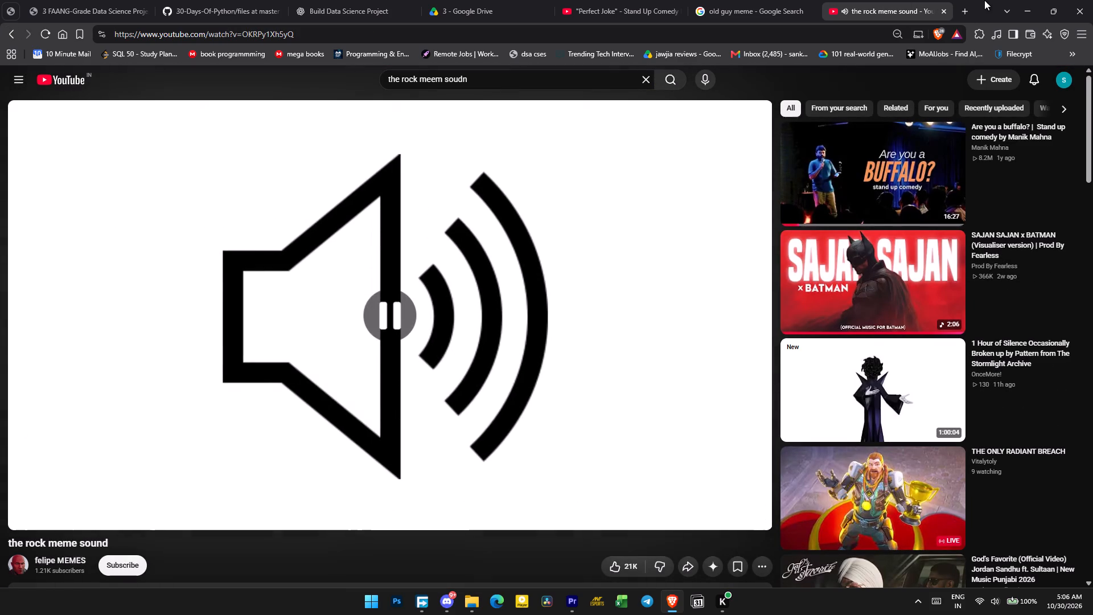
Convert the copied video link to MP3 on the YTMP3 site in a new tab, blocking its notification request.
left_click(968, 4)
key("y")
key("t")
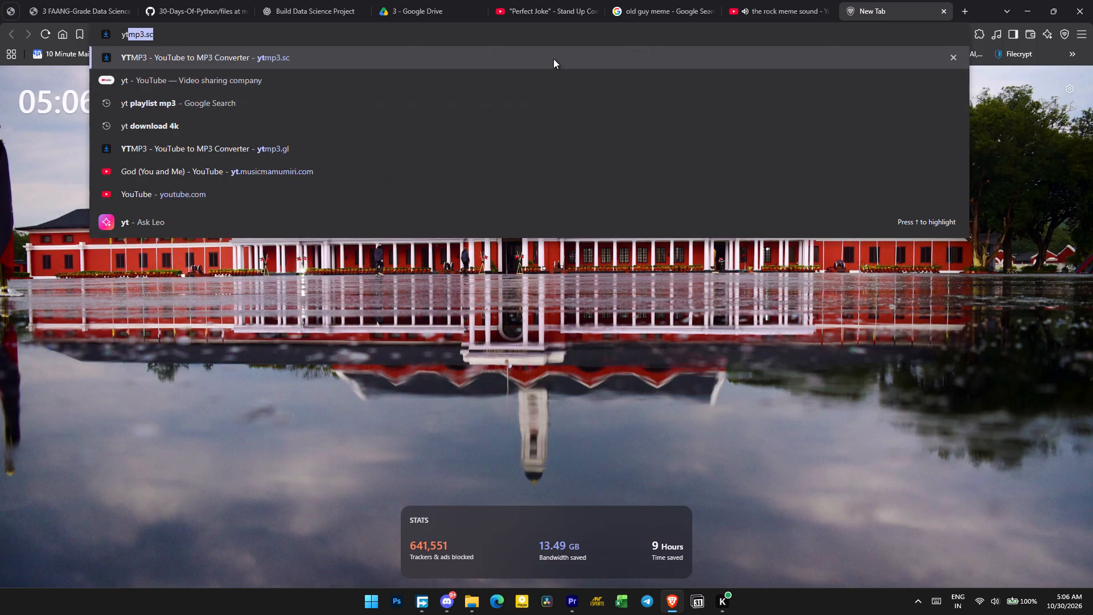
left_click(553, 59)
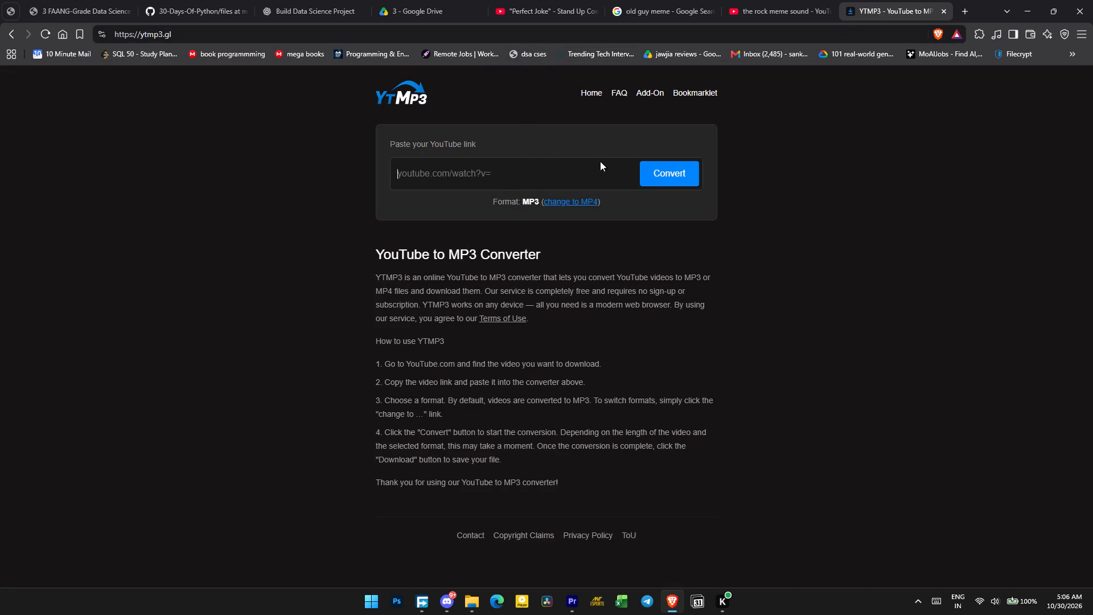
key("ctrl+v")
left_click(672, 178)
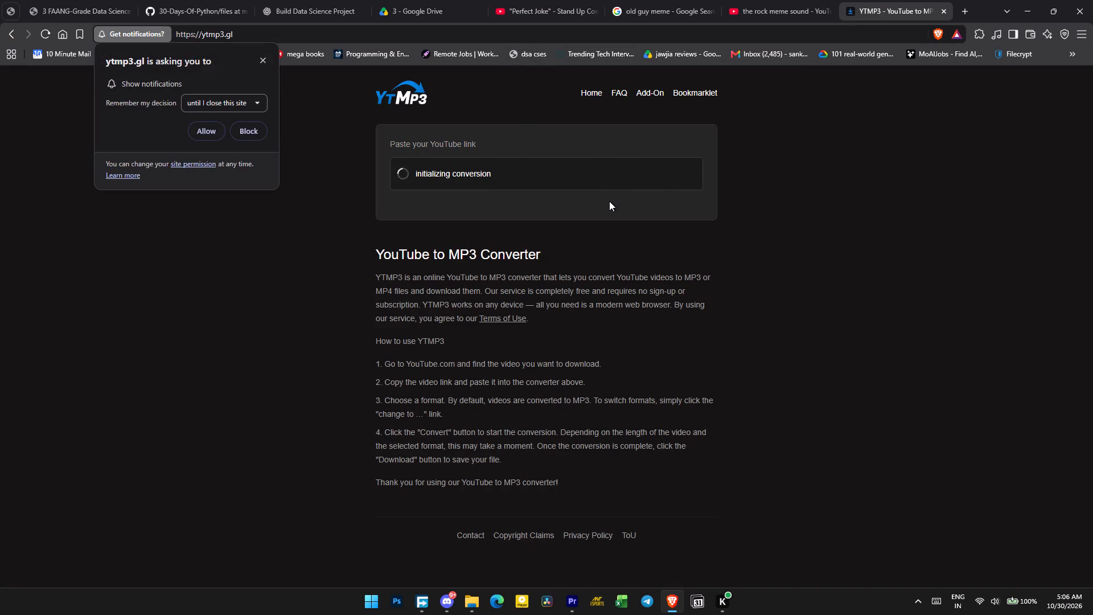
left_click(234, 134)
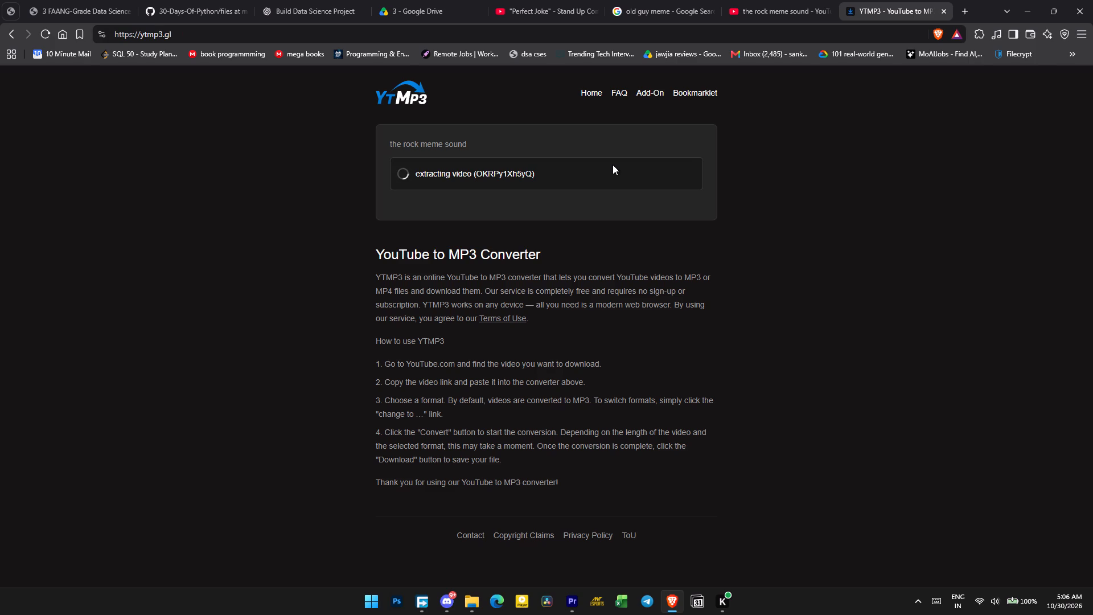
Open Reddit in a new browser tab while the conversion runs.
left_click(801, 0)
left_click(964, 0)
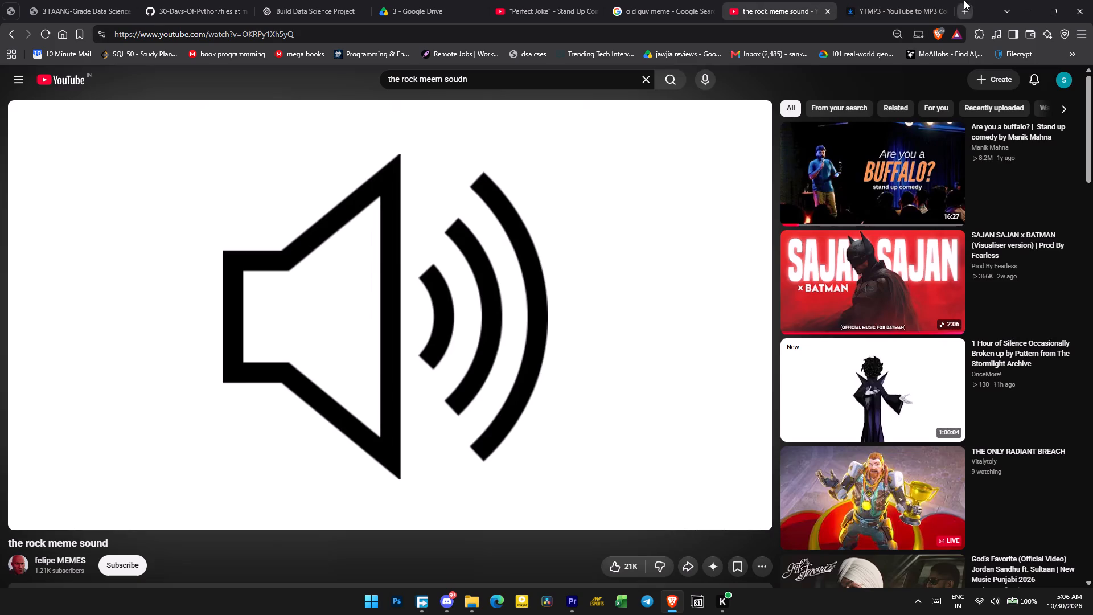
key("r")
key("e")
left_click(520, 46)
left_click(680, 51)
Download the converted "the rock meme sound" MP3 through Free Download Manager.
left_click(775, 0)
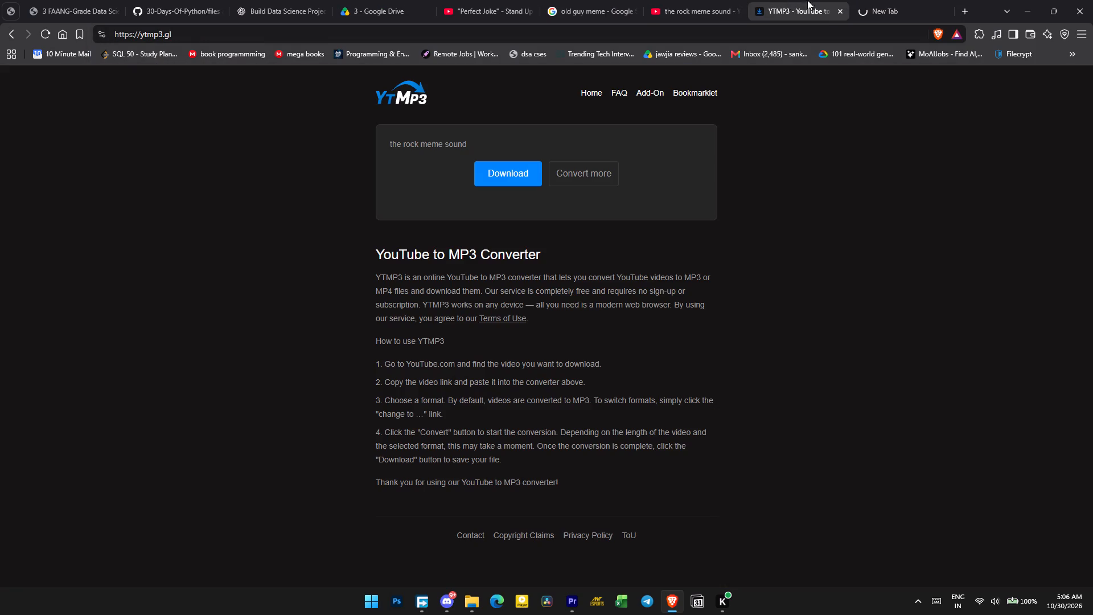
left_click(506, 159)
left_click(506, 165)
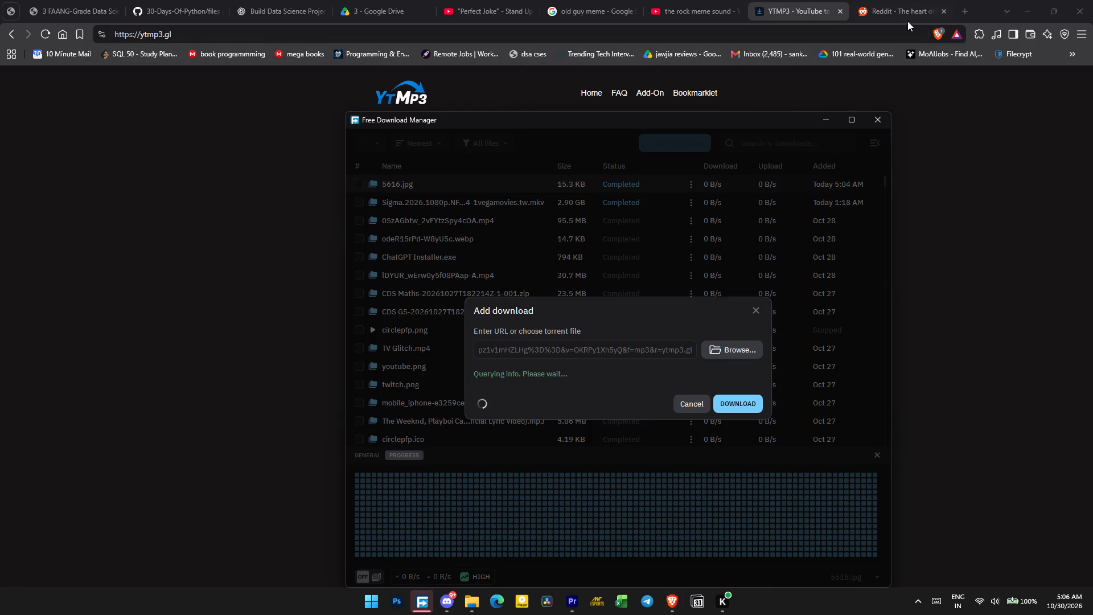
left_click(742, 415)
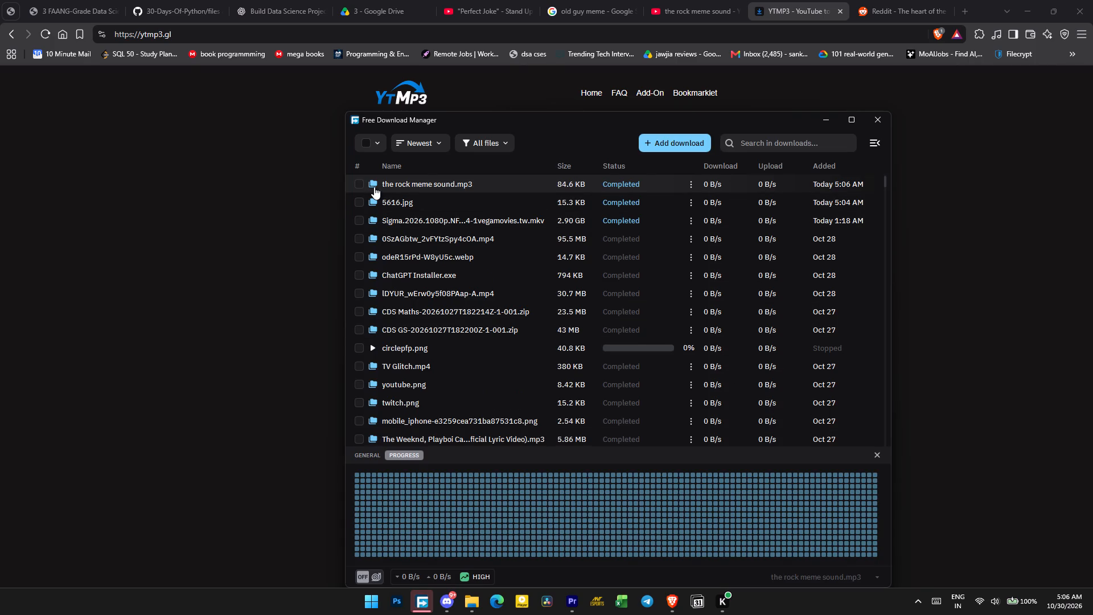
Move "the rock meme sound.mp3" from the Music folder into the jawjia edits folder.
left_click(374, 187)
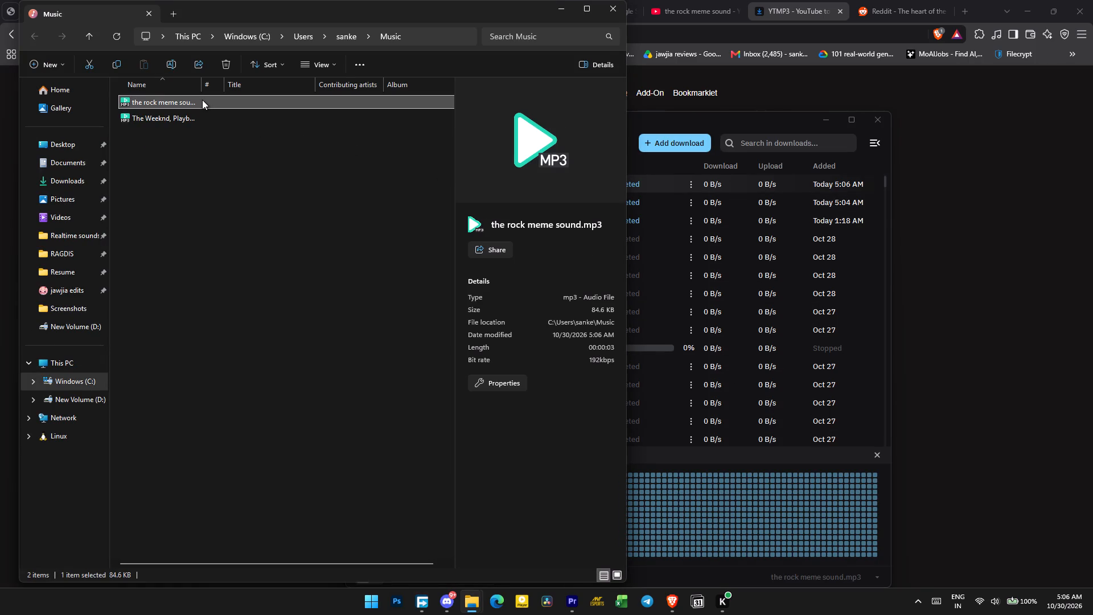
key("ctrl+x")
left_click(73, 281)
left_click(294, 296)
left_click(380, 358)
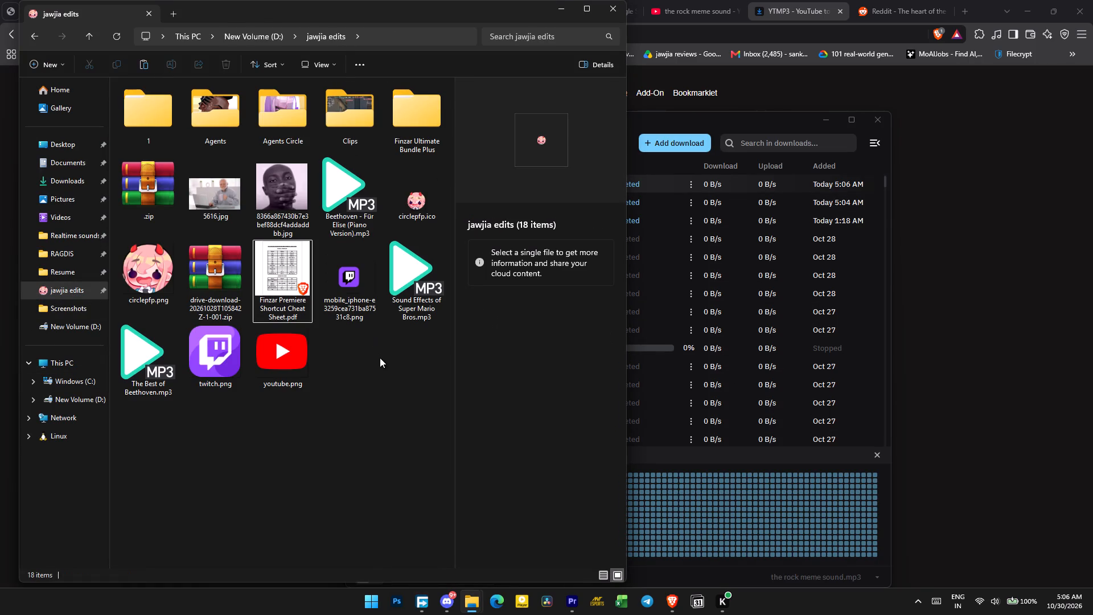
key("ctrl+v")
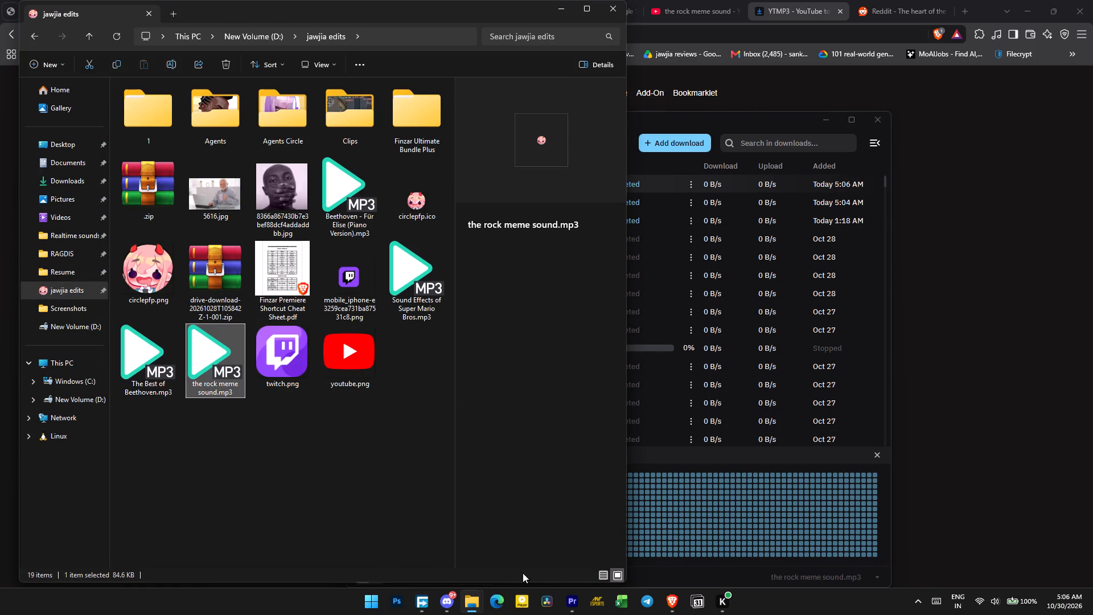
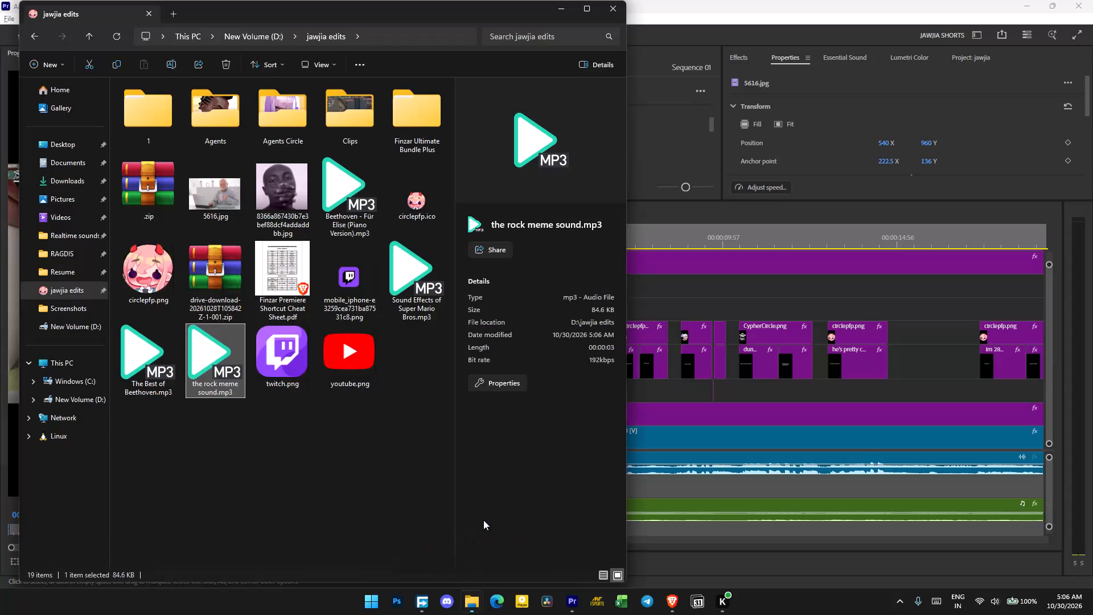
Add "the rock meme sound.mp3" from the jawjia edits folder to audio track A2 at about 8 seconds in Sequence 01.
left_click_drag(209, 360, 594, 496)
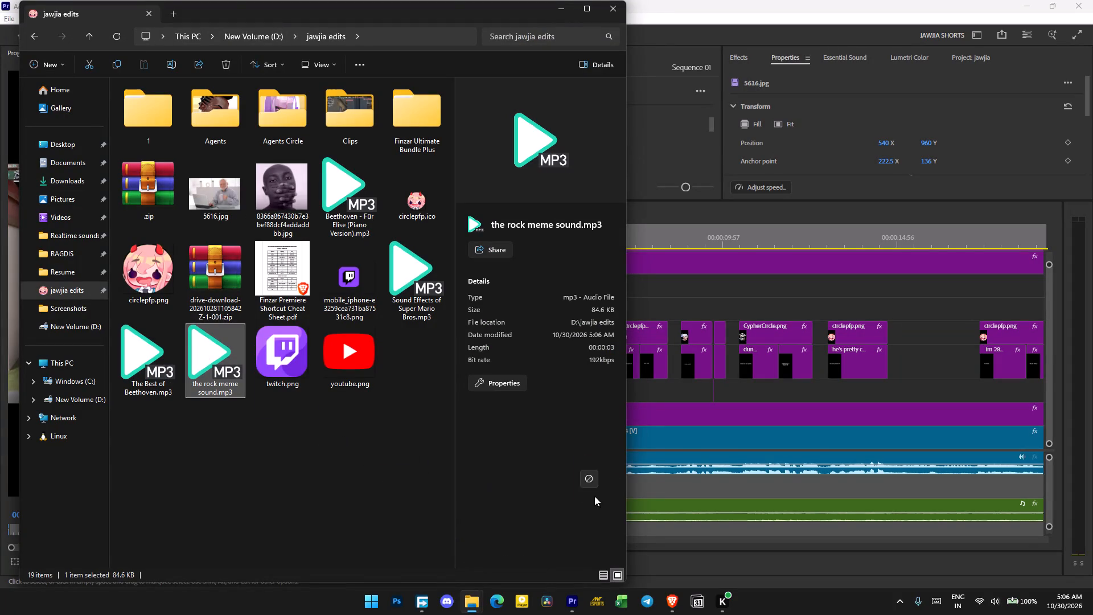
left_click_drag(594, 496, 652, 494)
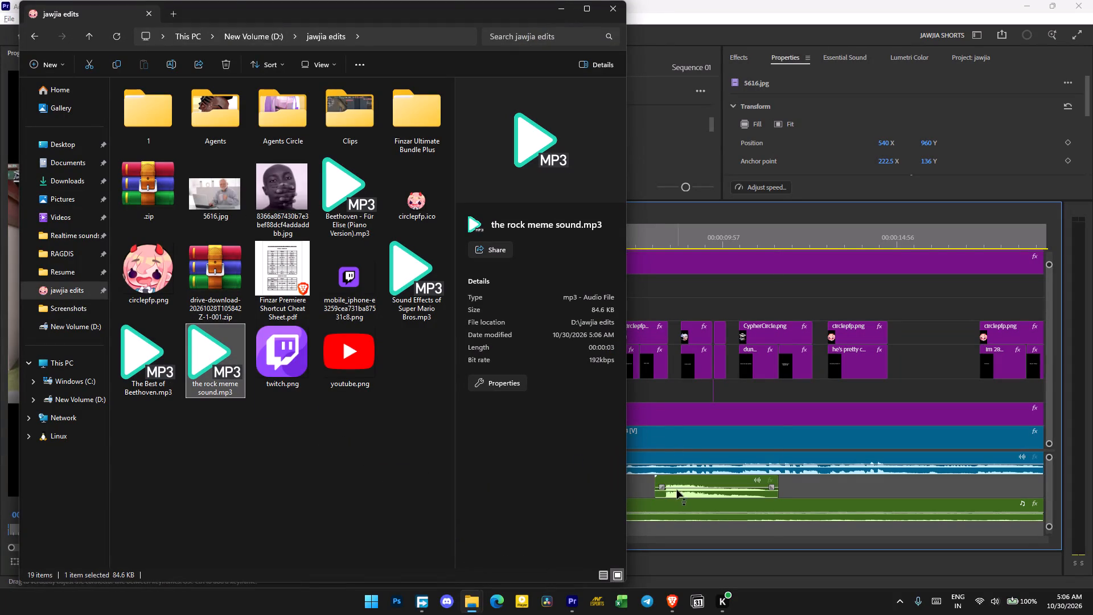
left_click(562, 7)
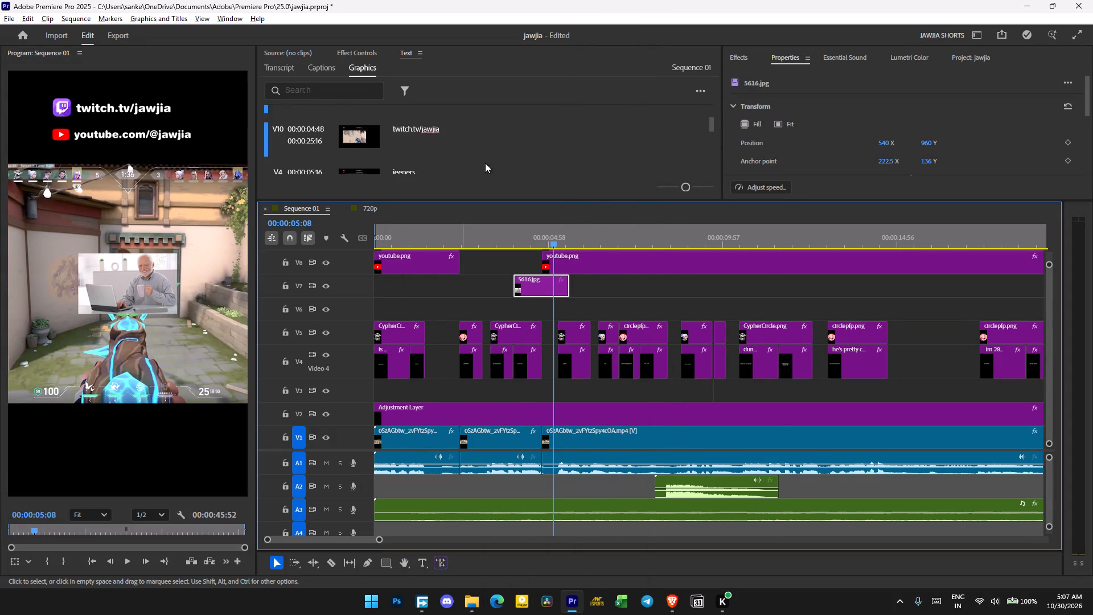
Move the rock meme sound clip on A2 so it starts together with the 5616.jpg image at 00:00:04:00.
left_click(503, 238)
key("space")
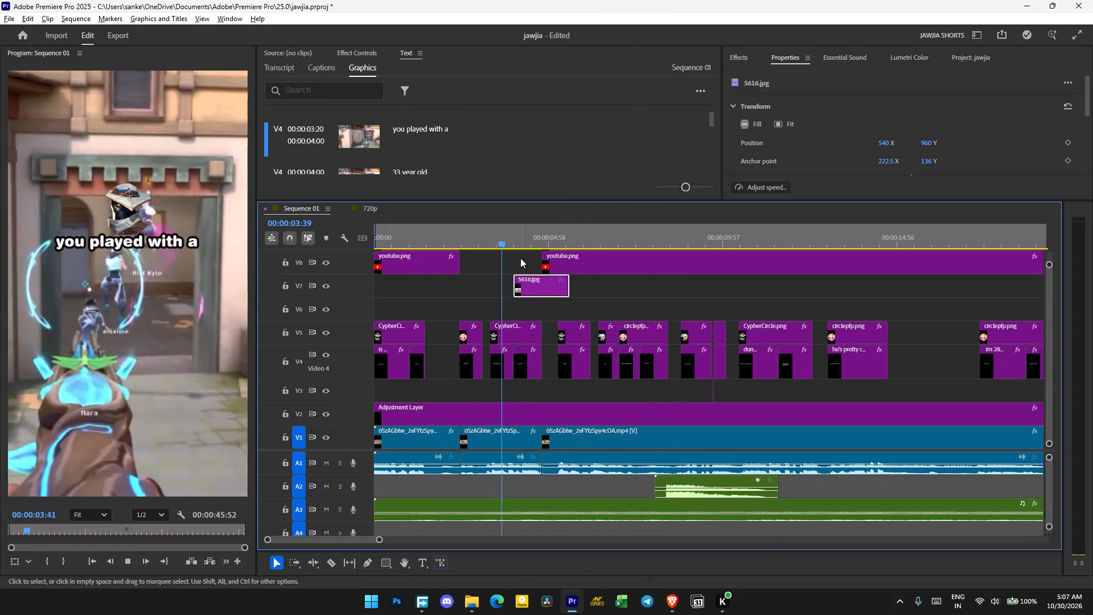
key("space")
left_click_drag(675, 494, 540, 494)
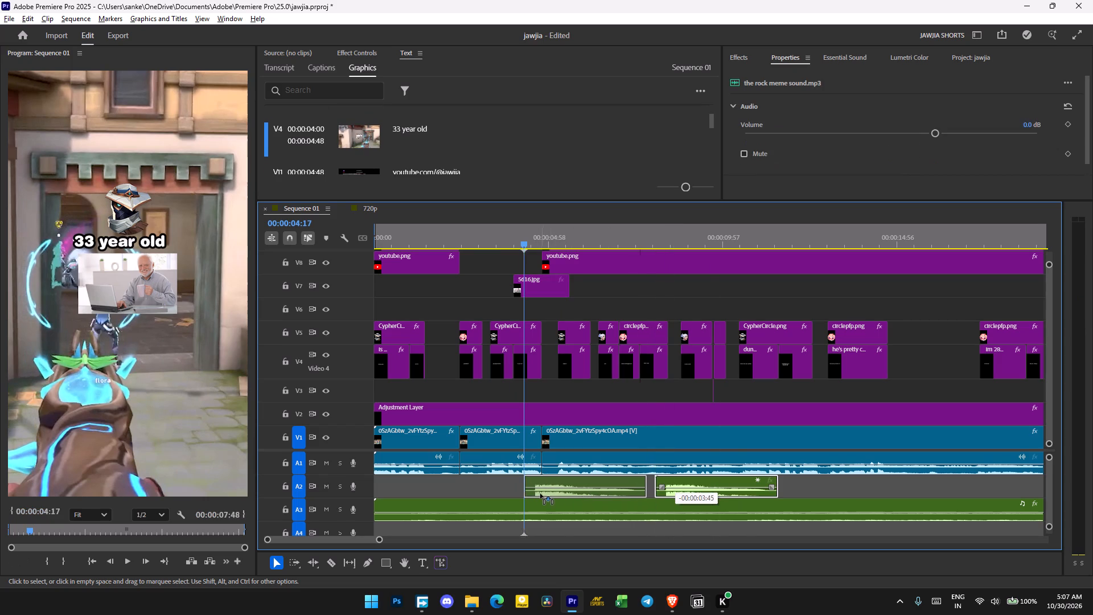
left_click_drag(540, 494, 531, 493)
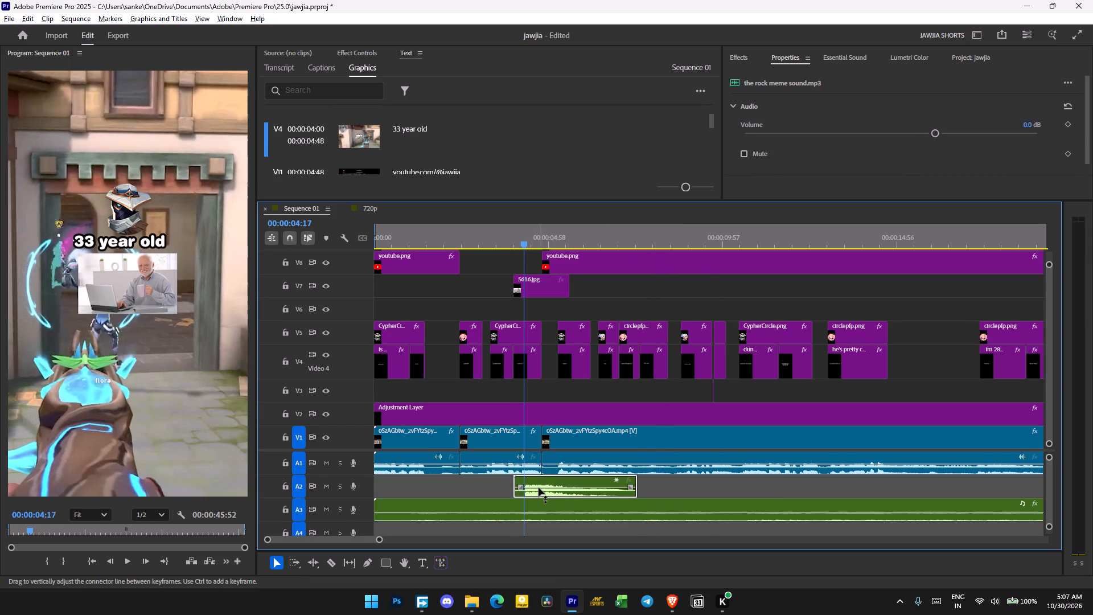
Lower the rock meme sound clip's volume level to -10.5 dB and play back the section.
left_click(361, 53)
left_click_drag(408, 120, 398, 122)
left_click_drag(404, 125, 383, 127)
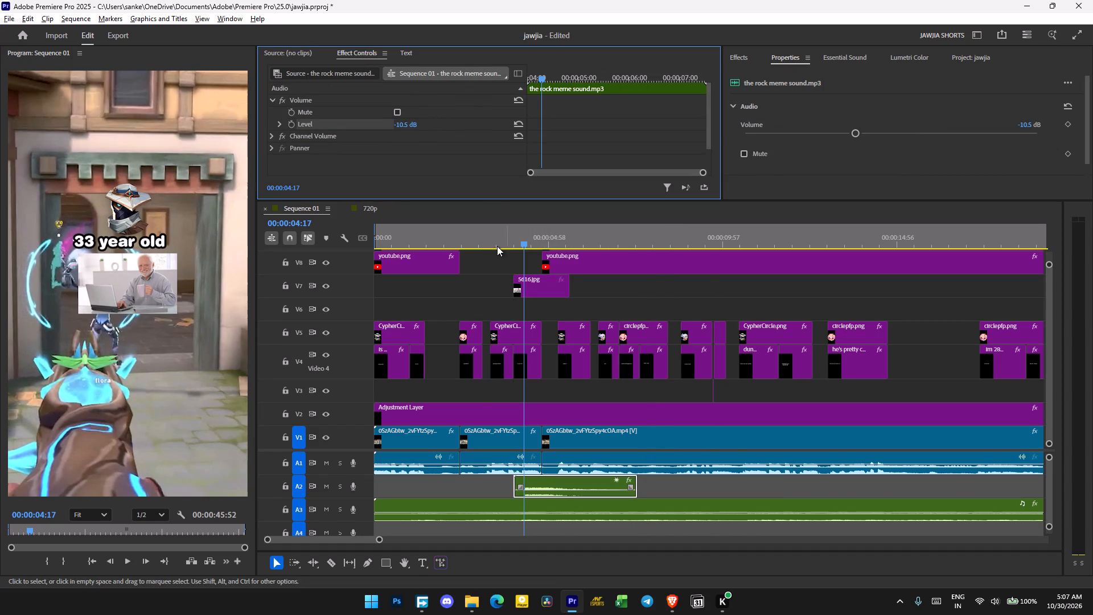
left_click(480, 240)
key("space")
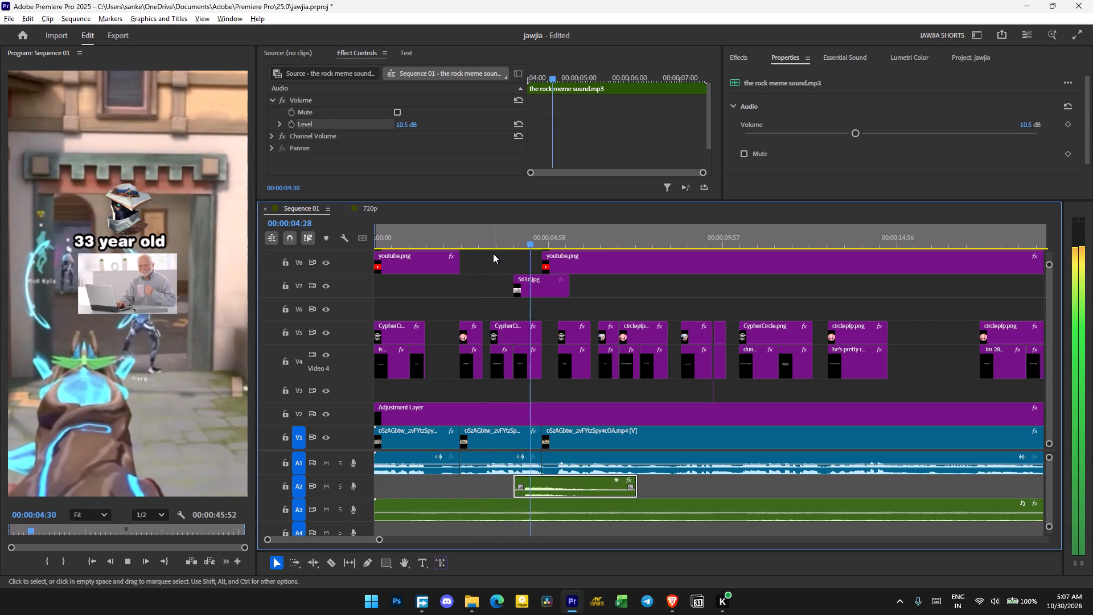
key("space")
Shift the rock meme sound about 0.3 seconds earlier so its audible part starts at 00:00:04:00 with the "33 year old" caption, and replay it.
scroll(519, 246, "up", 7, "alt")
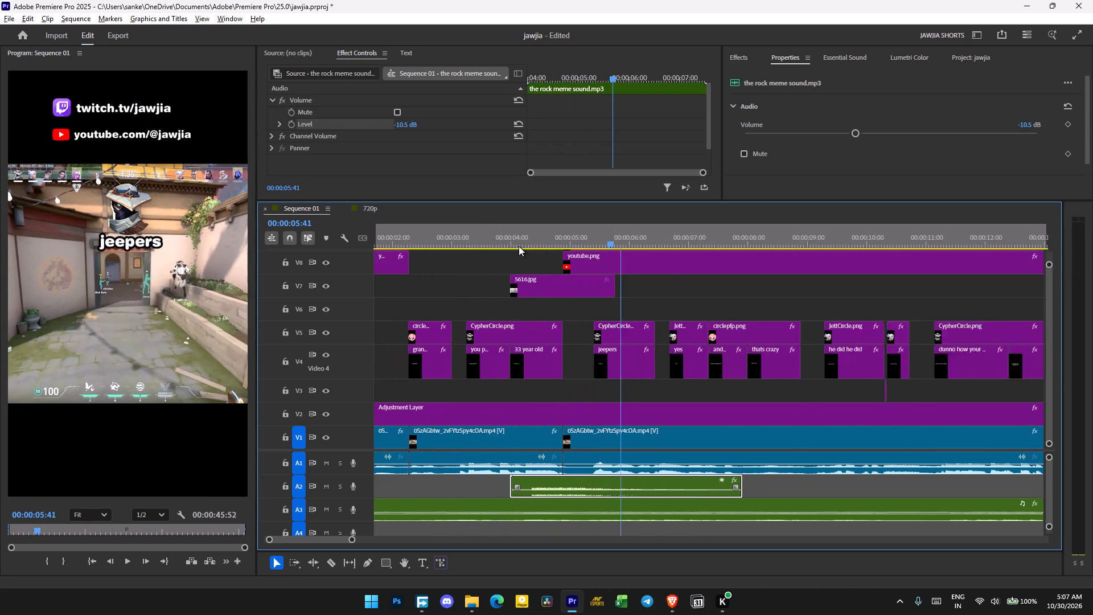
scroll(519, 246, "up", 3, "alt")
left_click(495, 237)
left_click(489, 236)
left_click(500, 228)
left_click(504, 229)
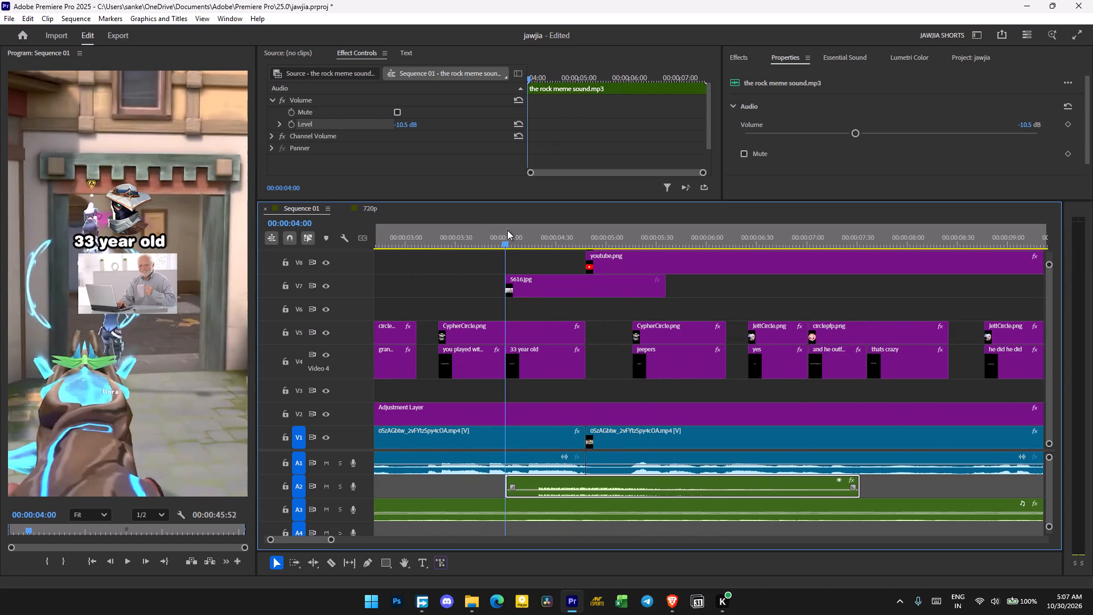
left_click_drag(595, 494, 565, 493)
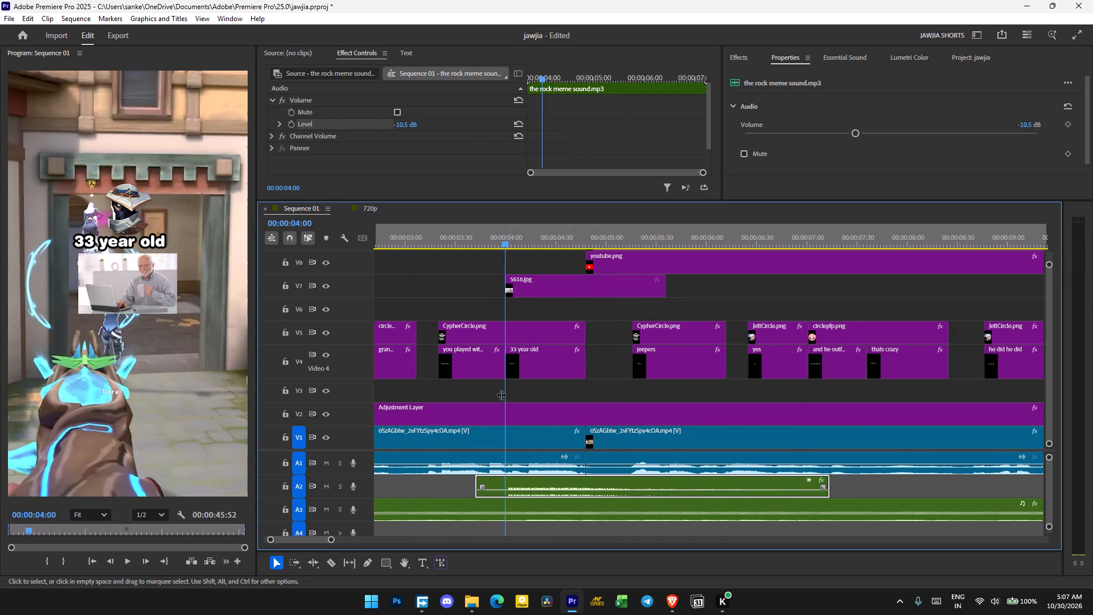
left_click(402, 235)
key("space")
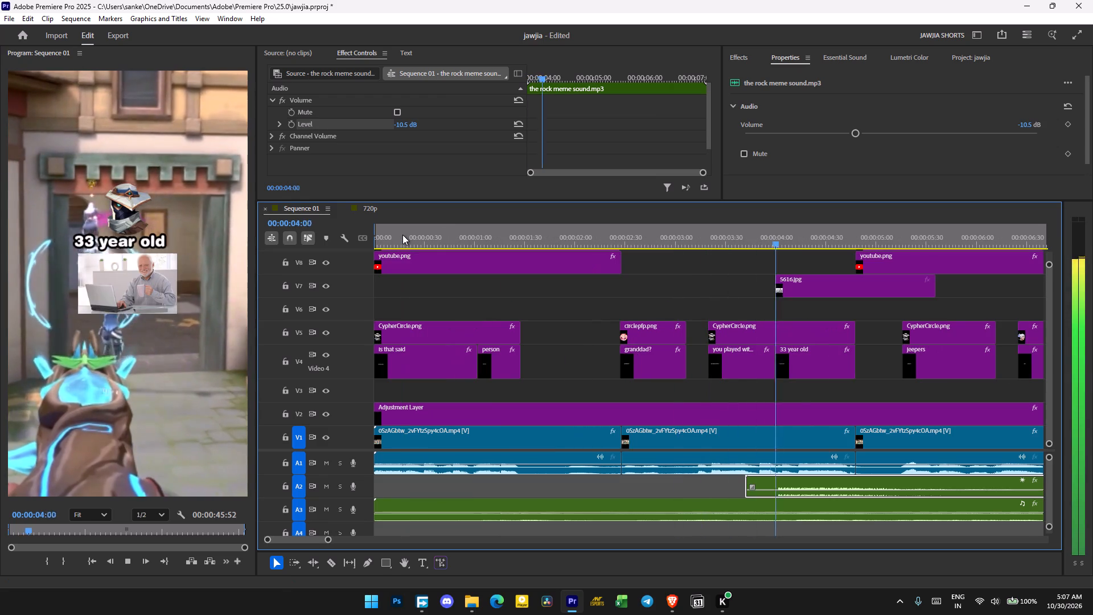
key("space")
left_click_drag(735, 228, 706, 235)
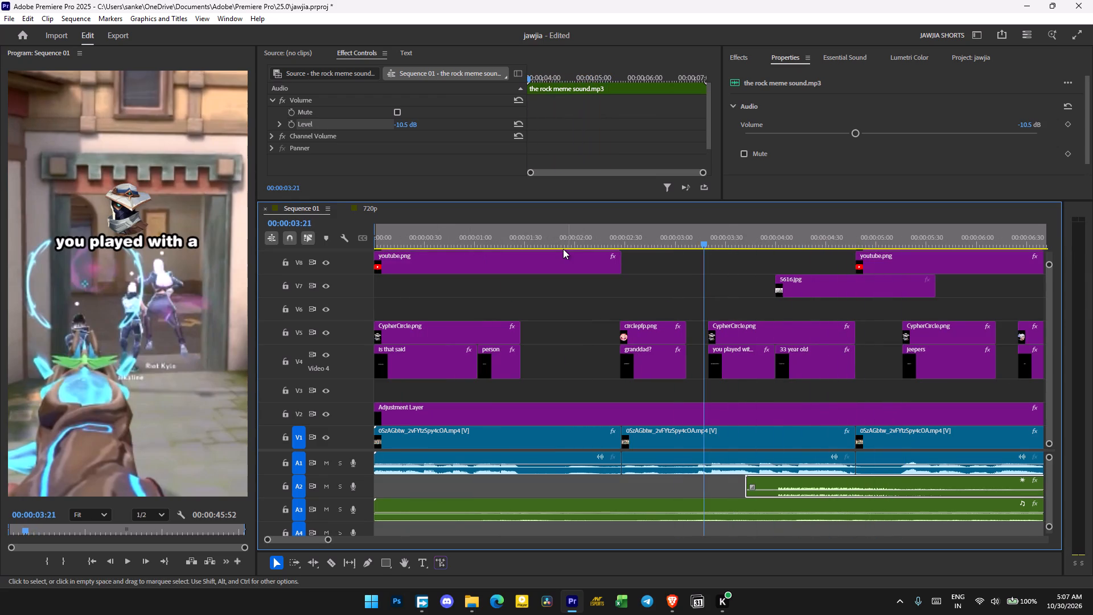
left_click(563, 249)
key("space")
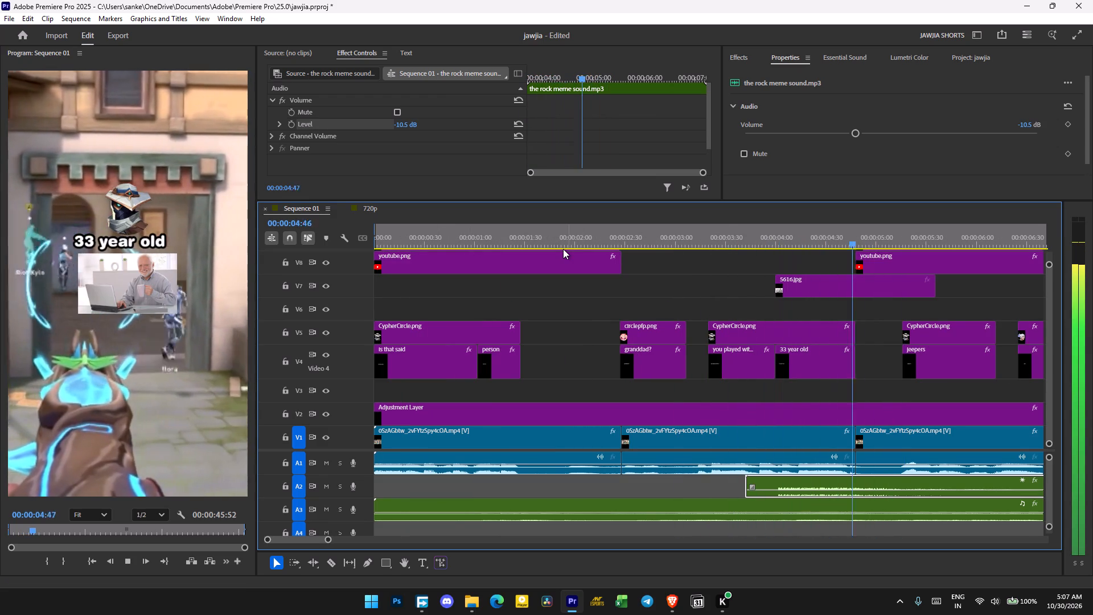
key("space")
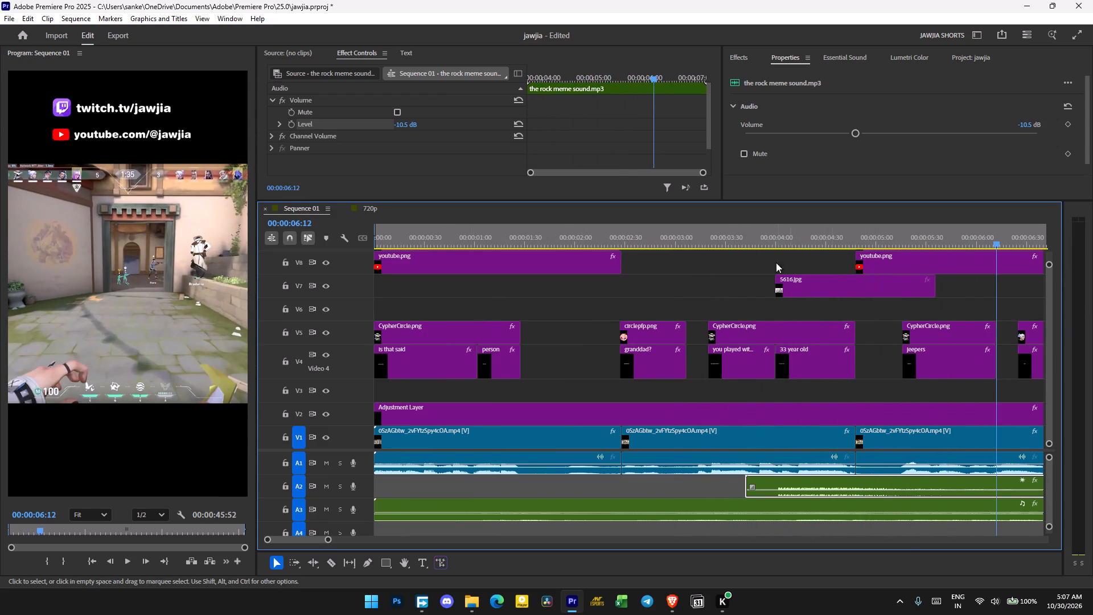
Trim the end of the 5616.jpg clip on V7 to match the end of the "33 year old" caption.
left_click(771, 236)
left_click(885, 292)
left_click_drag(928, 290, 856, 288)
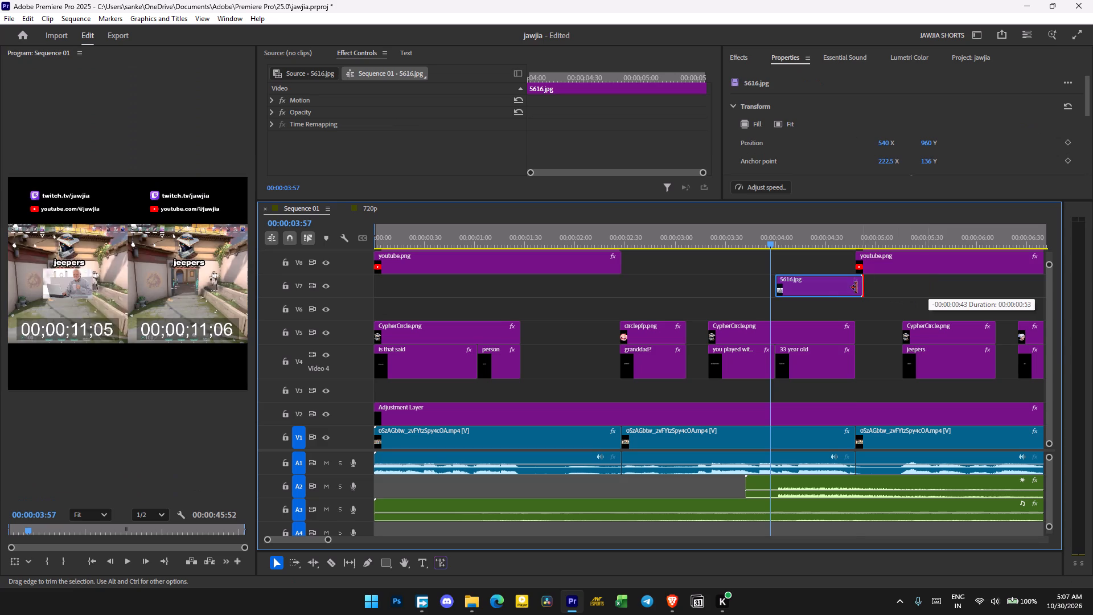
left_click_drag(856, 288, 845, 288)
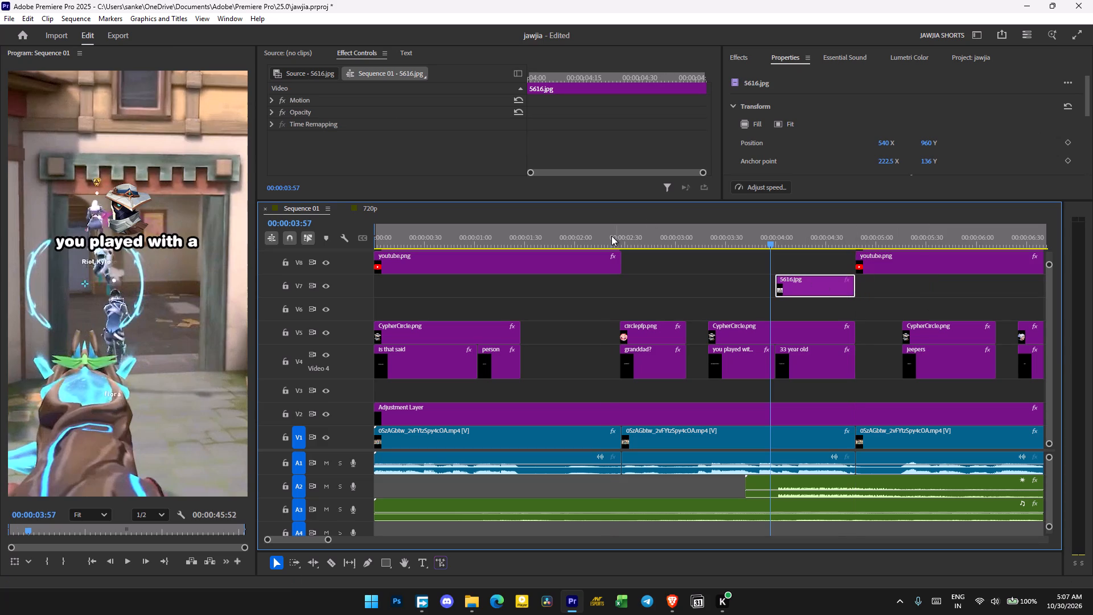
Play the sequence from before the meme image to just past the "he's pretty cracked for" caption to review the edit.
left_click(611, 236)
key("space")
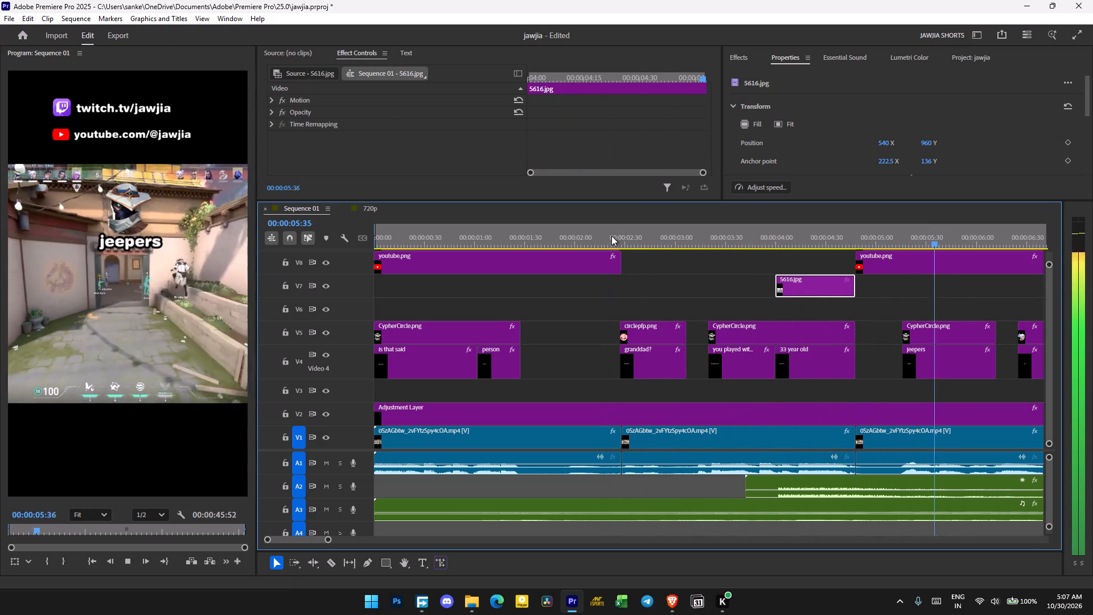
key("space")
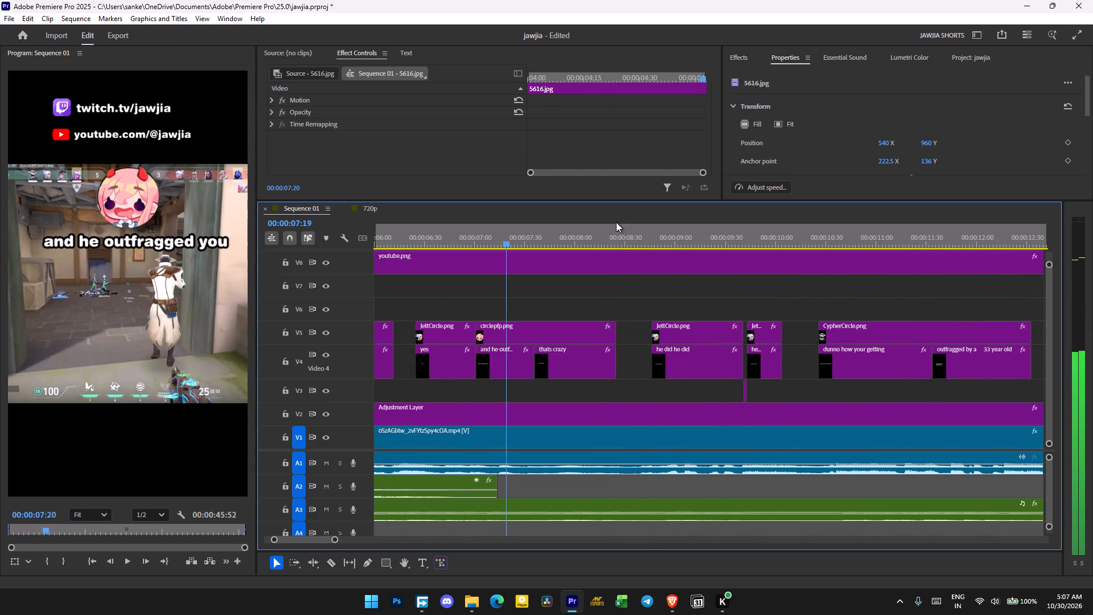
key("space")
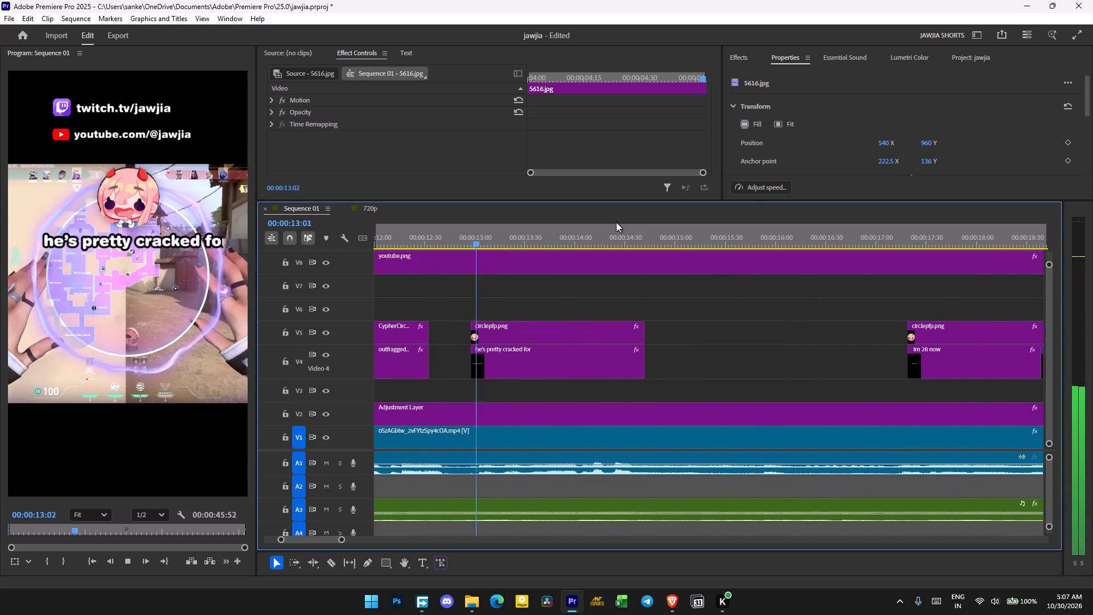
key("space")
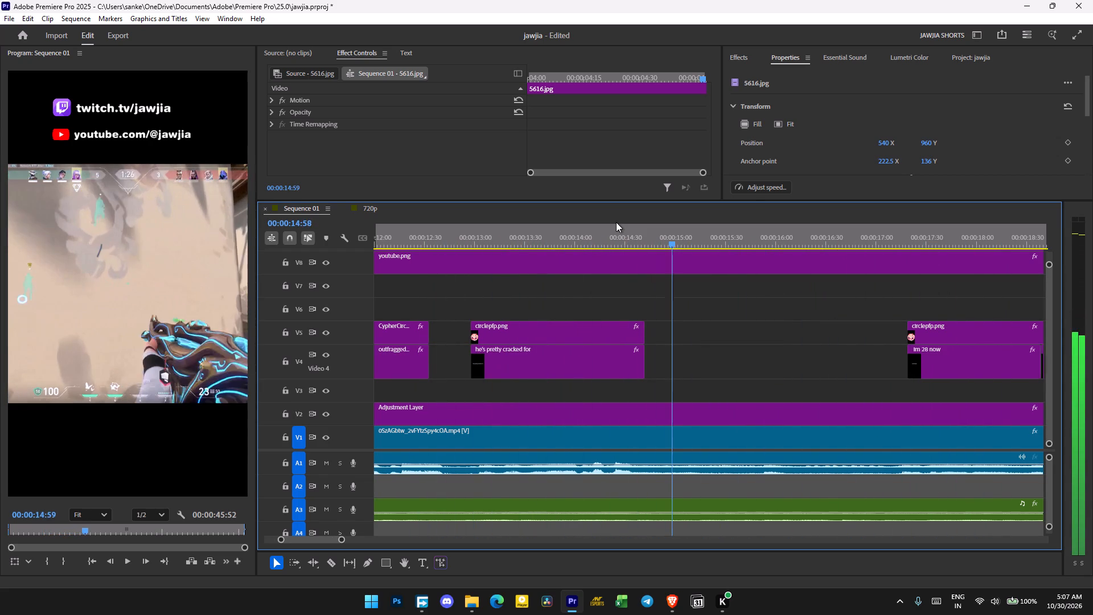
Switch to Brave, search Google Images for "cracked" meme, and browse the images for a suitable one.
key("alt+Tab")
key("alt+Tab")
key("alt+Tab")
key("alt+Tab")
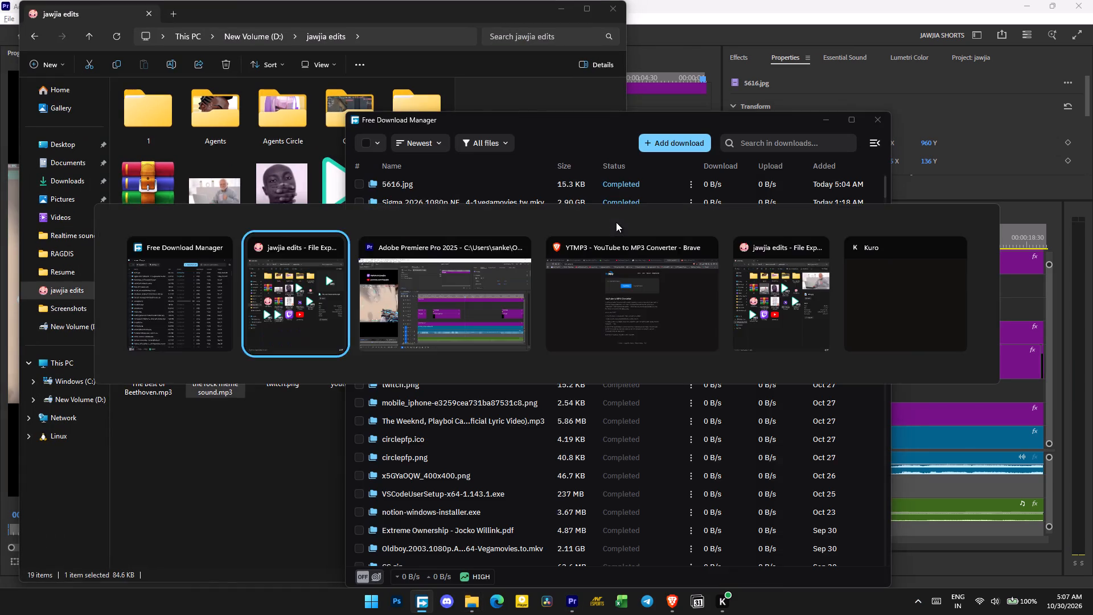
key("alt+Tab")
key("alt+Tab")
key("alt+Tab")
key("alt+Tab")
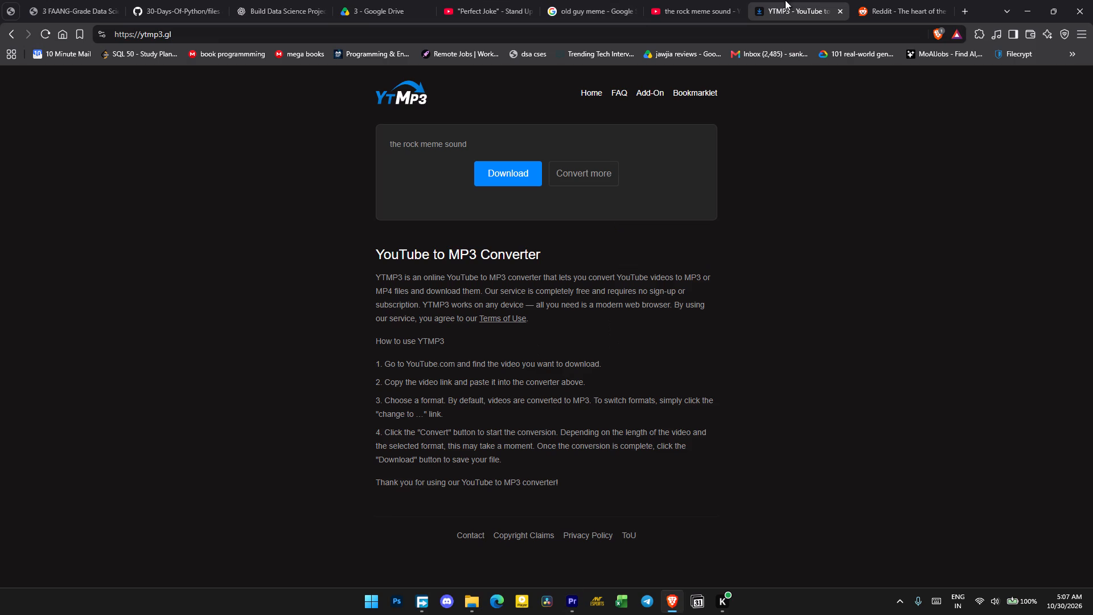
left_click(645, 42)
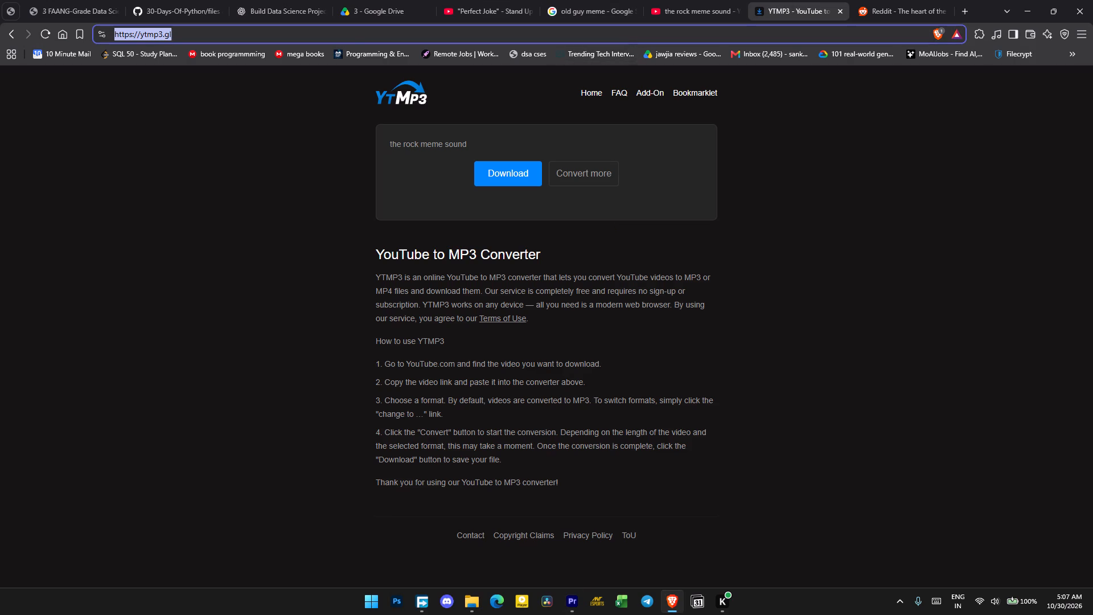
type("cracker")
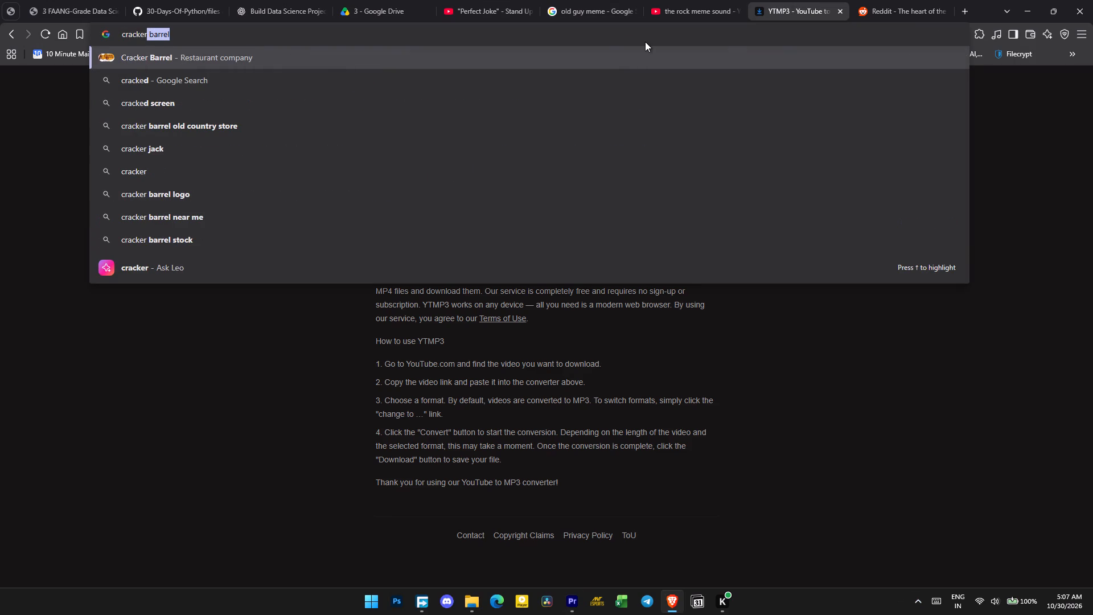
key("ctrl+a")
type("\"cracked\" meme")
key("Return")
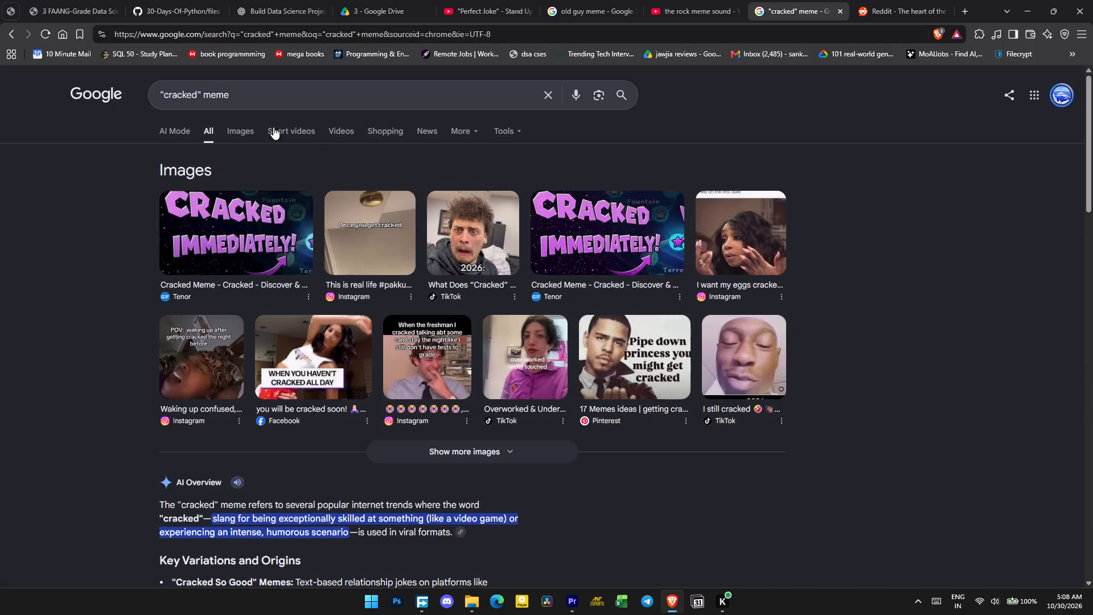
left_click(236, 118)
scroll(664, 173, "down", 5)
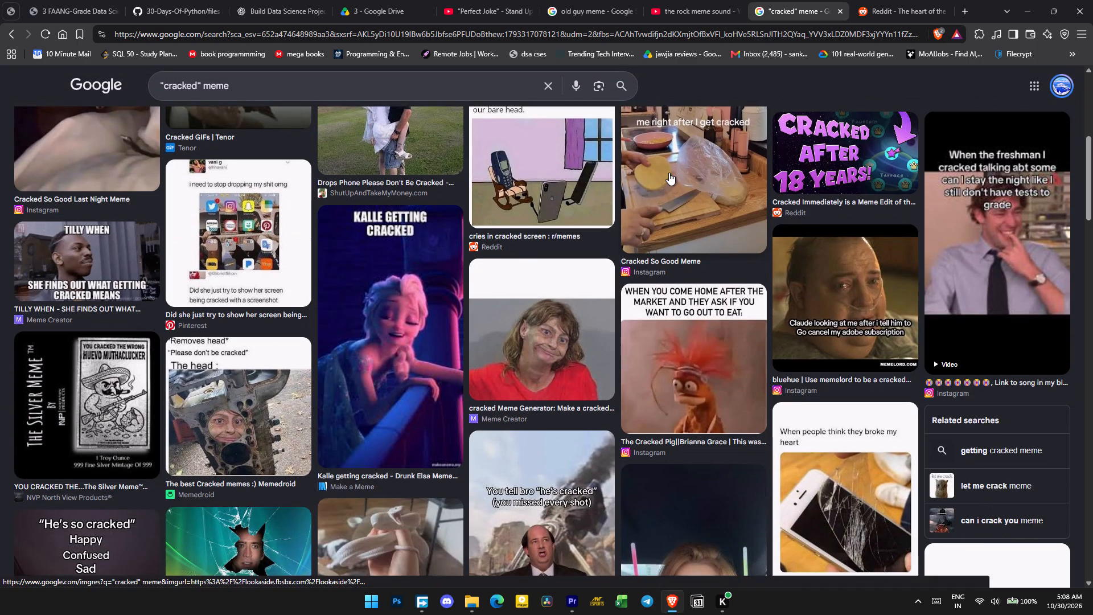
scroll(669, 173, "down", 6)
Back in Premiere Pro, reposition the "he's pretty cracked for" caption left and slightly up so its full text fits in the frame.
key("alt+Tab")
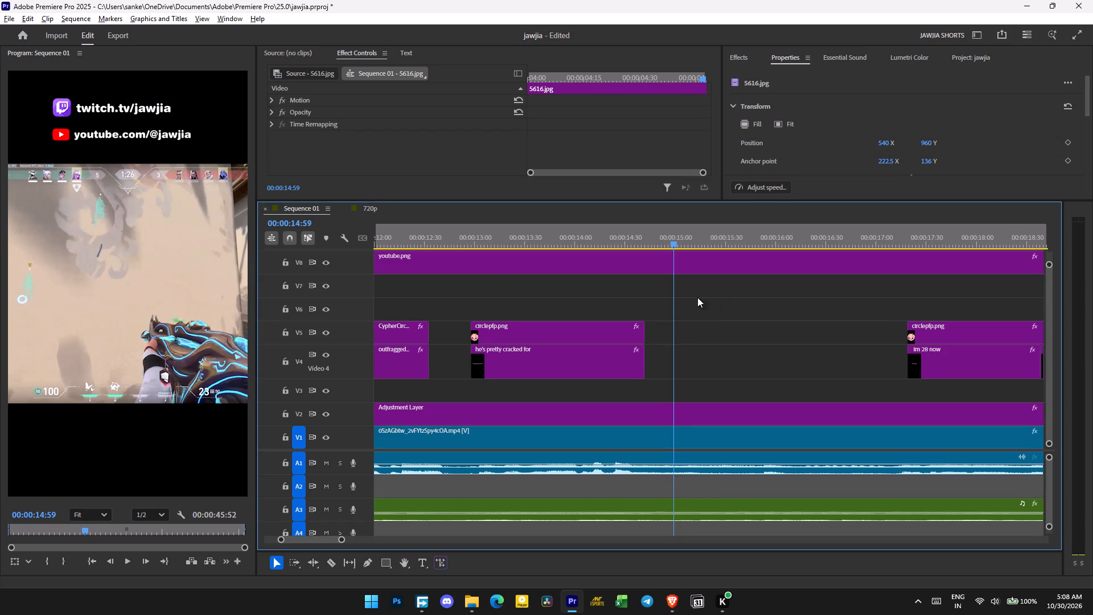
left_click(535, 232)
key("space")
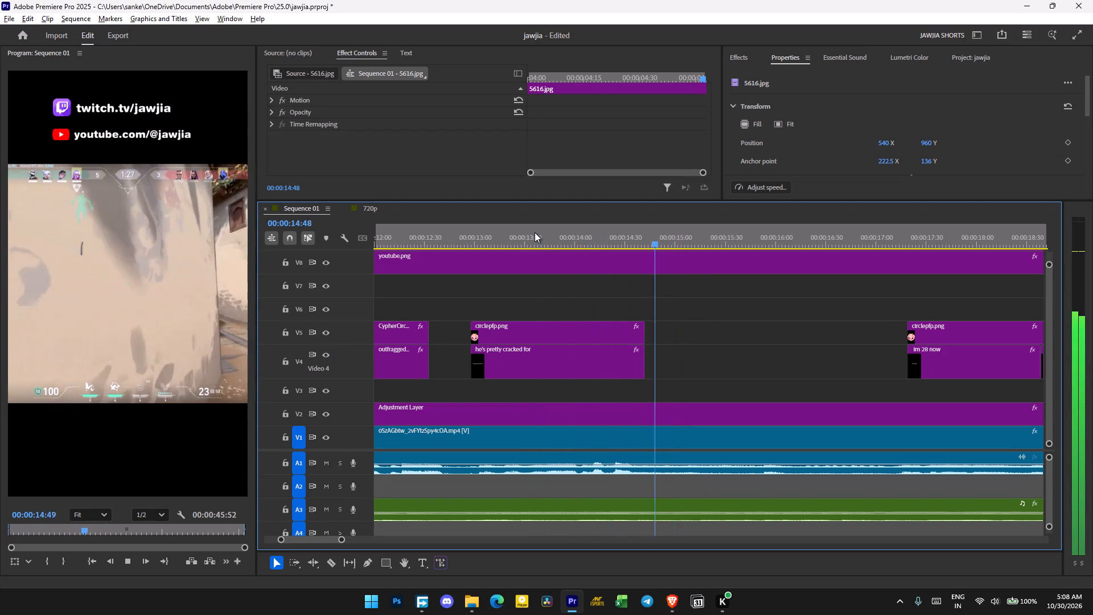
left_click(416, 239)
key("space")
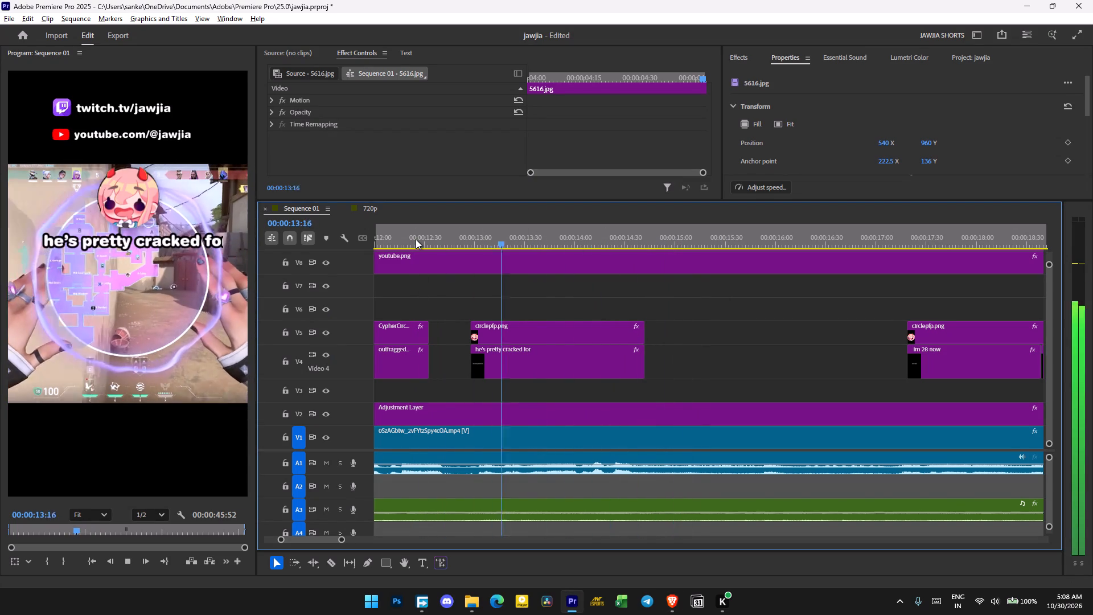
key("space")
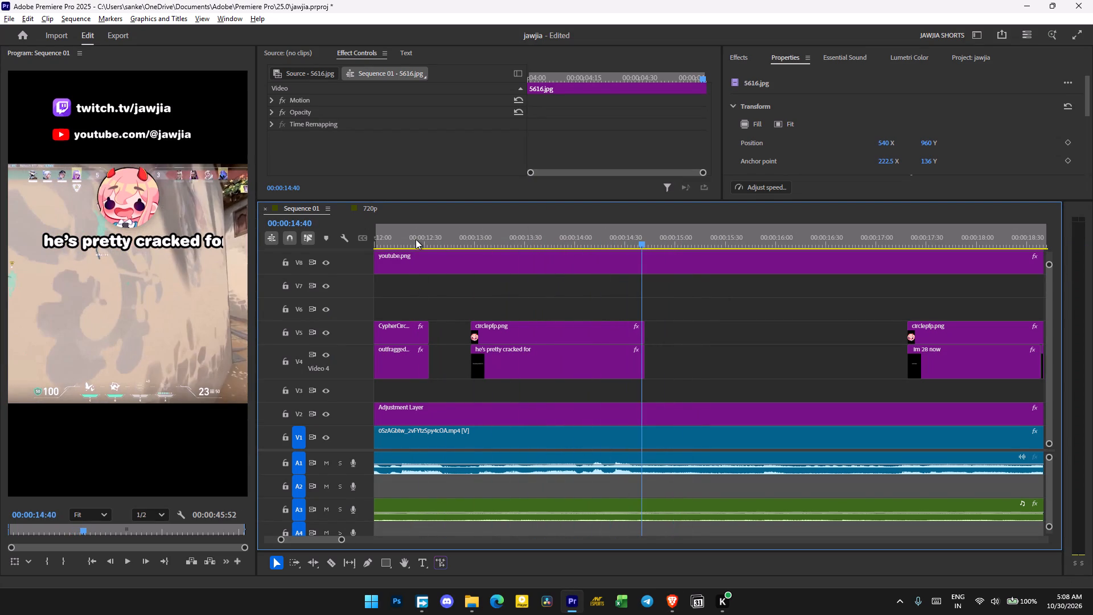
left_click(557, 356)
left_click(191, 242)
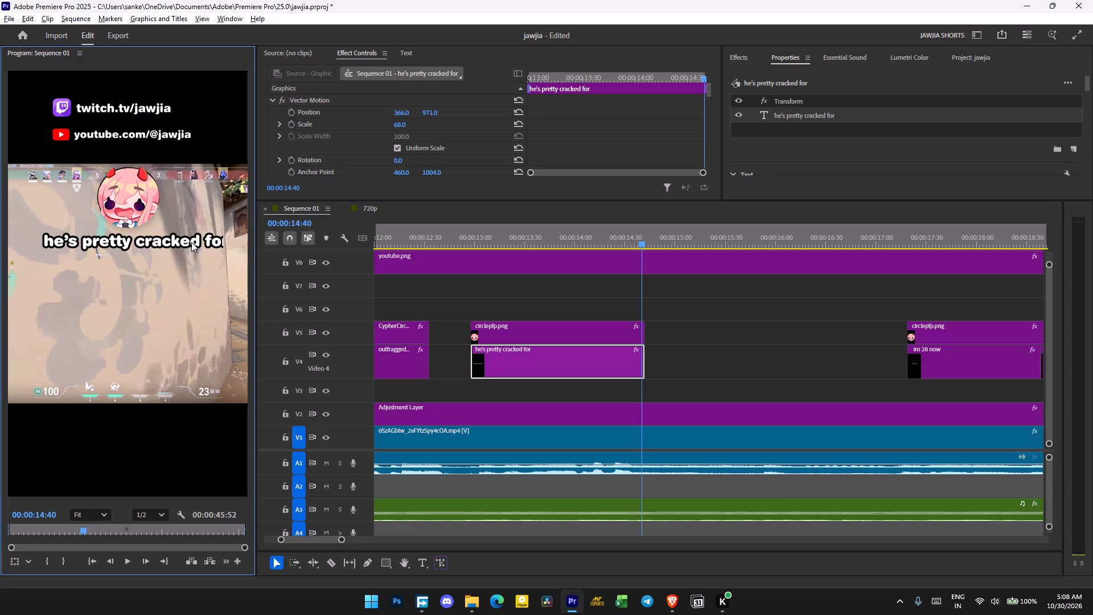
left_click_drag(182, 230, 166, 231)
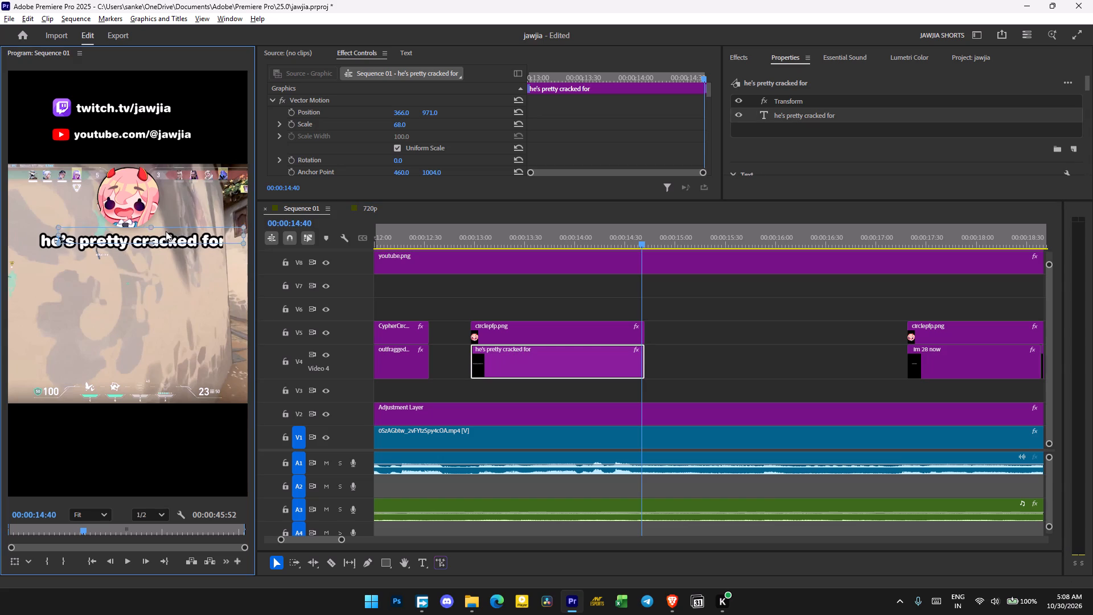
left_click_drag(166, 231, 167, 226)
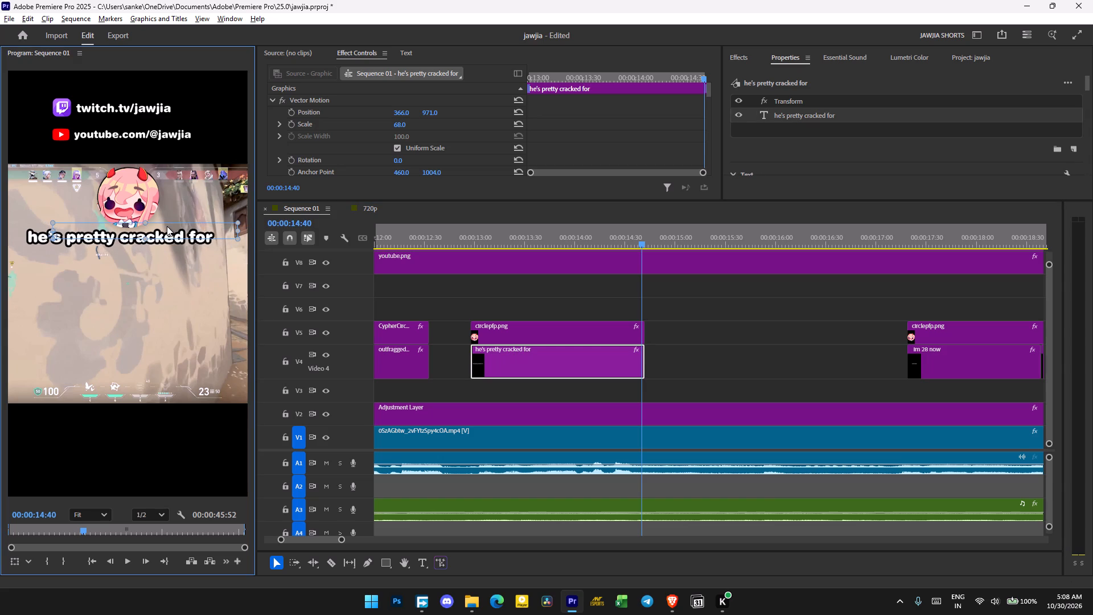
left_click_drag(167, 226, 170, 223)
left_click(506, 246)
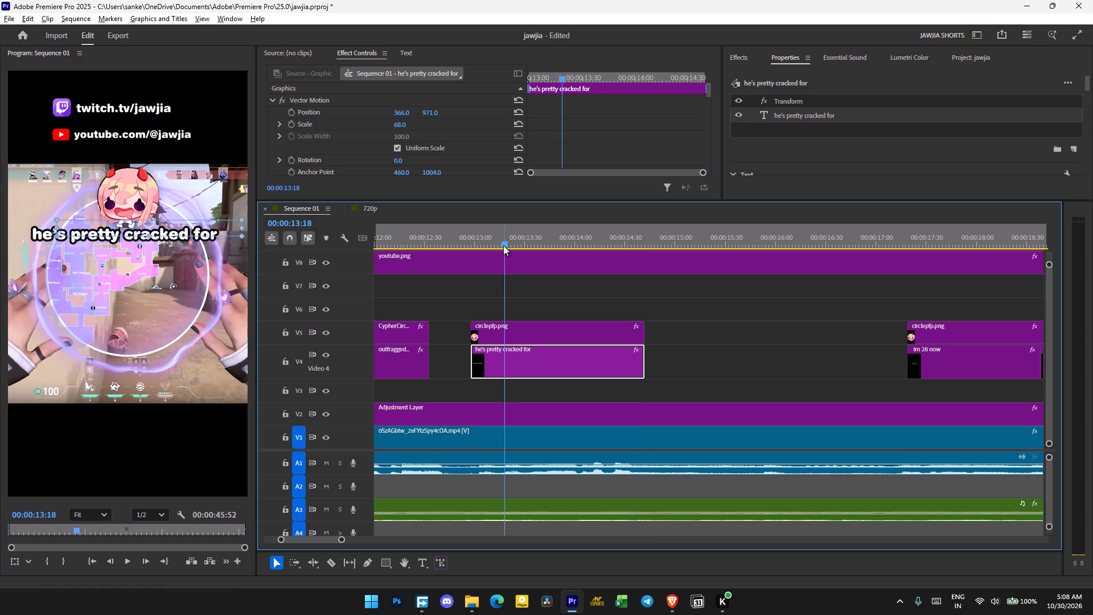
Play the sequence from the "he's pretty cracked for" caption through "personally attacked right now" to review the dialogue for another meme spot.
key("space")
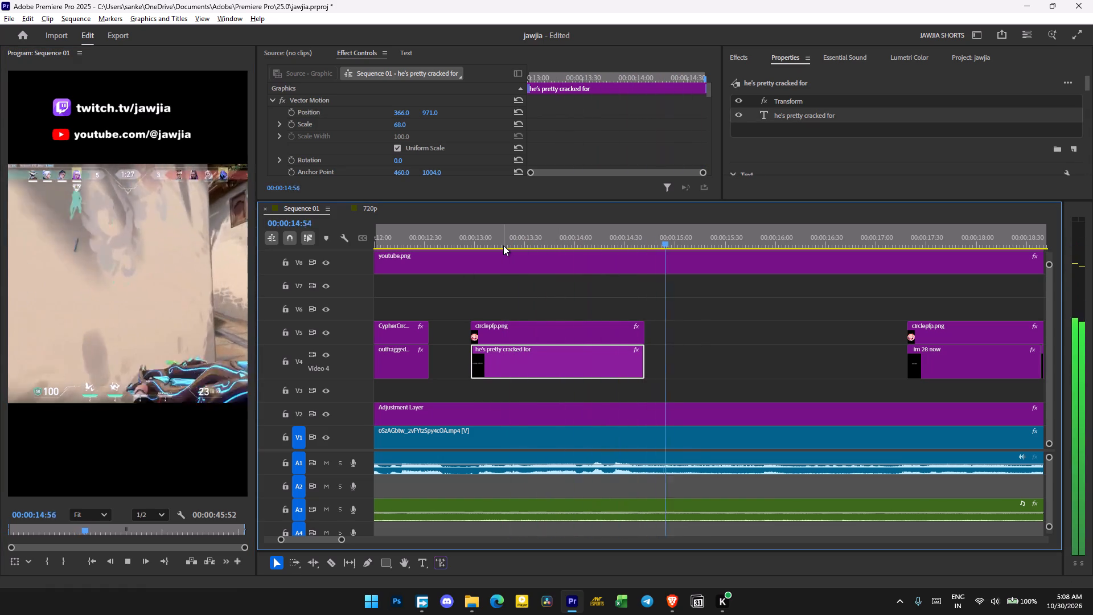
scroll(503, 245, "down", 12)
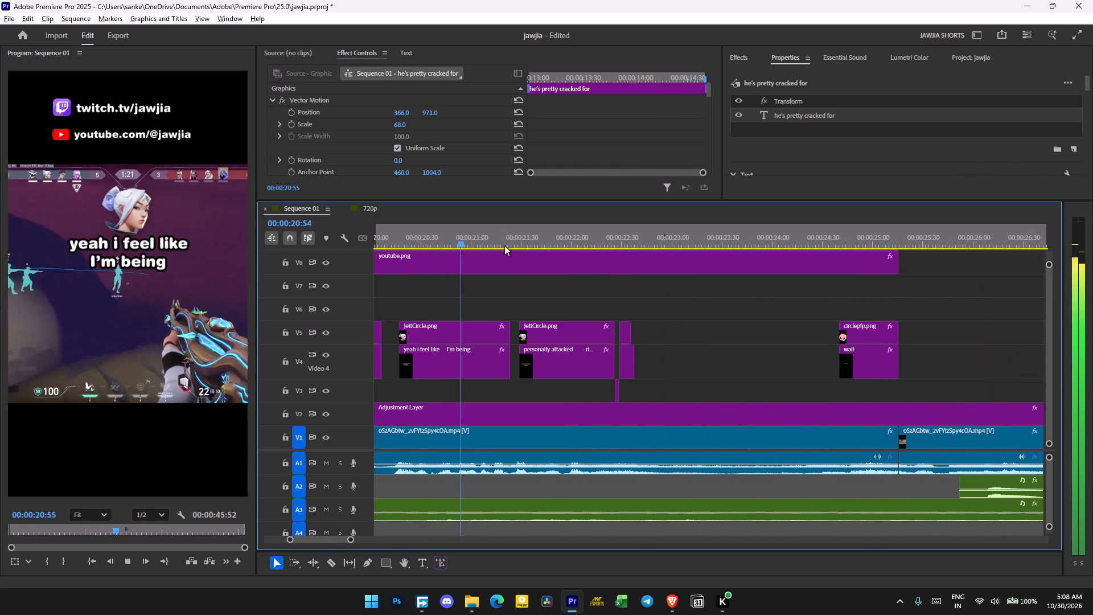
key("space")
key("space")
key("space")
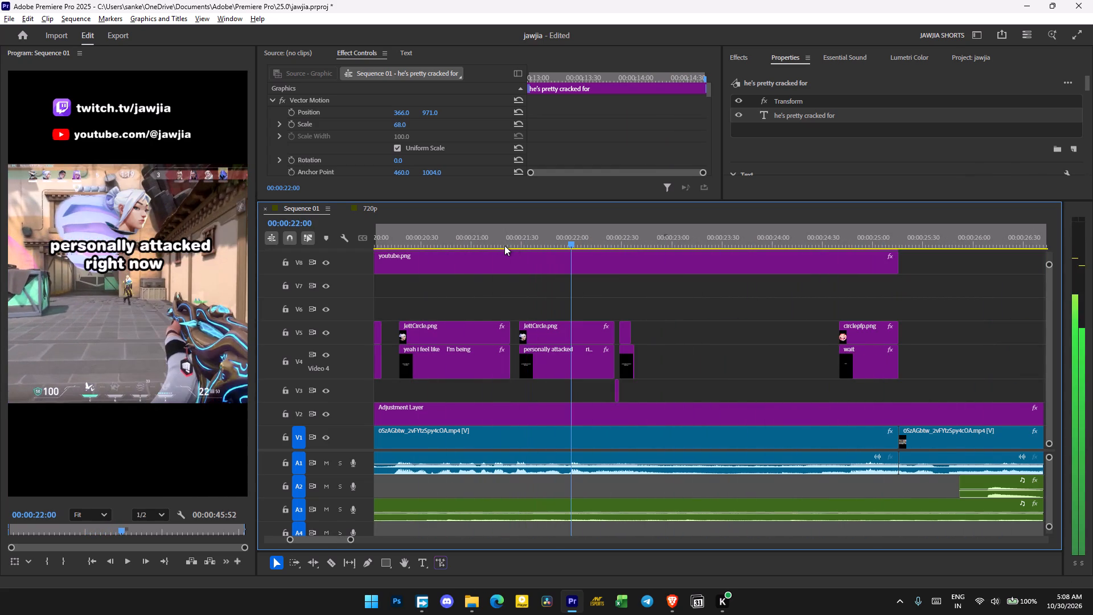
left_click(441, 237)
left_click(408, 241)
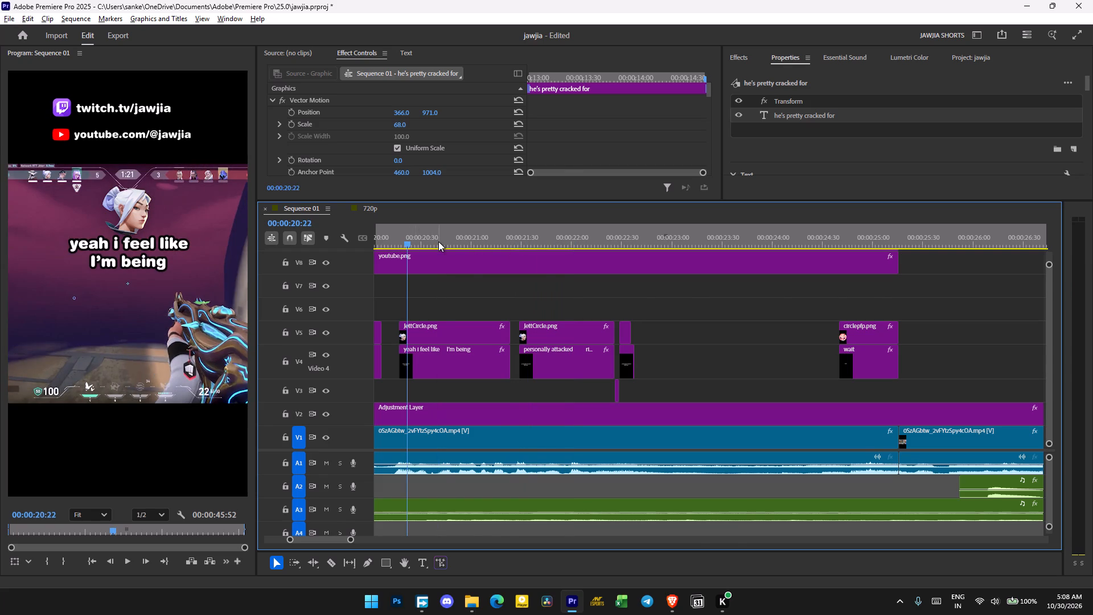
Switch to Brave and search Google Images for attack meme.
key("alt+Tab")
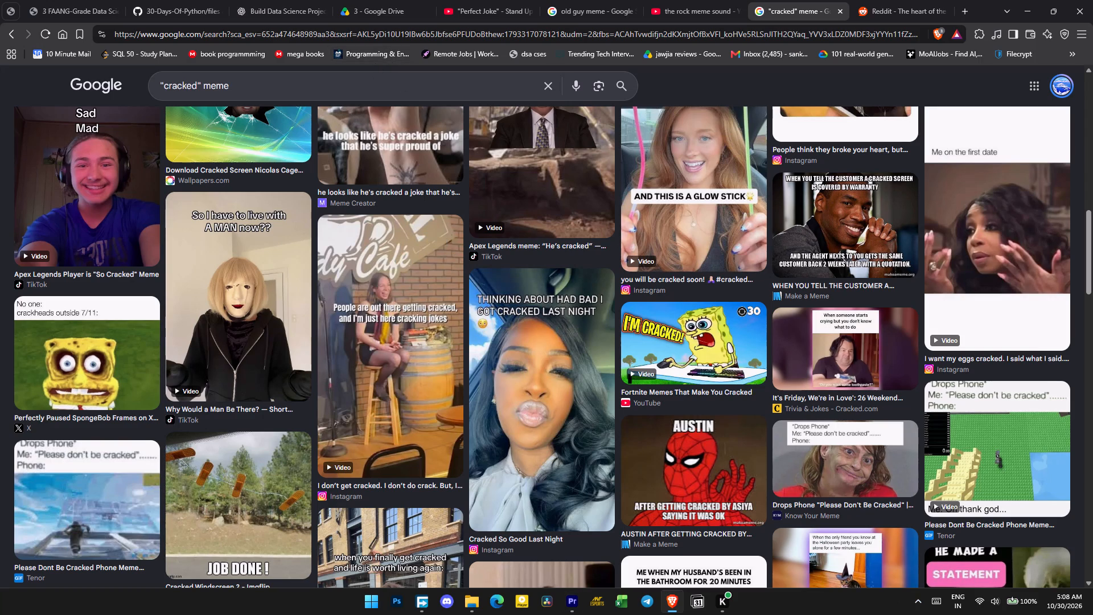
key("alt+Tab")
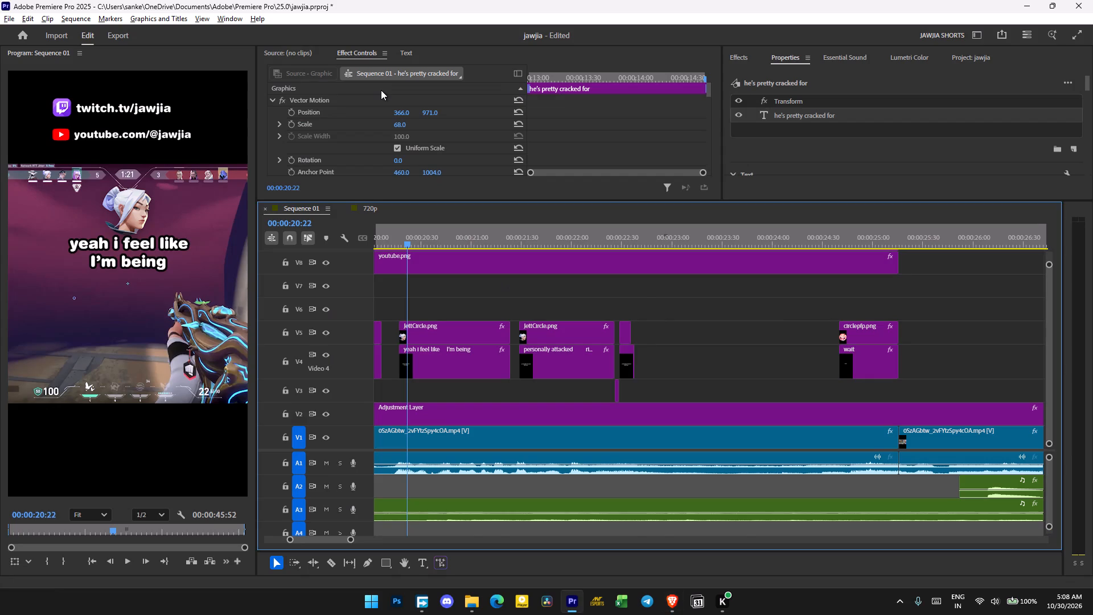
key("alt+Tab")
left_click(381, 90)
key("ctrl+a")
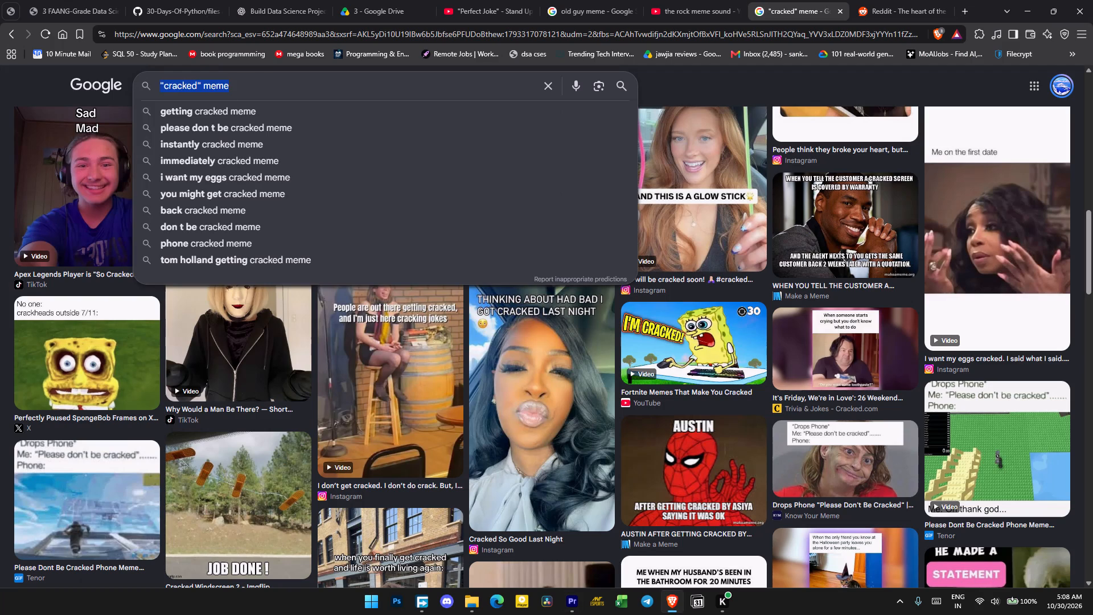
type("attack meme")
key("Return")
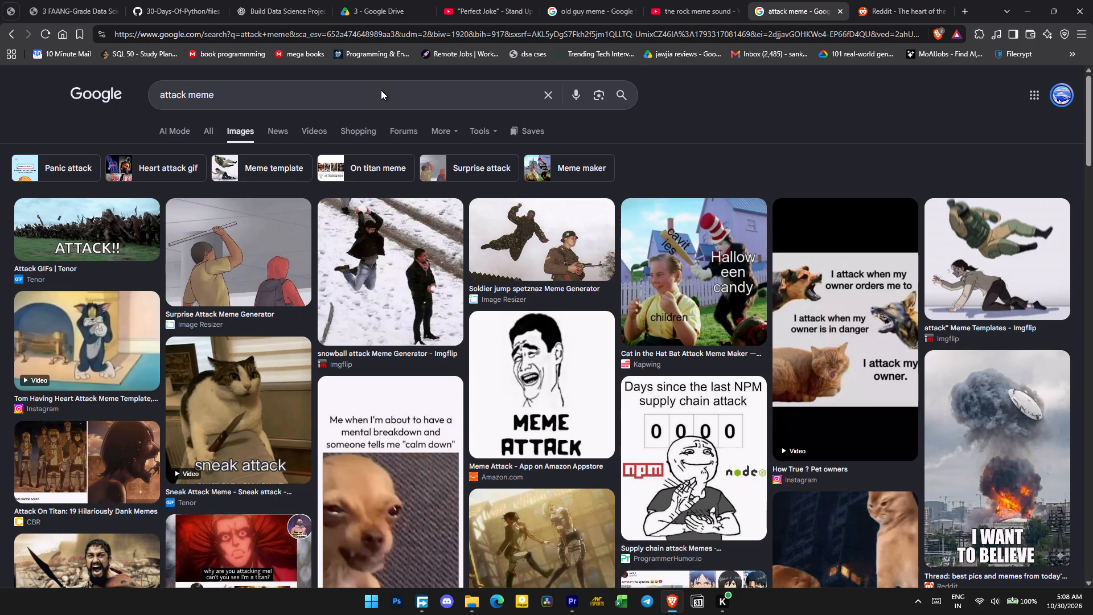
Refine the image search to personal attack meme.
left_click(162, 95)
type("personal")
key("space")
key("Right")
key("Left")
key("Left")
key("Left")
key("Left")
key("Left")
key("Left")
key("Left")
key("Left")
key("Left")
key("Left")
key("Left")
key("Left")
key("Left")
key("Left")
key("Left")
key("Left")
key("Left")
key("Left")
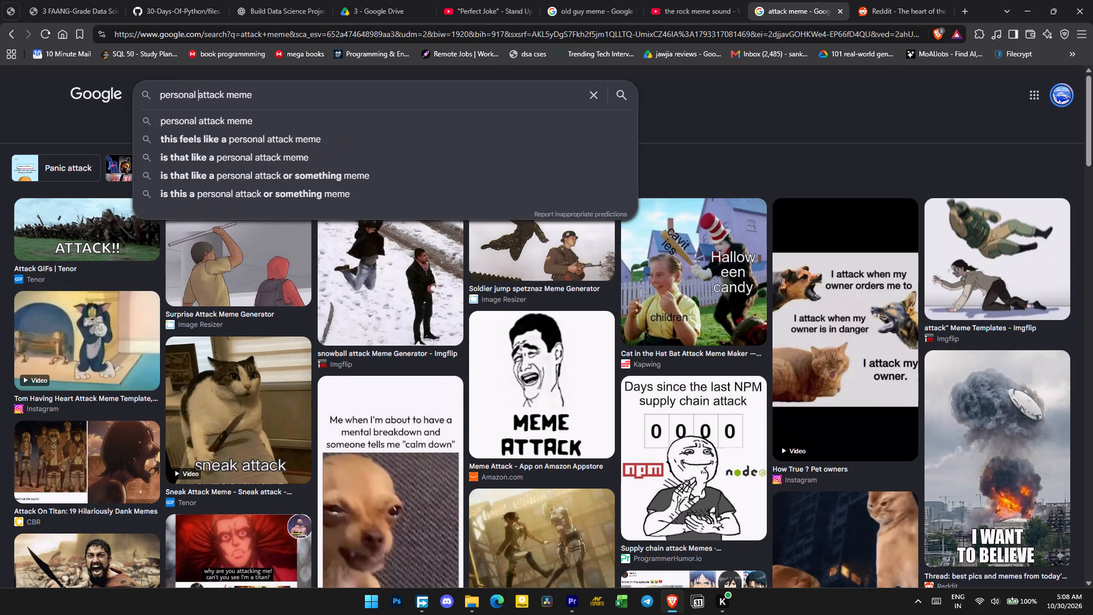
key("Return")
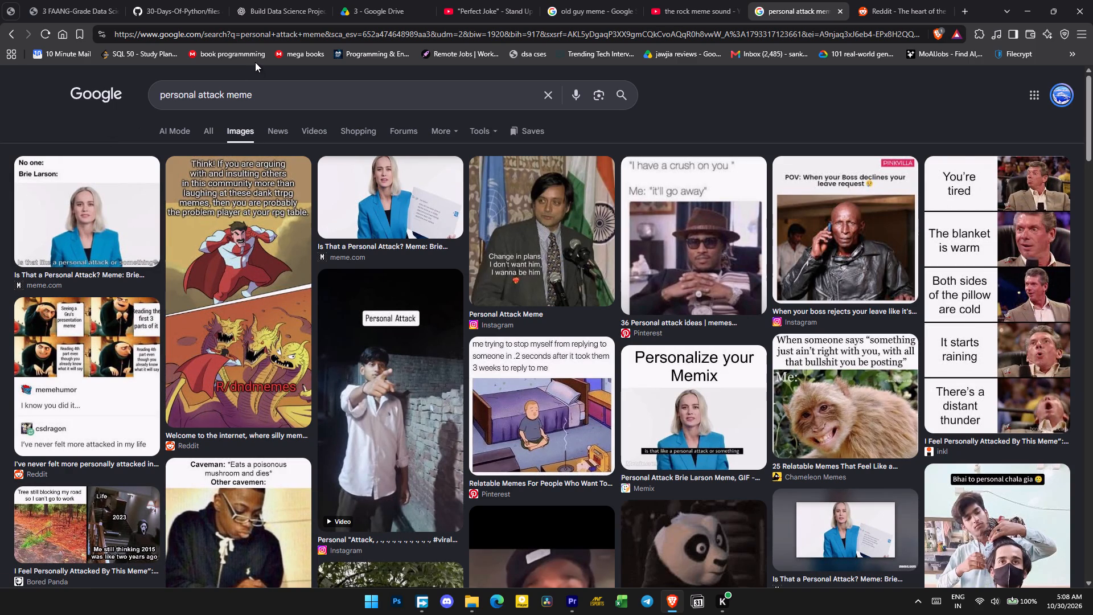
Search for the exact phrase as "personal attack" meme and browse the images for a suitable one.
left_click(160, 95)
key("shift+quotedbl")
key("Right")
key("Right")
key("Right")
key("Right")
key("Right")
key("Right")
key("Right")
key("Right")
key("Right")
key("Right")
key("Right")
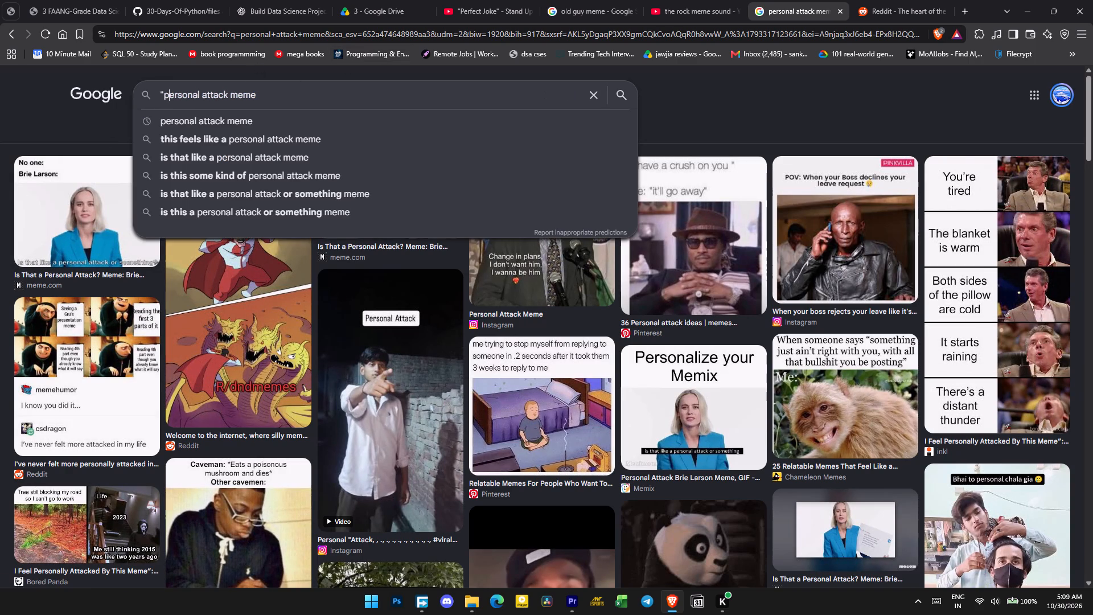
key("Right")
key("Right")
key("Right")
key("Right")
key("shift+quotedbl")
key("Return")
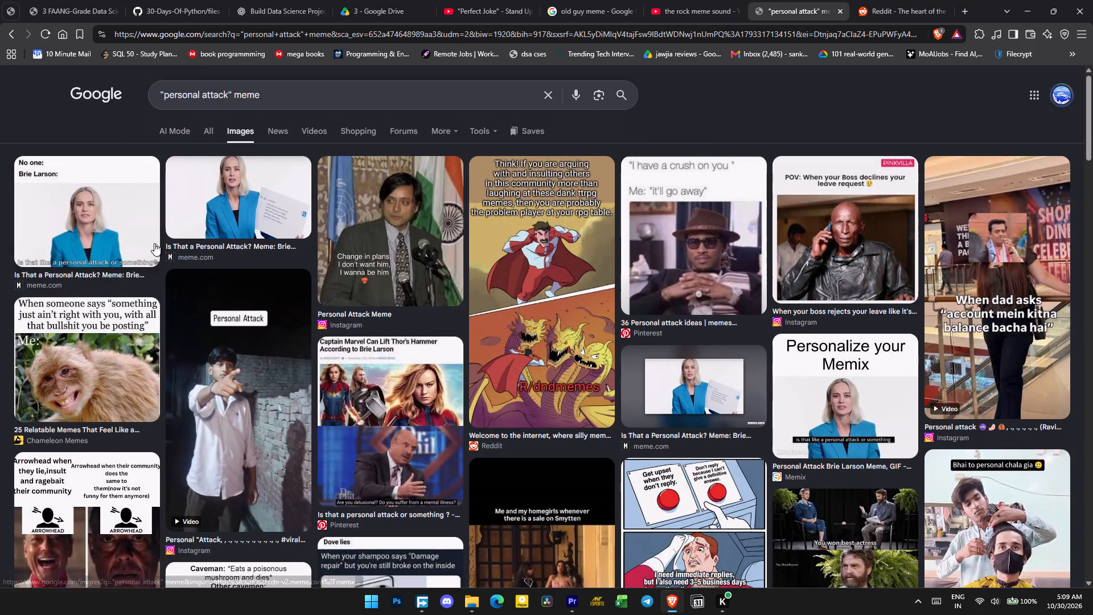
scroll(154, 243, "down", 9)
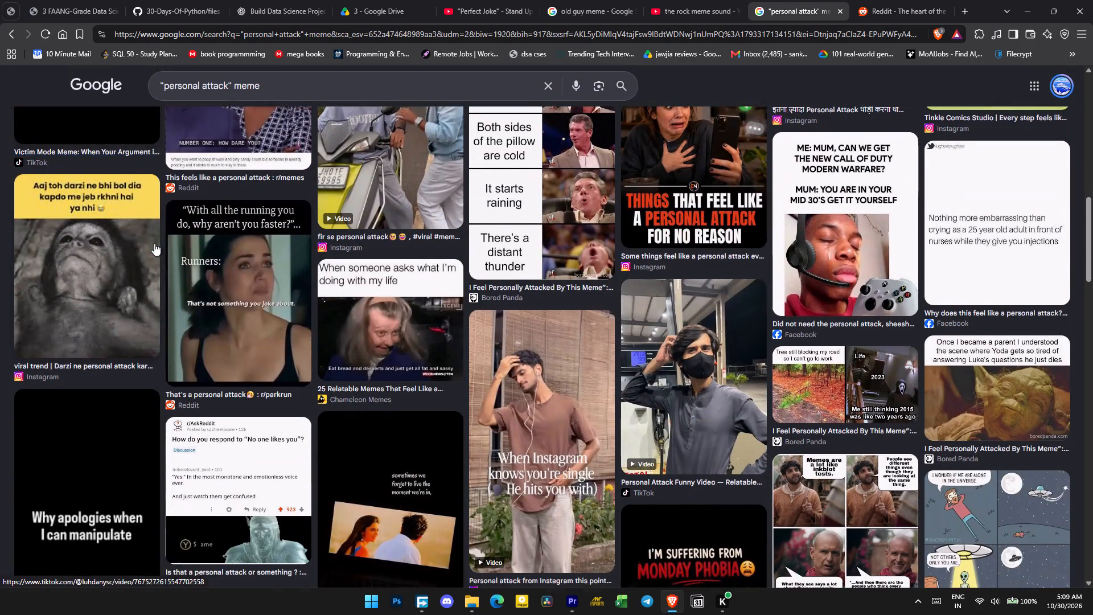
scroll(154, 243, "down", 4)
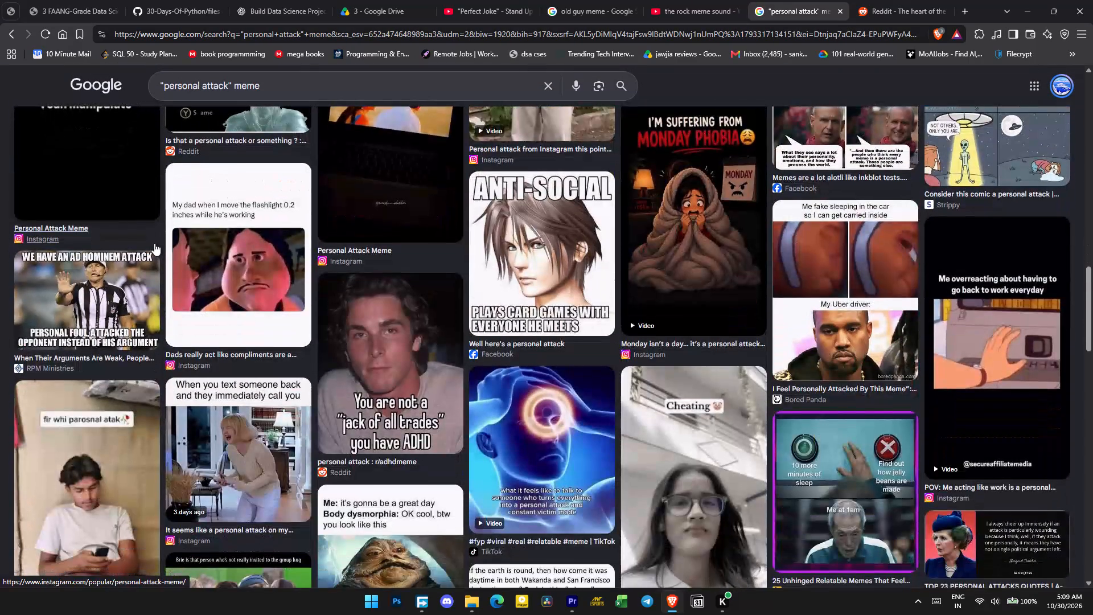
scroll(154, 243, "down", 4)
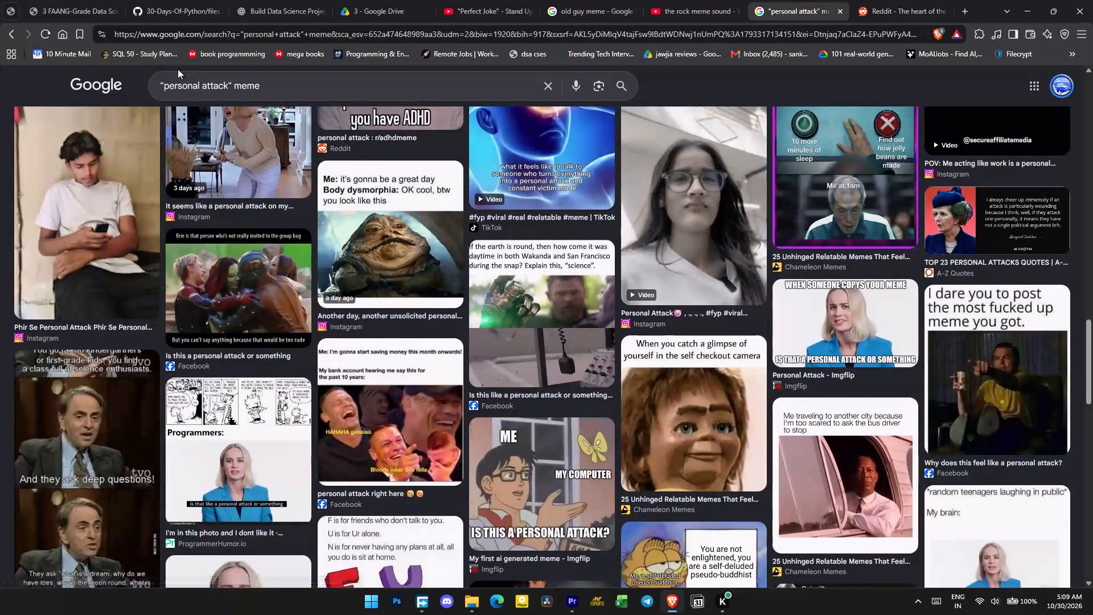
Shorten the image query to attack" meme by removing the opening word, and browse the results for a usable picture.
key("ctrl+z")
left_click(200, 81)
key("BackSpace")
key("BackSpace")
key("BackSpace")
key("BackSpace")
key("BackSpace")
key("BackSpace")
key("BackSpace")
key("BackSpace")
key("BackSpace")
key("BackSpace")
key("BackSpace")
key("BackSpace")
key("BackSpace")
key("BackSpace")
key("BackSpace")
key("BackSpace")
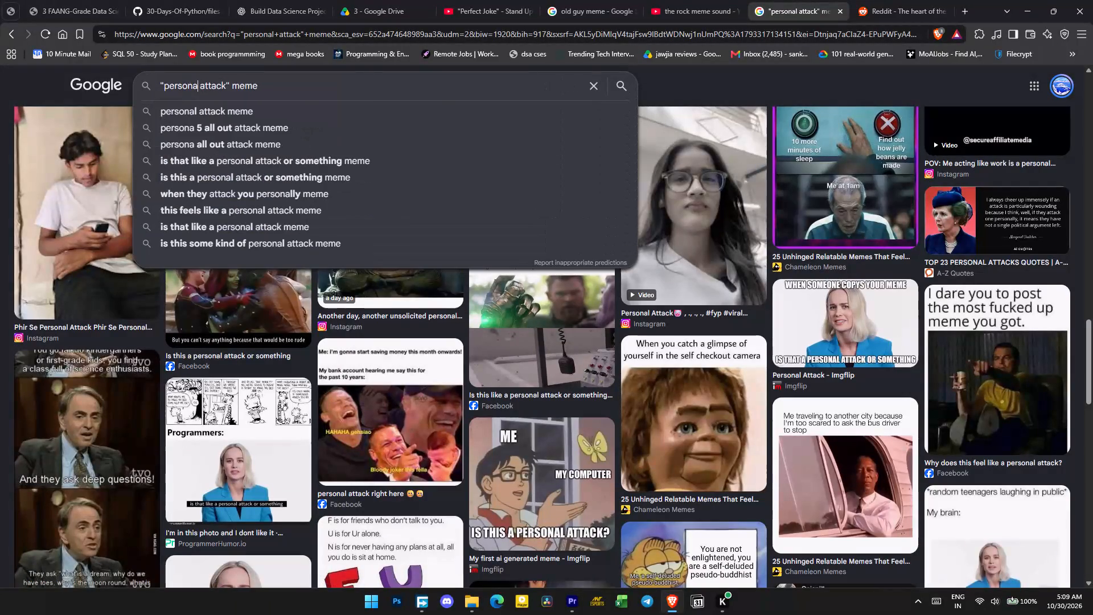
key("Return")
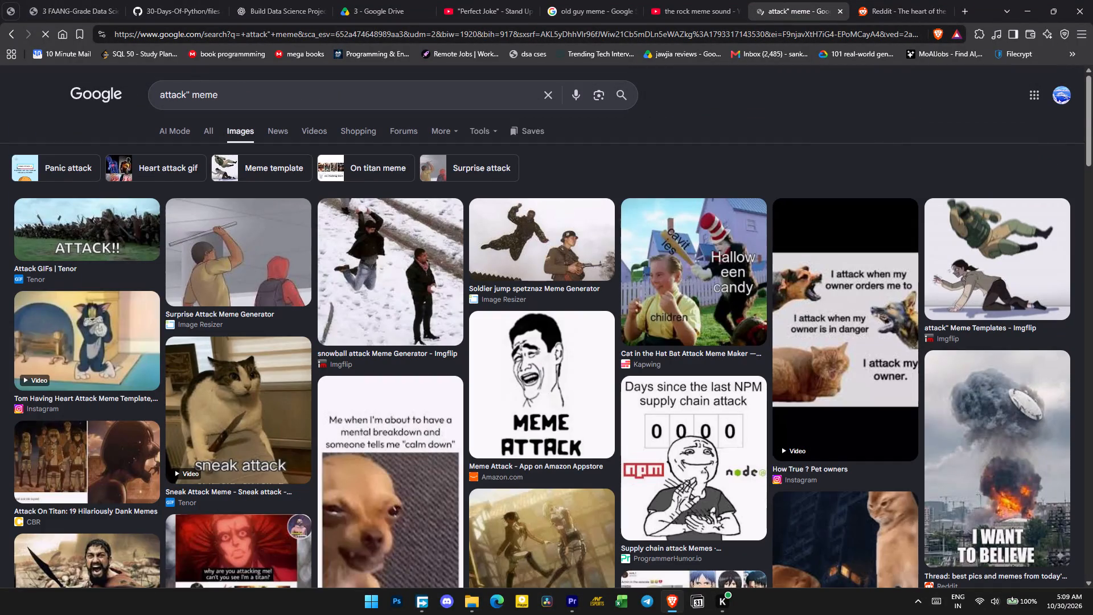
scroll(318, 229, "down", 4)
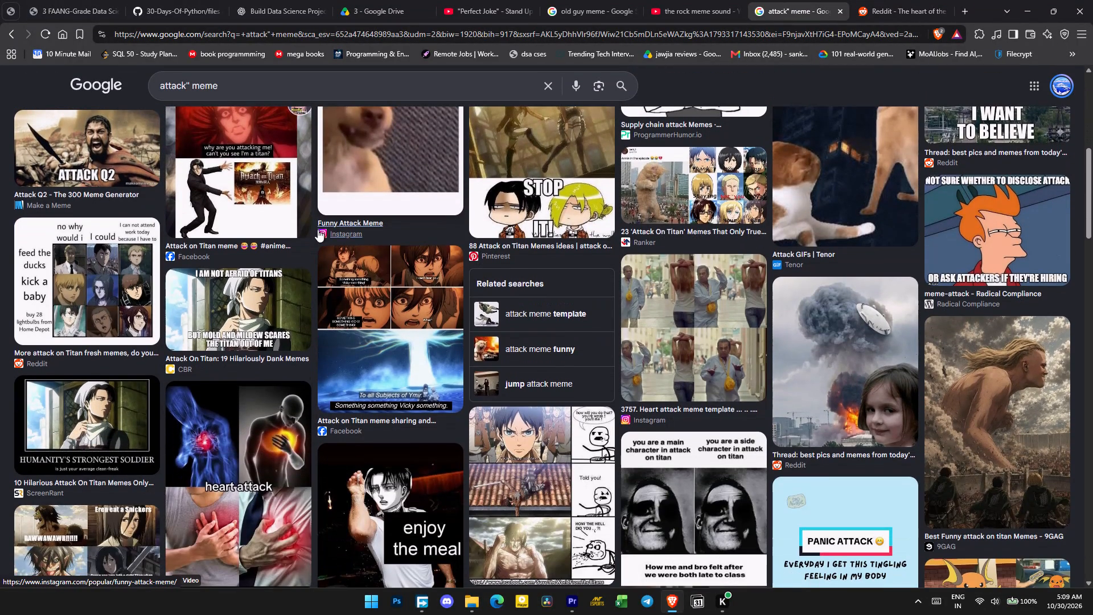
scroll(318, 229, "down", 1)
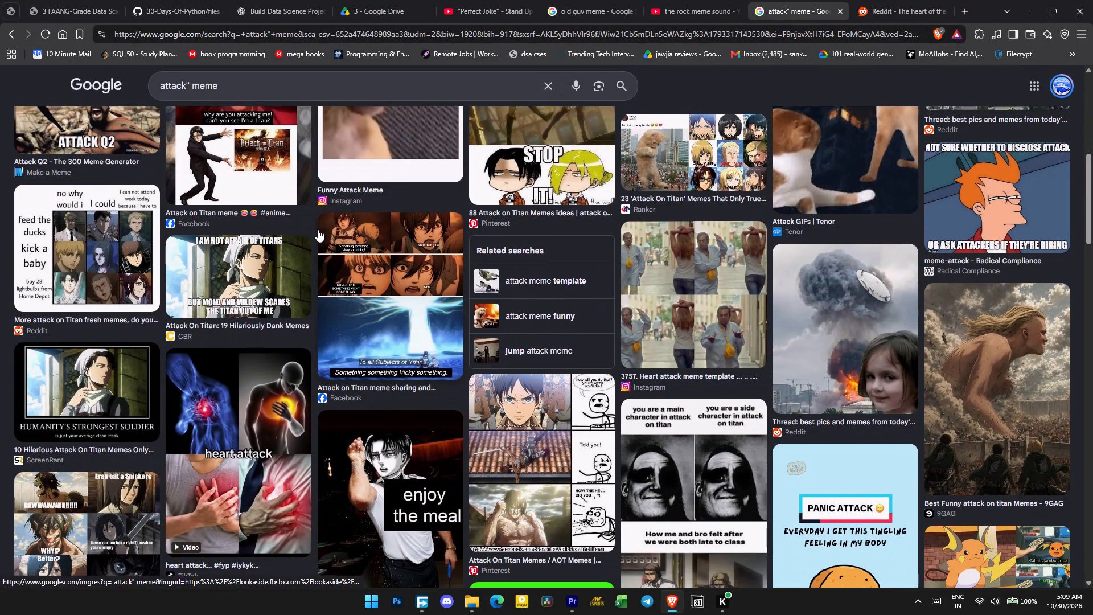
scroll(318, 229, "down", 1)
left_click(392, 81)
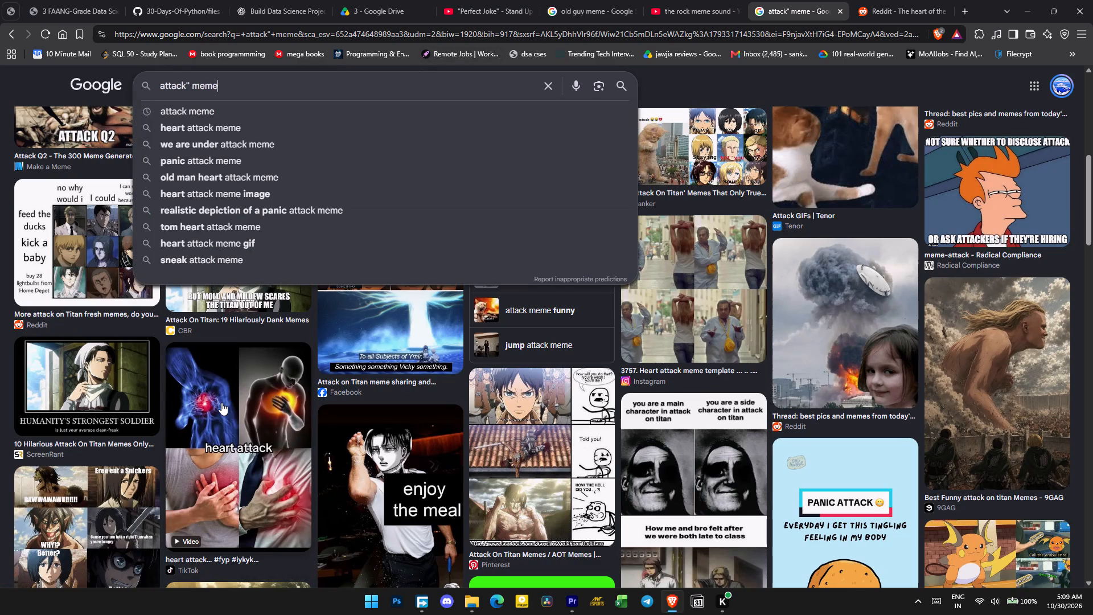
Open the heart attack meme result, pick the related blue 3D heart illustration from Dreamstime, and download the image.
left_click(221, 403)
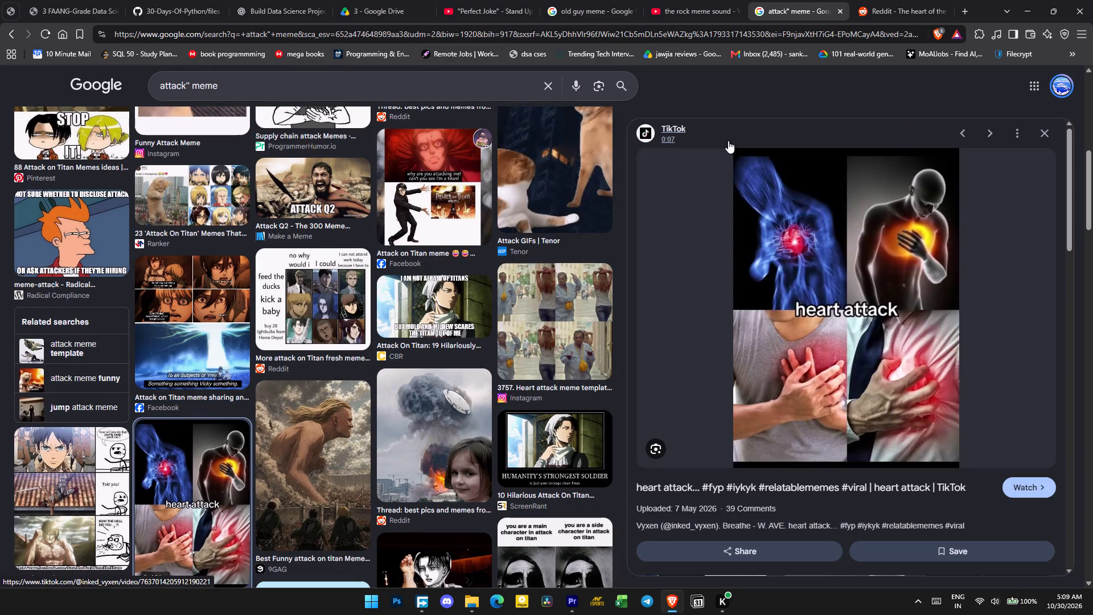
scroll(546, 389, "down", 2)
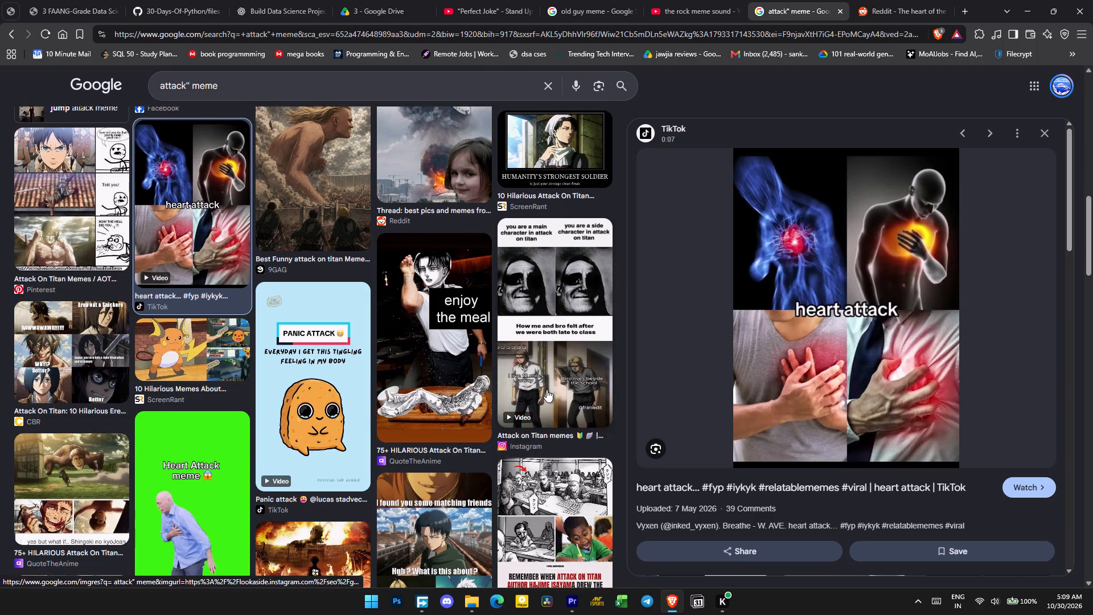
scroll(546, 389, "down", 2)
scroll(899, 337, "down", 5)
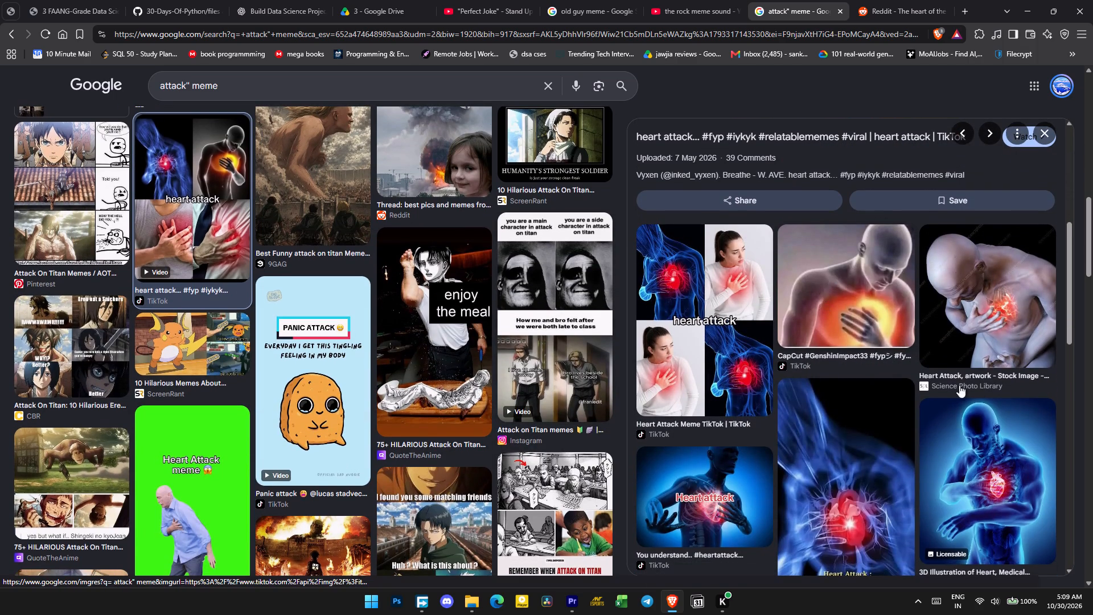
left_click(980, 447)
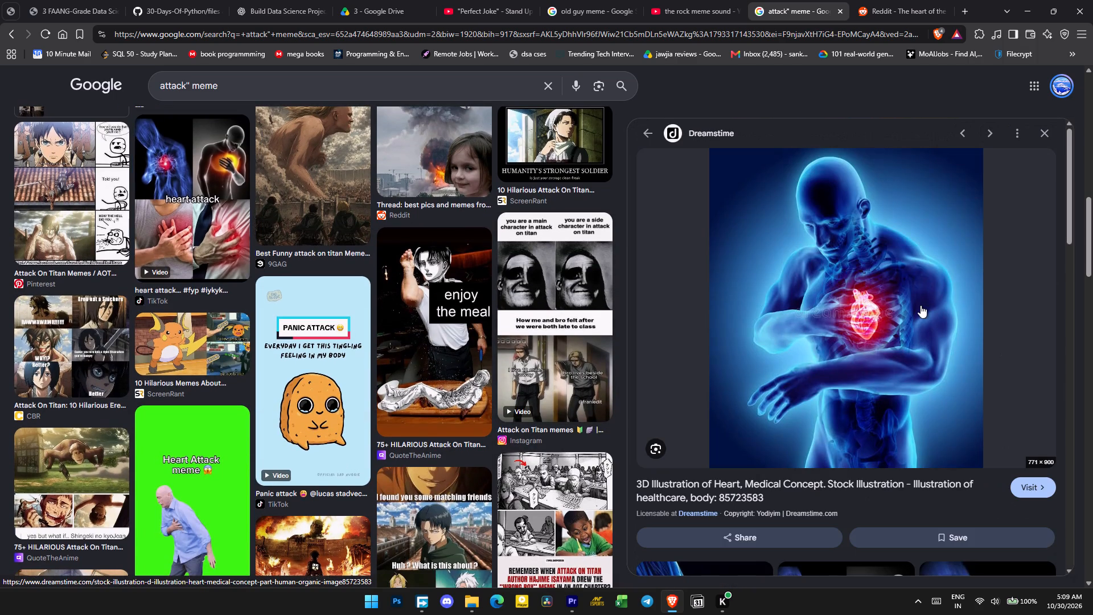
right_click(916, 305)
left_click(791, 426)
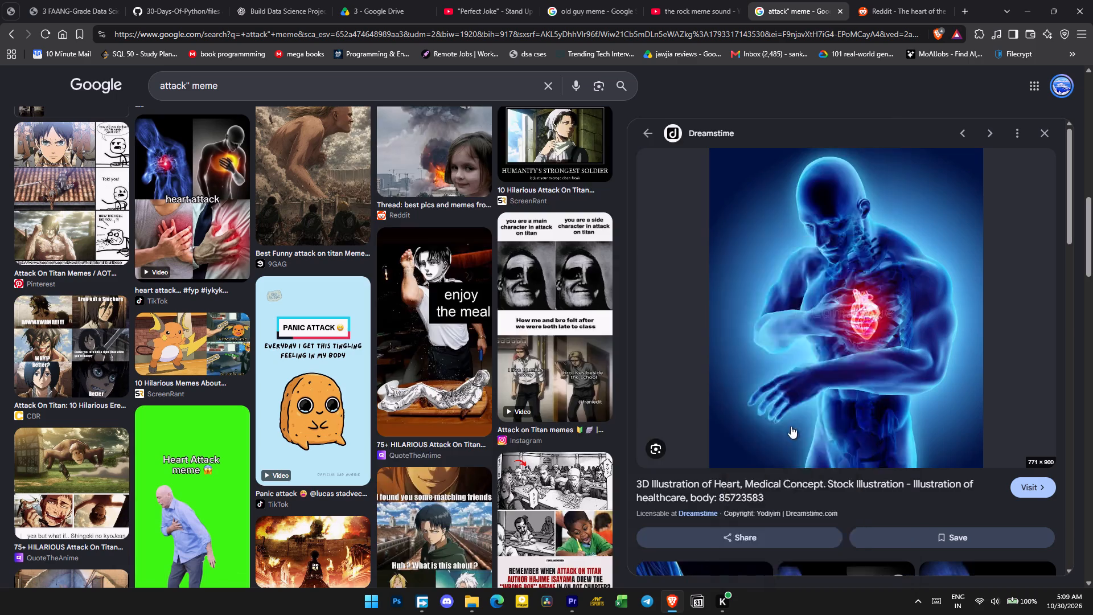
left_click(785, 416)
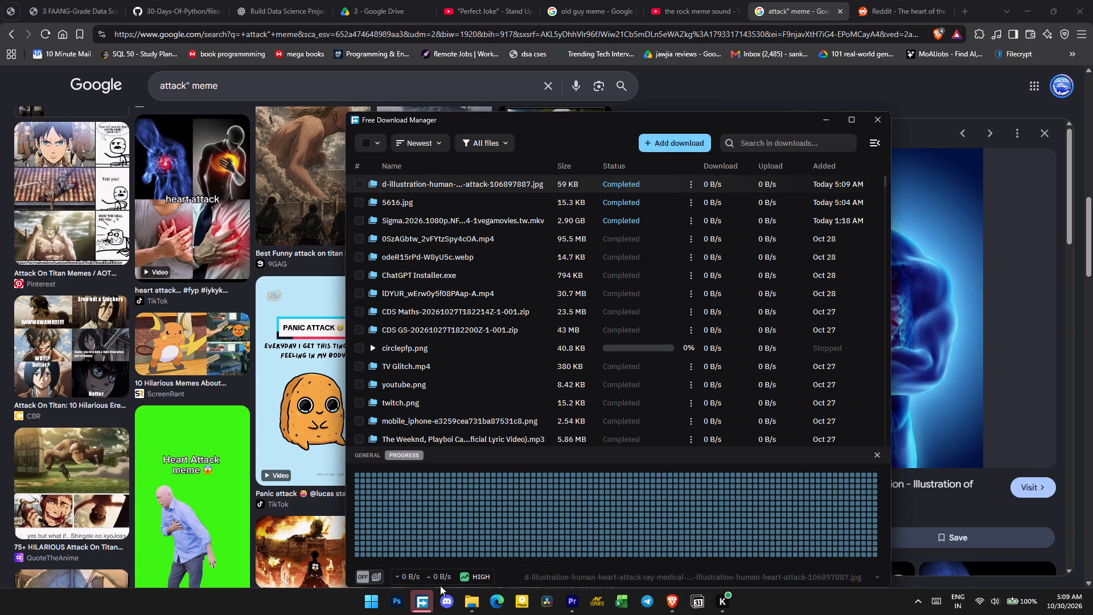
Add the downloaded heart attack illustration from the jawjia edits folder to track V6 of the Premiere Pro timeline.
left_click(579, 598)
left_click(476, 598)
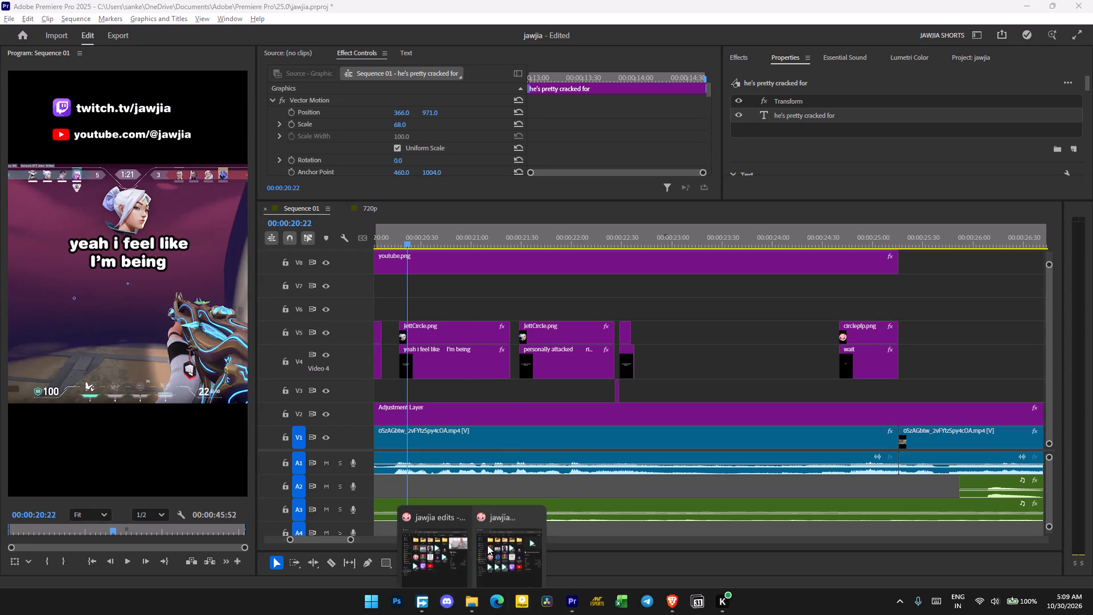
left_click(489, 547)
left_click(216, 268)
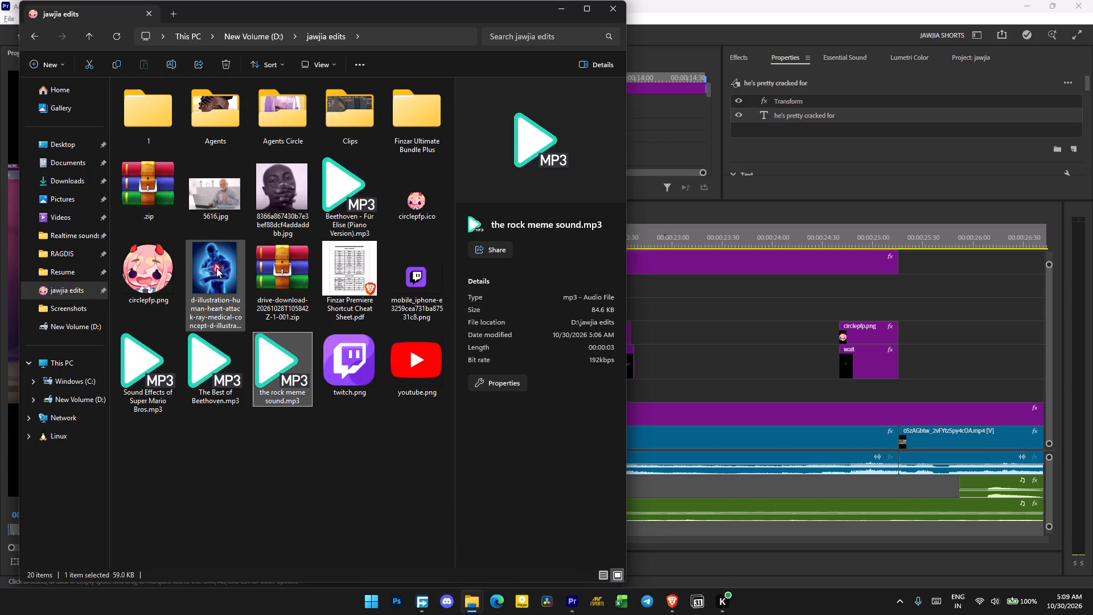
left_click_drag(228, 263, 704, 311)
Play back the "personally attacked" dialogue and move the heart attack clip on V6 to start at 00:00:21:27, just before that caption.
left_click(704, 223)
left_click(601, 240)
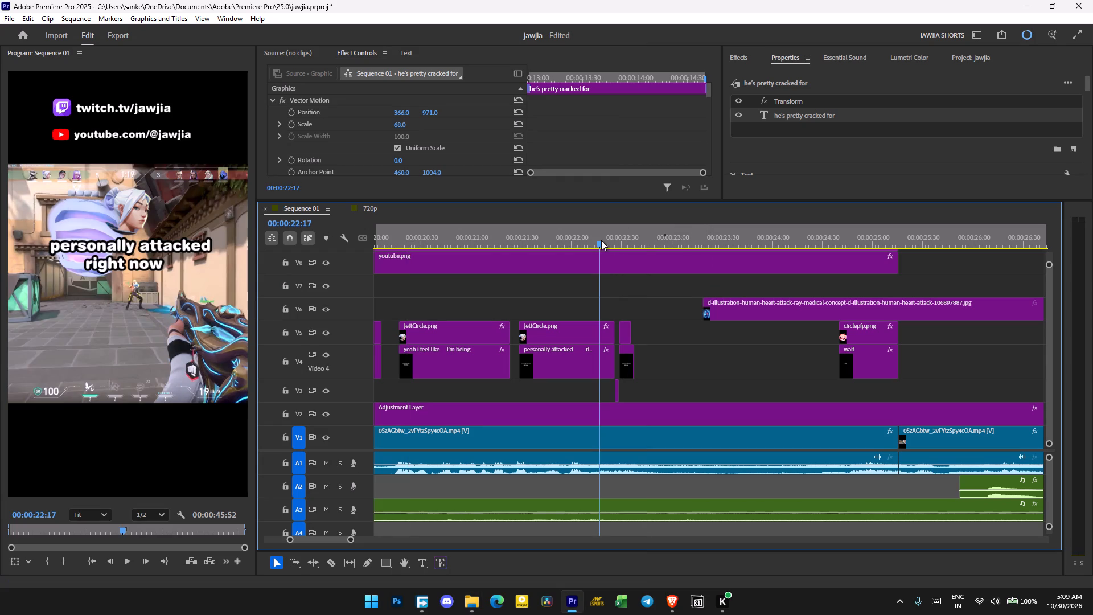
key("space")
left_click(474, 255)
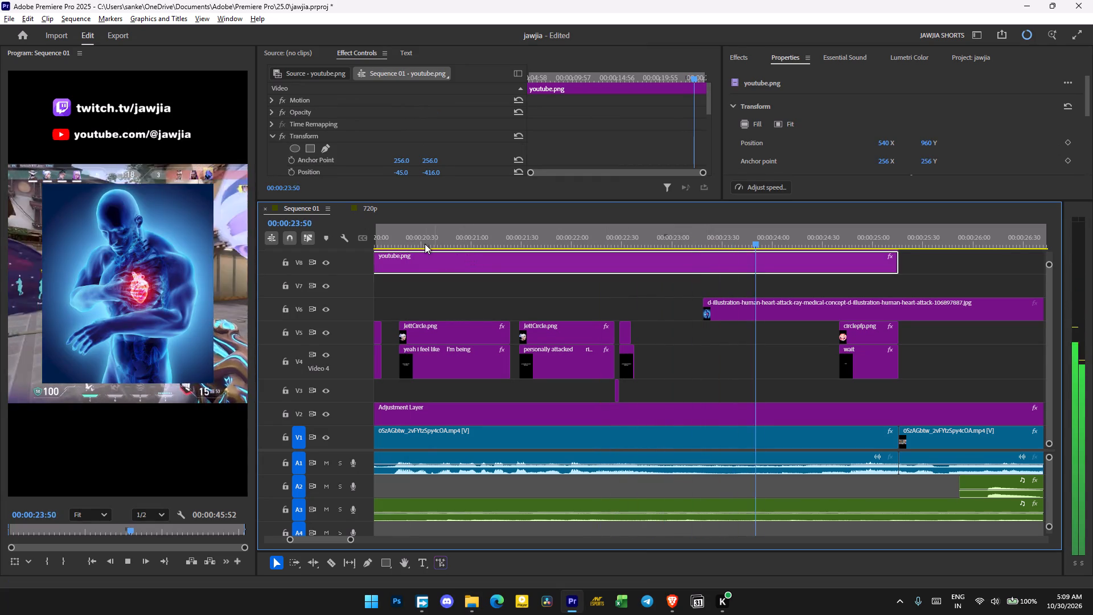
left_click(424, 241)
key("space")
key("space")
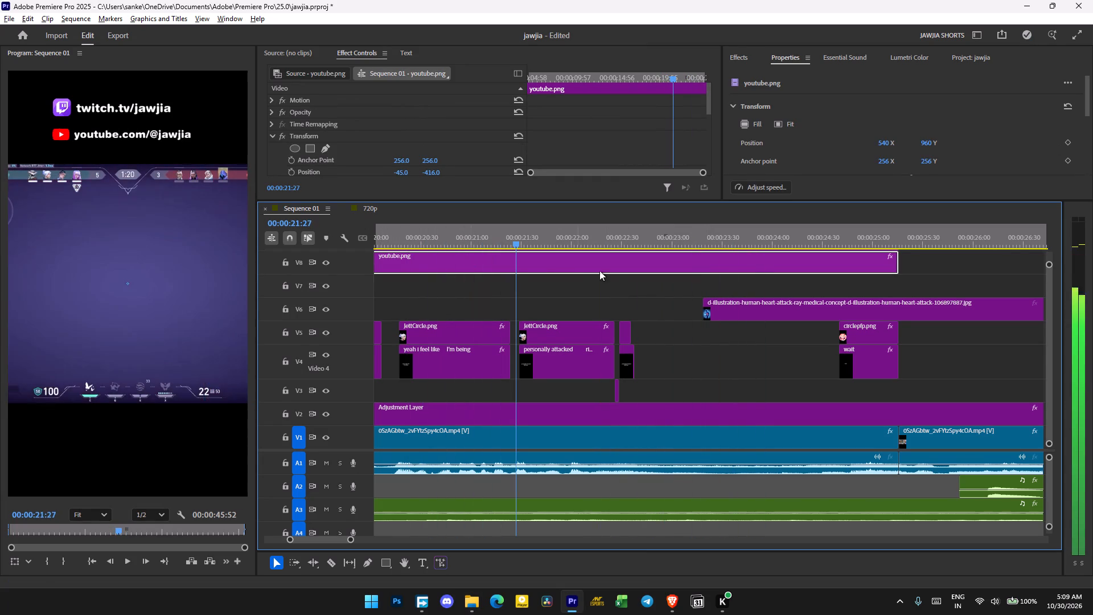
left_click_drag(754, 309, 567, 314)
Shorten the heart attack clip to about the "personally attacked" caption's length and shift it to end with the short caption that follows.
key("space")
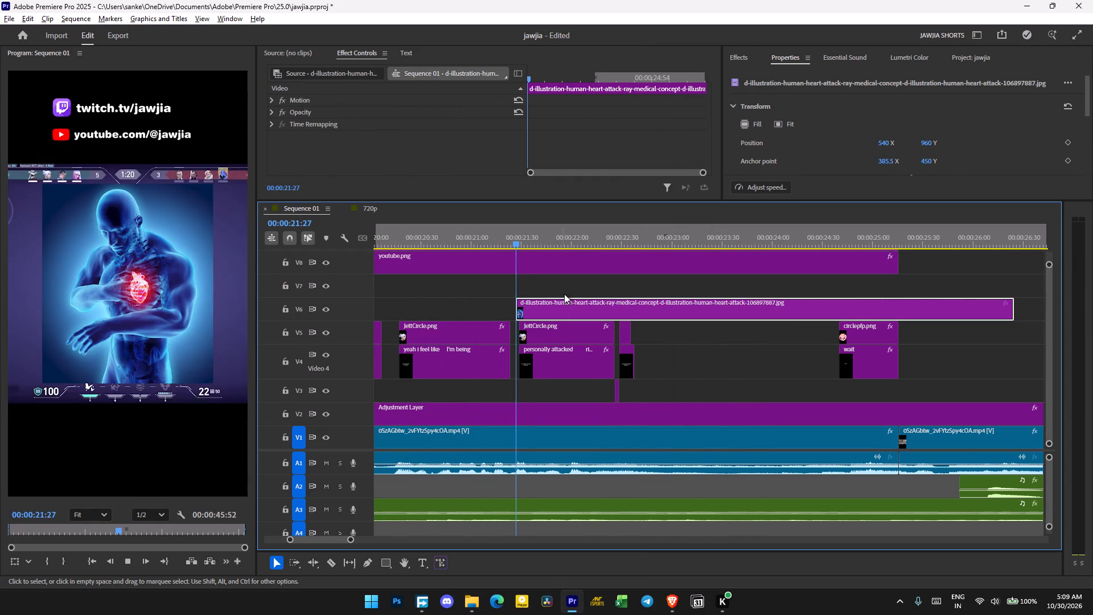
key("space")
left_click_drag(1012, 309, 633, 307)
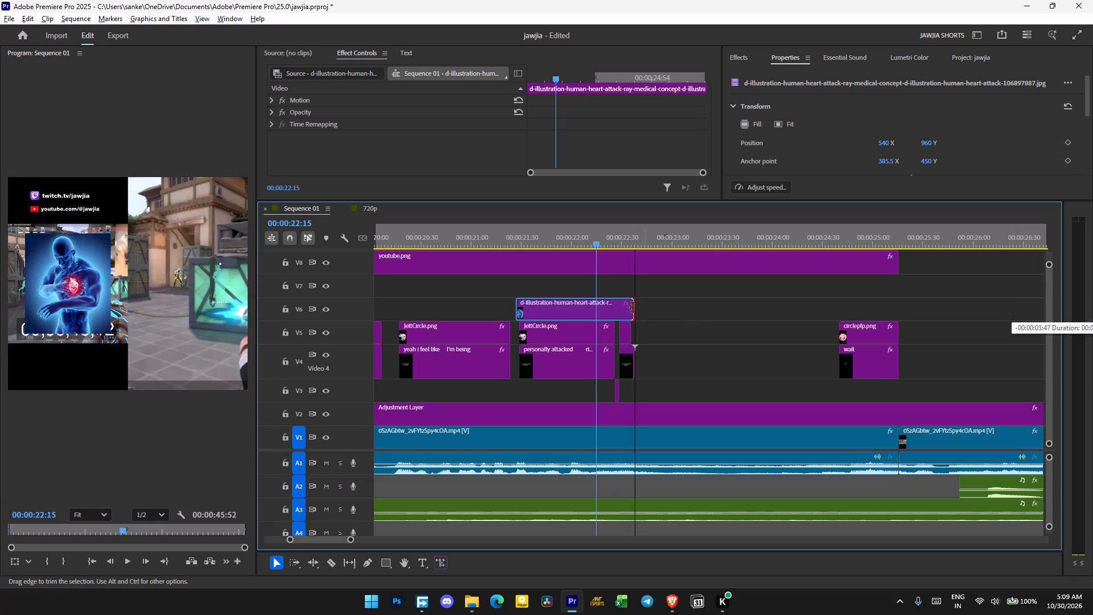
left_click_drag(633, 307, 610, 307)
left_click_drag(543, 307, 567, 307)
left_click(515, 240)
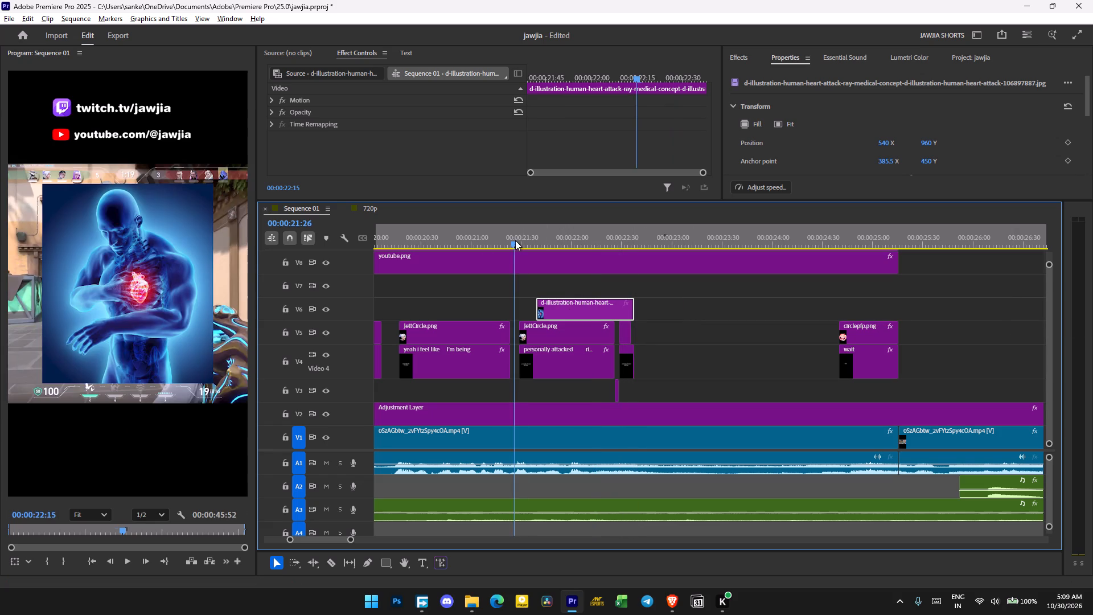
Apply the Transform video effect to the heart attack clip on track V6.
key("space")
key("space")
left_click(562, 315)
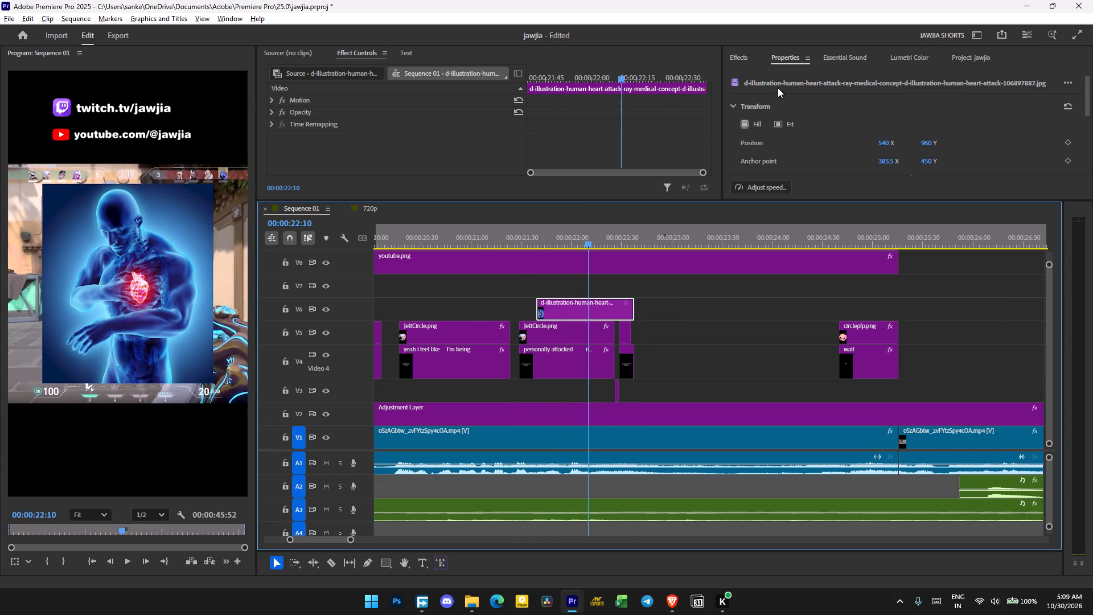
left_click_drag(693, 199, 672, 304)
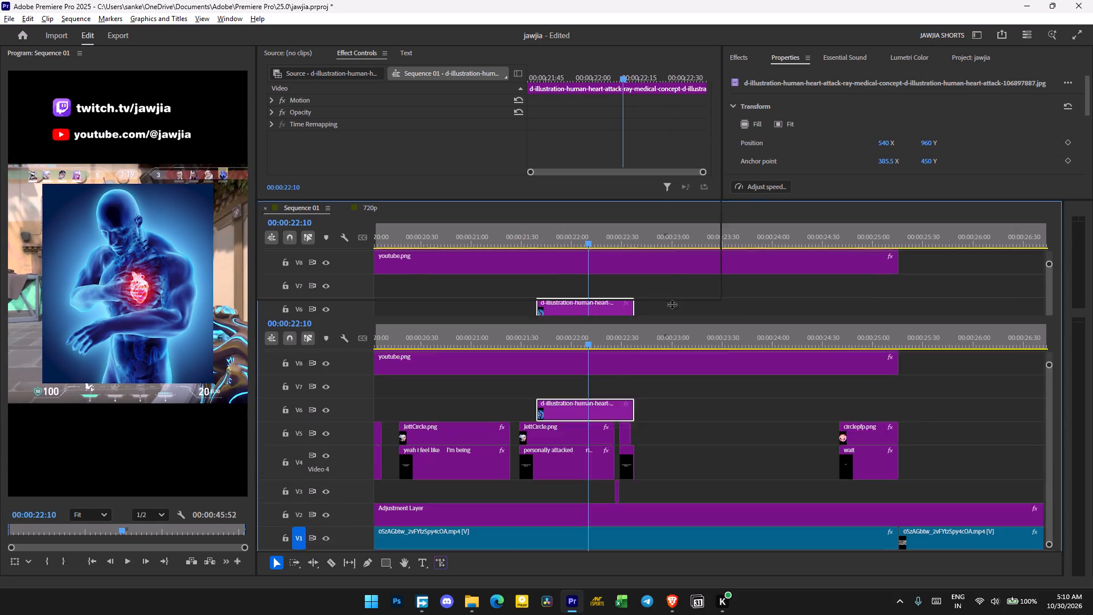
left_click_drag(672, 304, 672, 309)
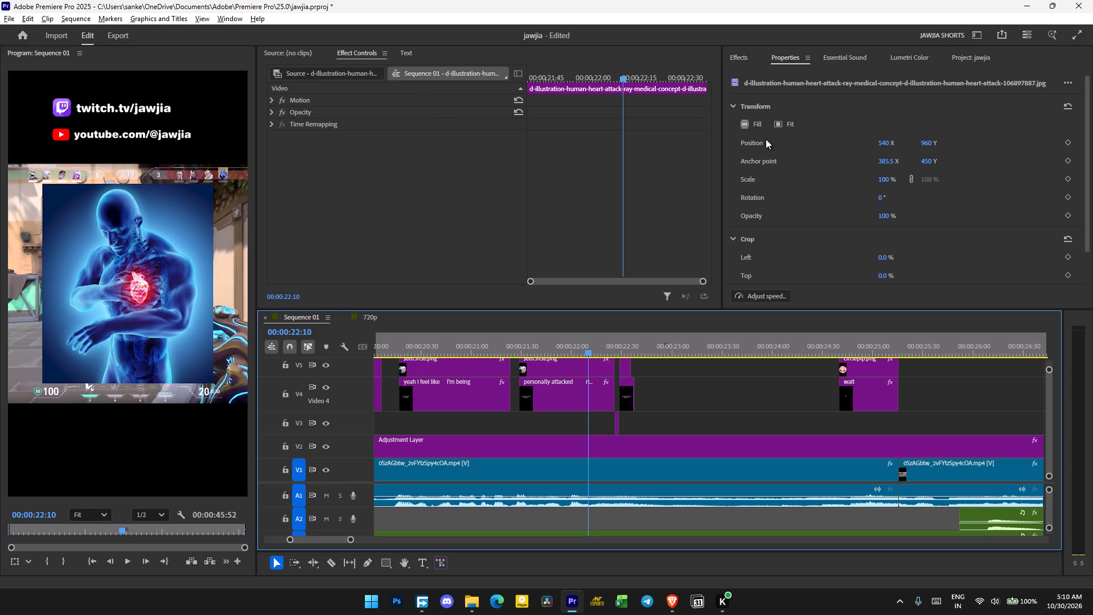
left_click(717, 57)
left_click(732, 57)
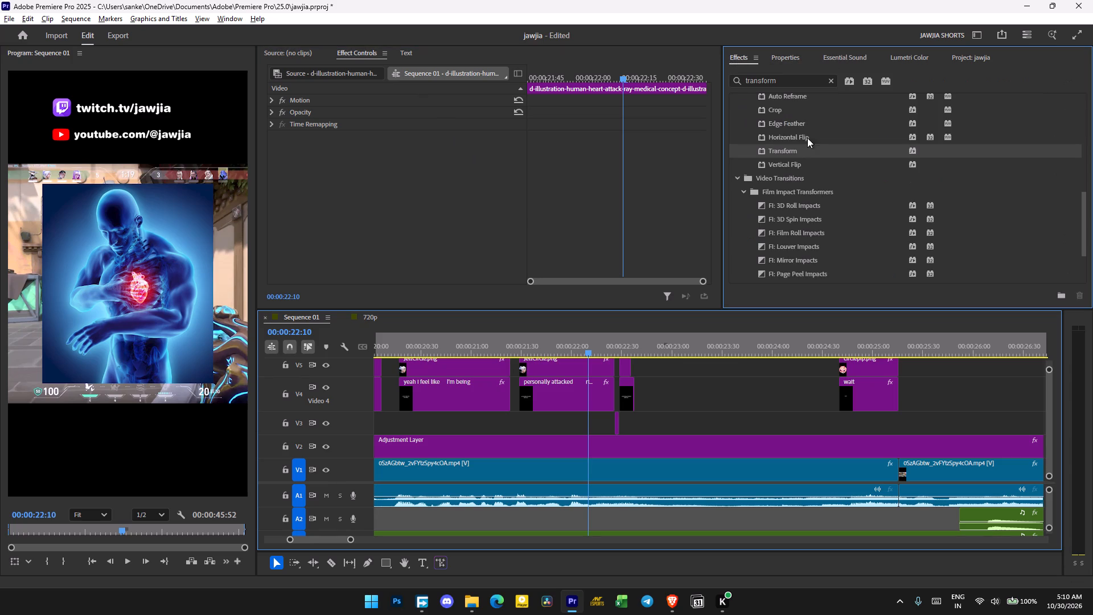
left_click_drag(786, 153, 777, 149)
left_click_drag(777, 149, 776, 151)
left_click(1050, 395)
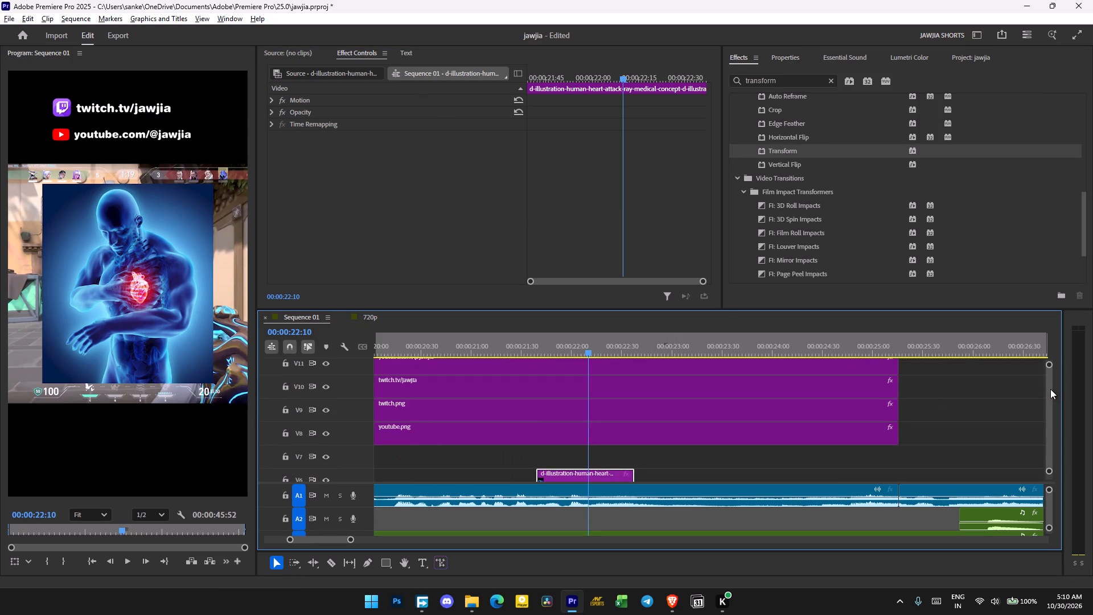
left_click_drag(790, 145, 597, 373)
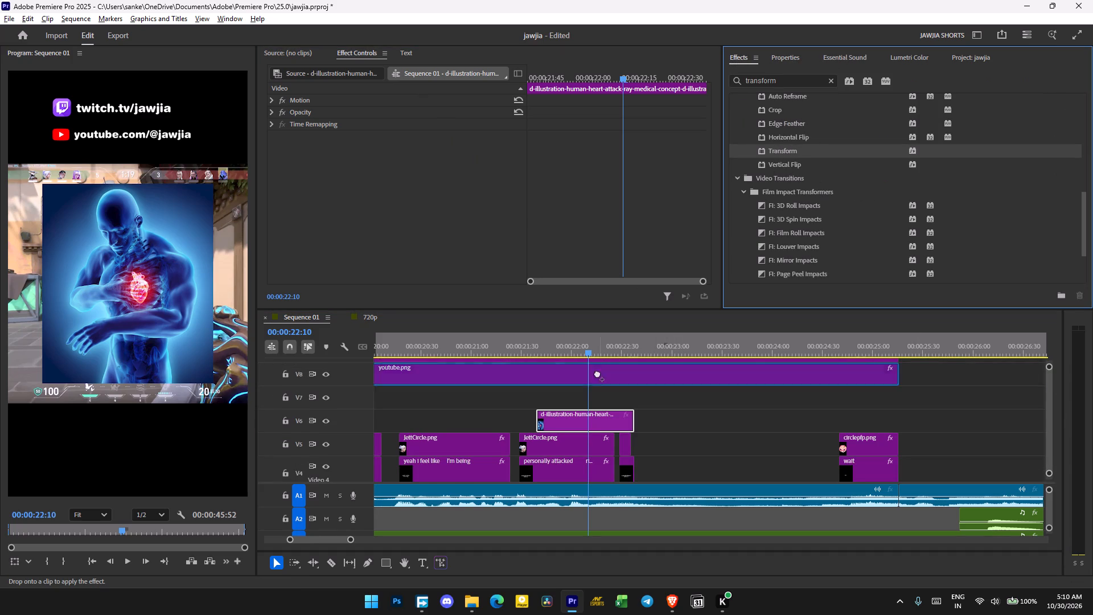
left_click_drag(597, 373, 593, 417)
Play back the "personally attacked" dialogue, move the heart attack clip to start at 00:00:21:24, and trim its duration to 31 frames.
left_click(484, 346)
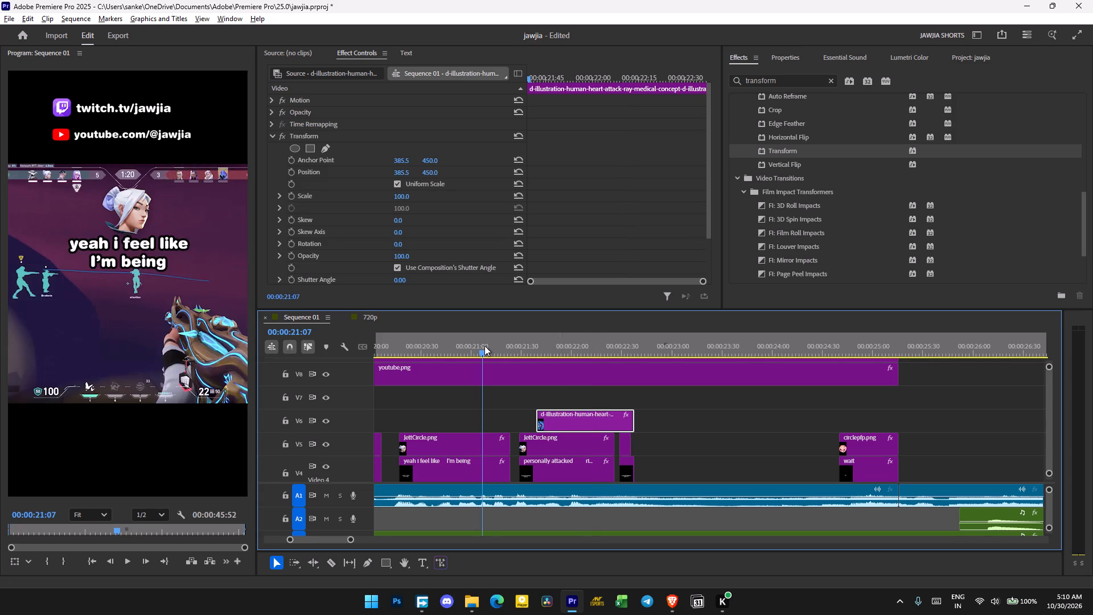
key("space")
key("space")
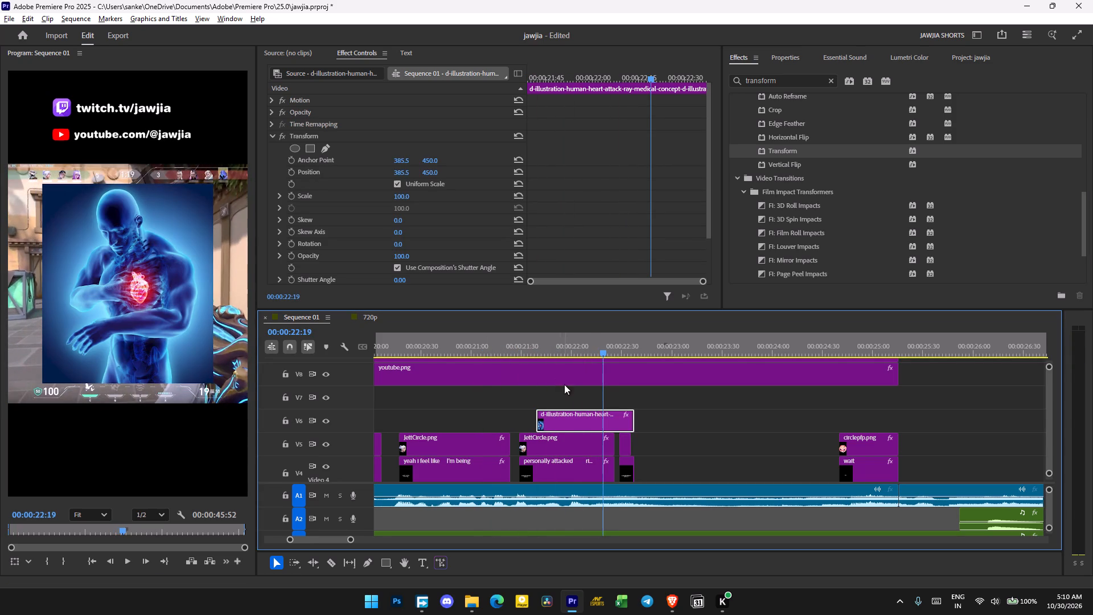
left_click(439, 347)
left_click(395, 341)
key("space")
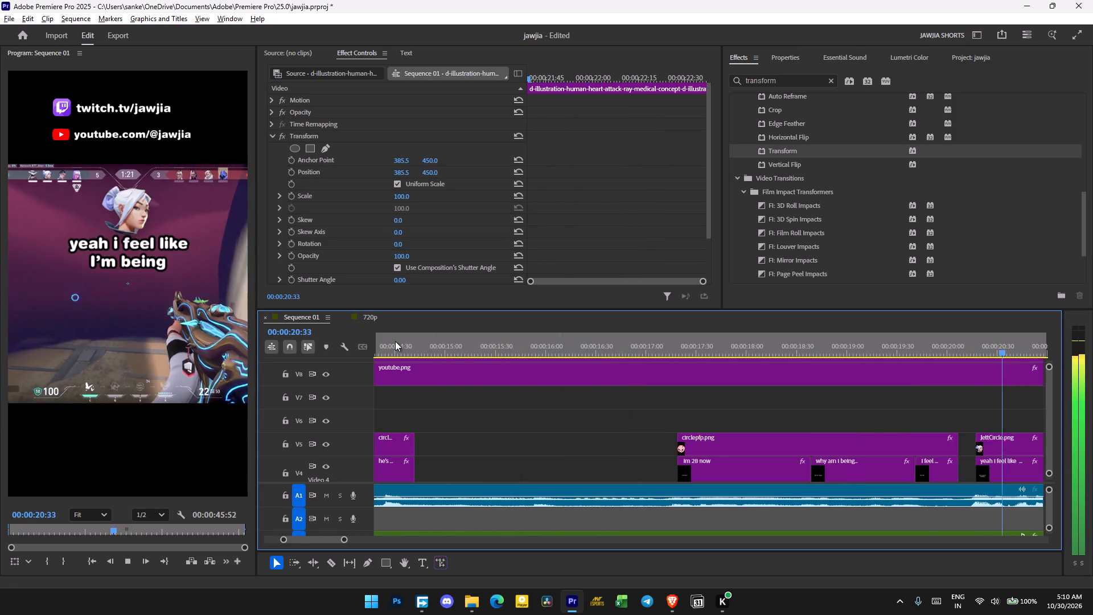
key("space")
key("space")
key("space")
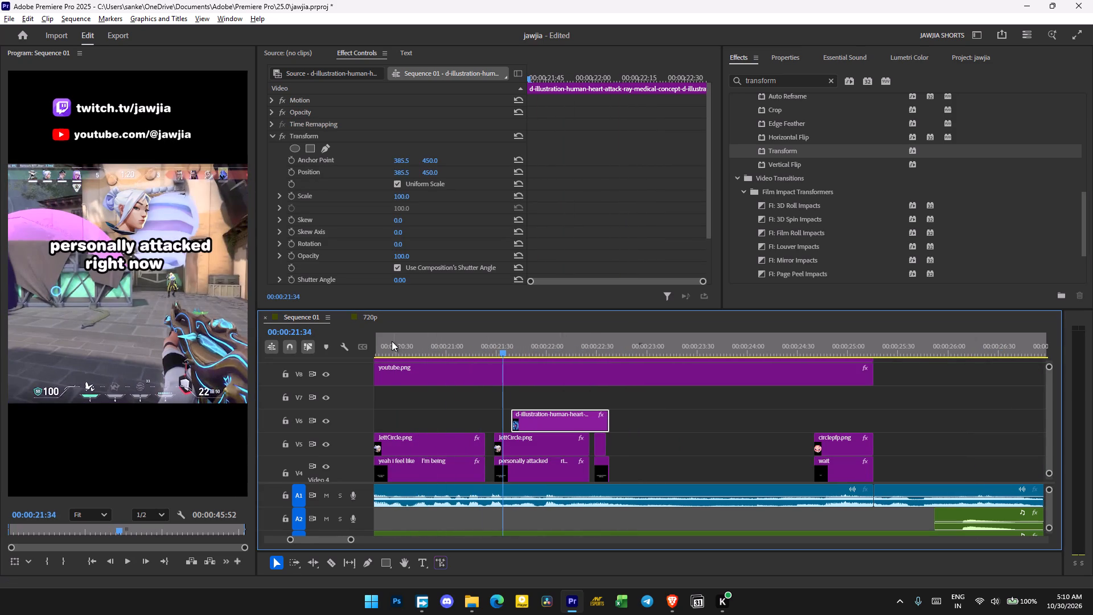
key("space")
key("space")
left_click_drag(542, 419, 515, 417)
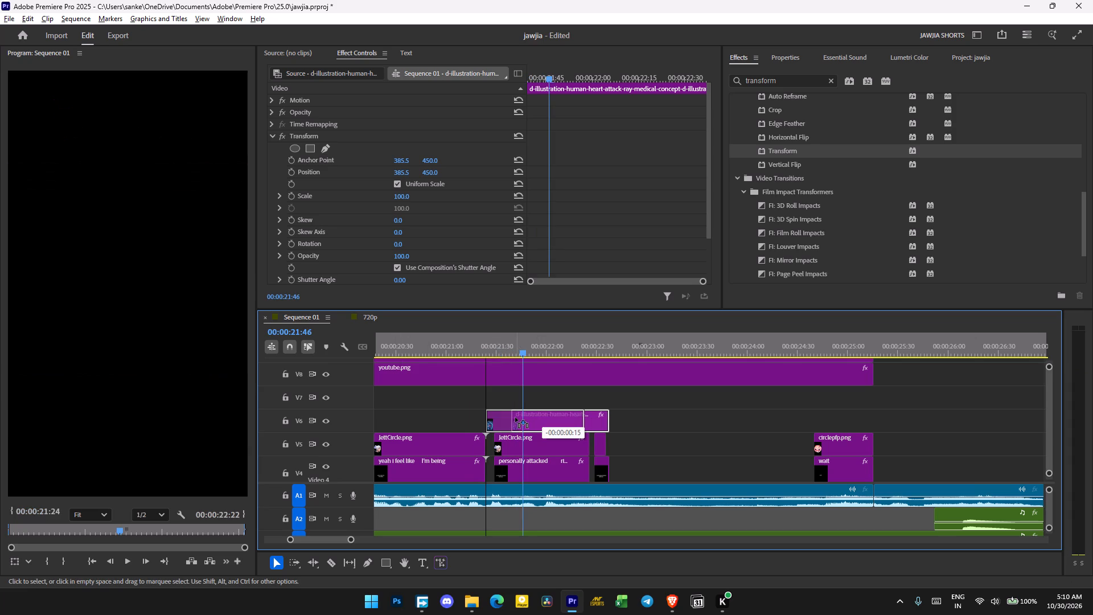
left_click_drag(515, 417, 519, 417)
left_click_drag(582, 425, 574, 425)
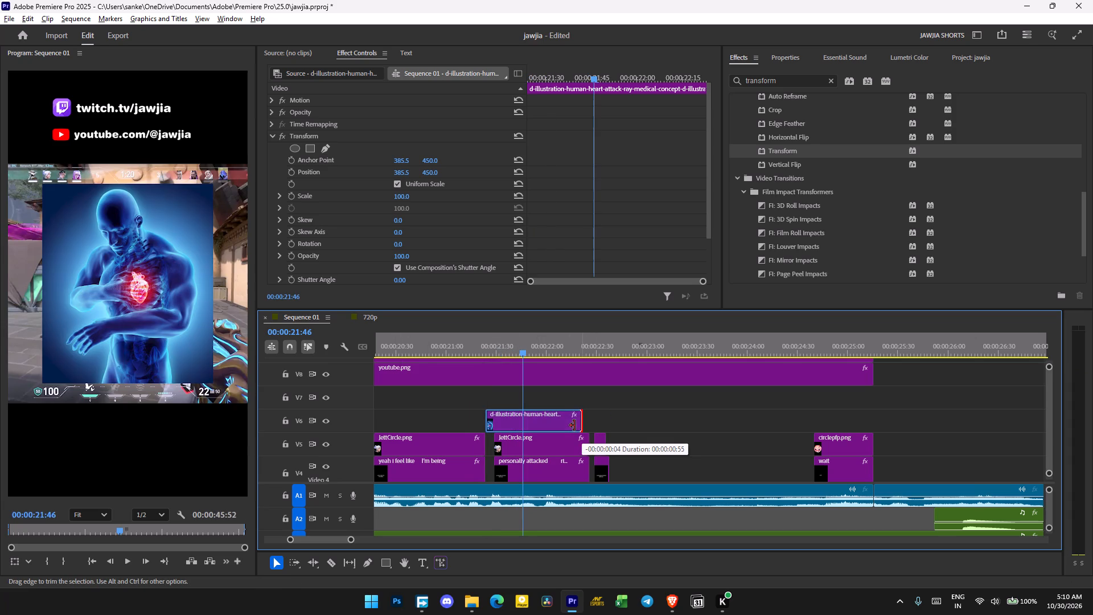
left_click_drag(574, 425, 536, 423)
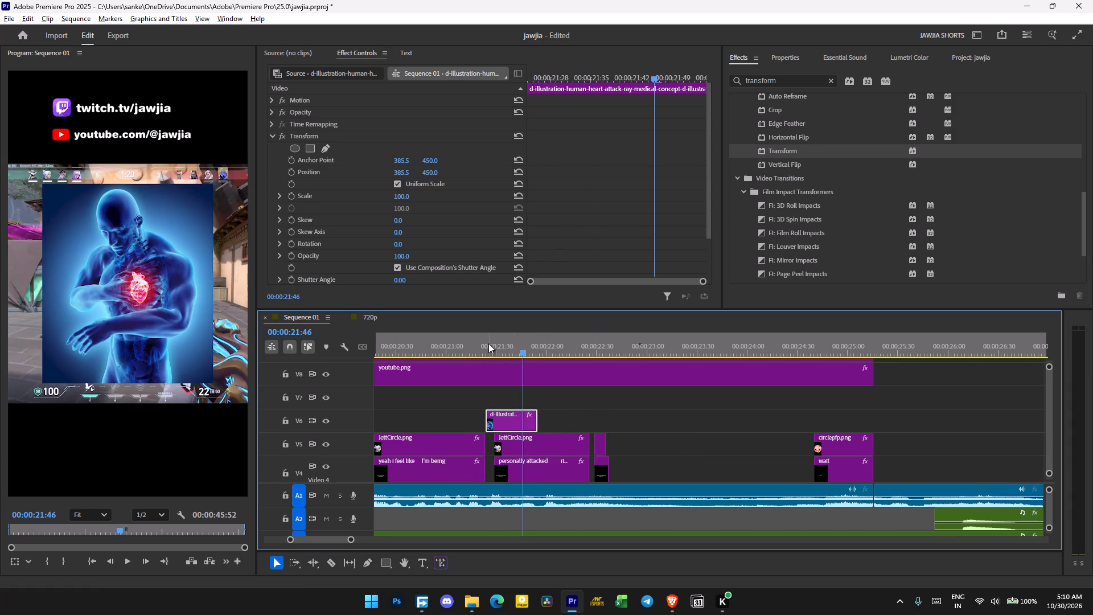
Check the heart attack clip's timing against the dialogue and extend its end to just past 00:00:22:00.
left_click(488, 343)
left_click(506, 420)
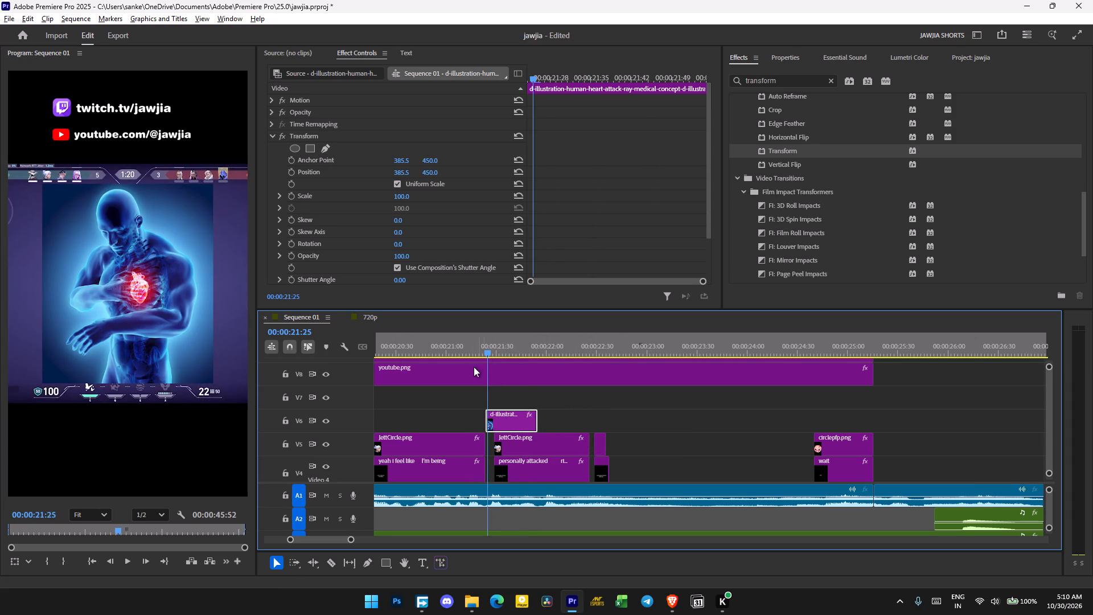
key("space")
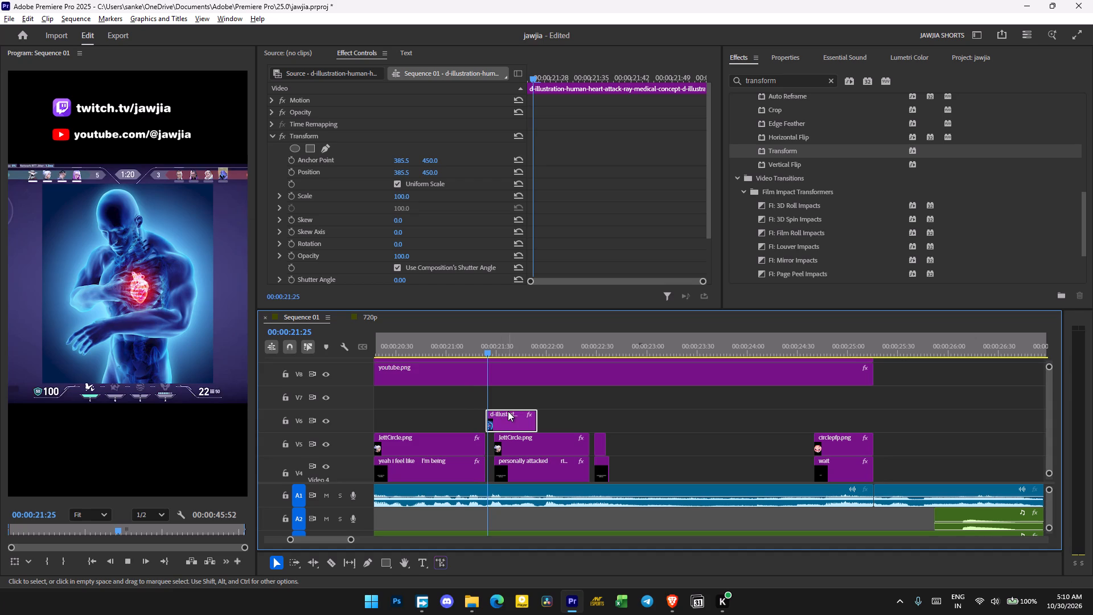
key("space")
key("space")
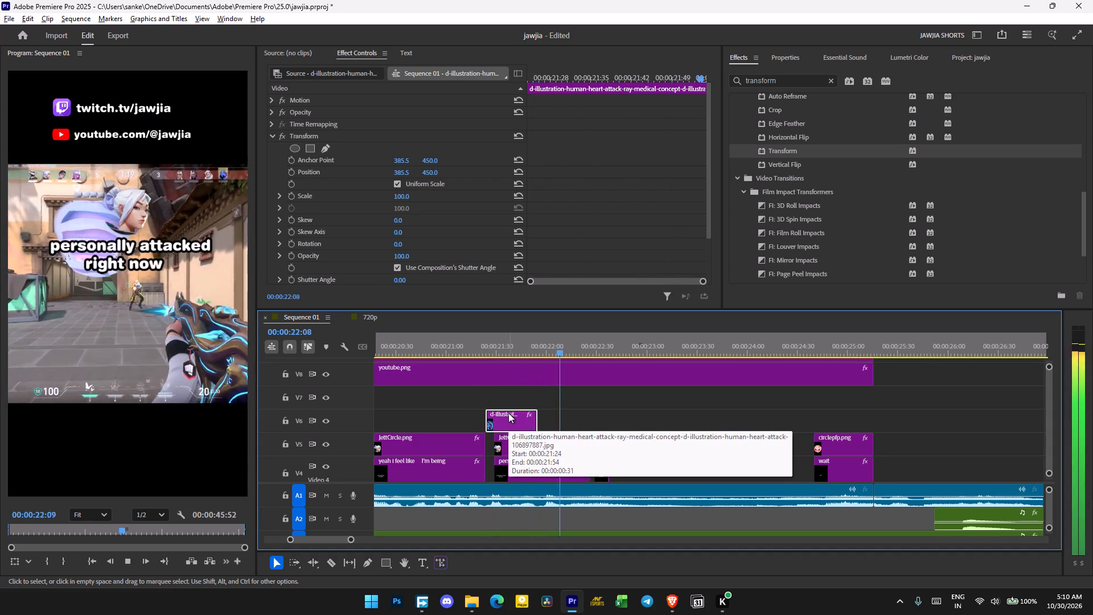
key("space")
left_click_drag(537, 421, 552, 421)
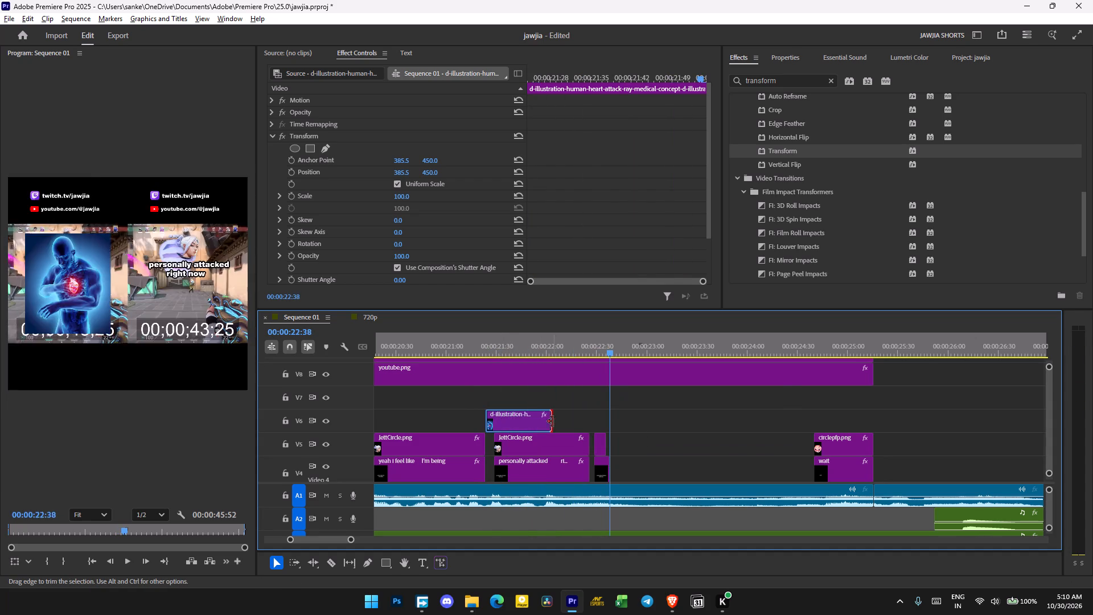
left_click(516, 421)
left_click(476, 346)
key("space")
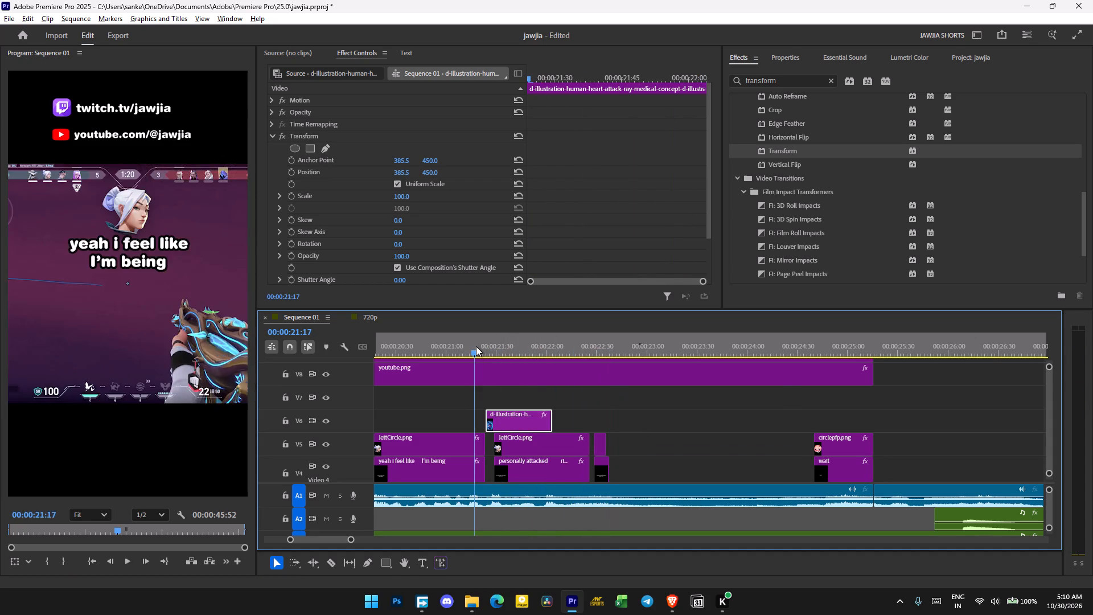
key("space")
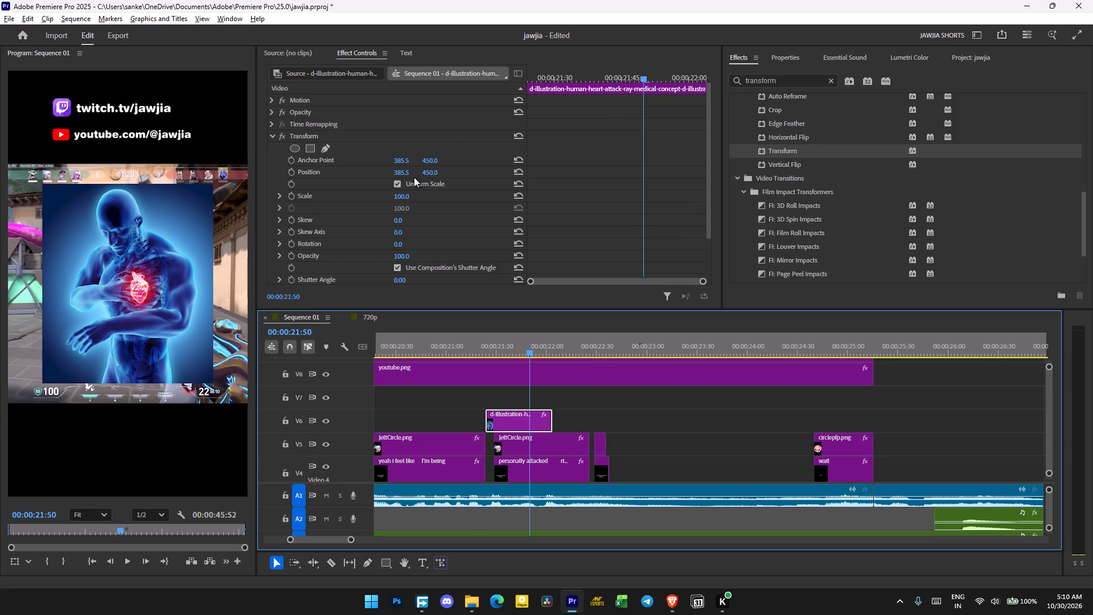
Set the heart attack image's Transform scale to 39 and its position to 381.5, 71.0, above the "personally attacked right now" caption.
left_click_drag(404, 199, 373, 221)
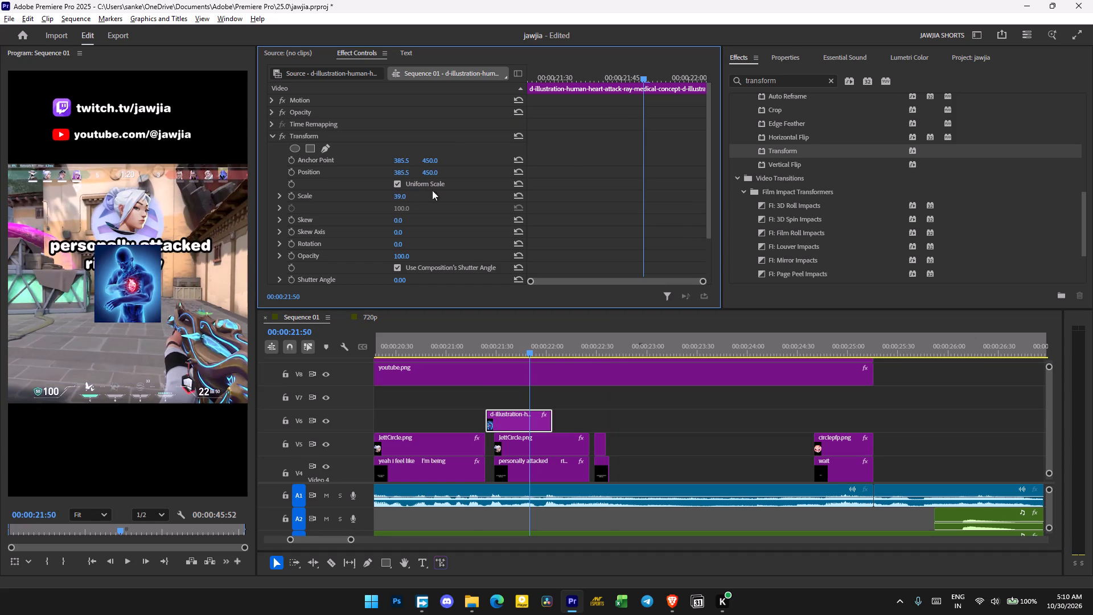
left_click_drag(429, 174, 482, 173)
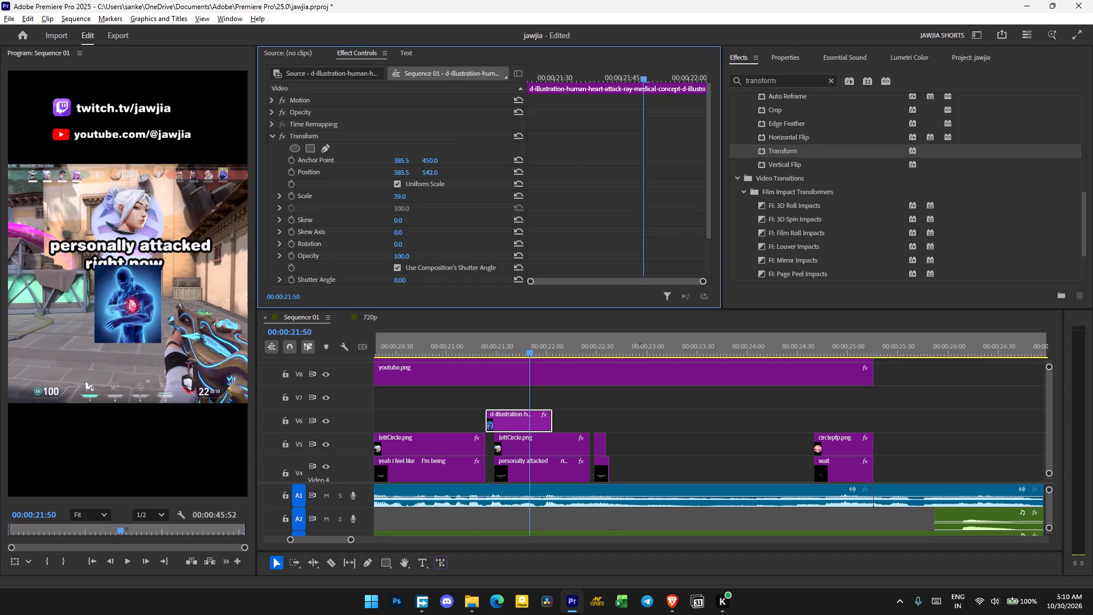
left_click_drag(482, 173, 496, 170)
left_click_drag(401, 168, 323, 175)
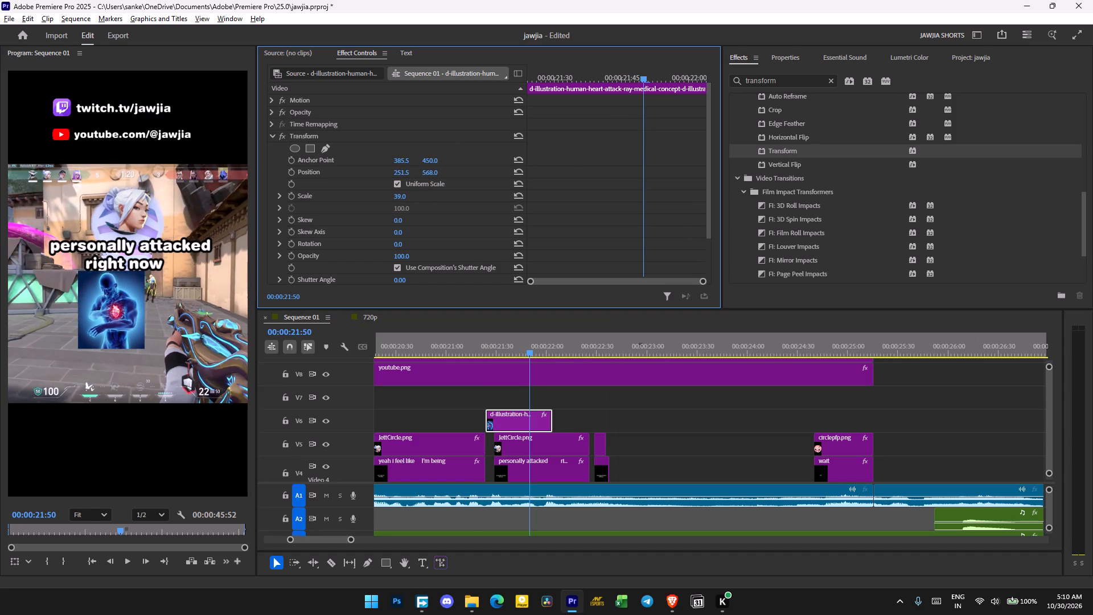
left_click_drag(323, 175, 266, 182)
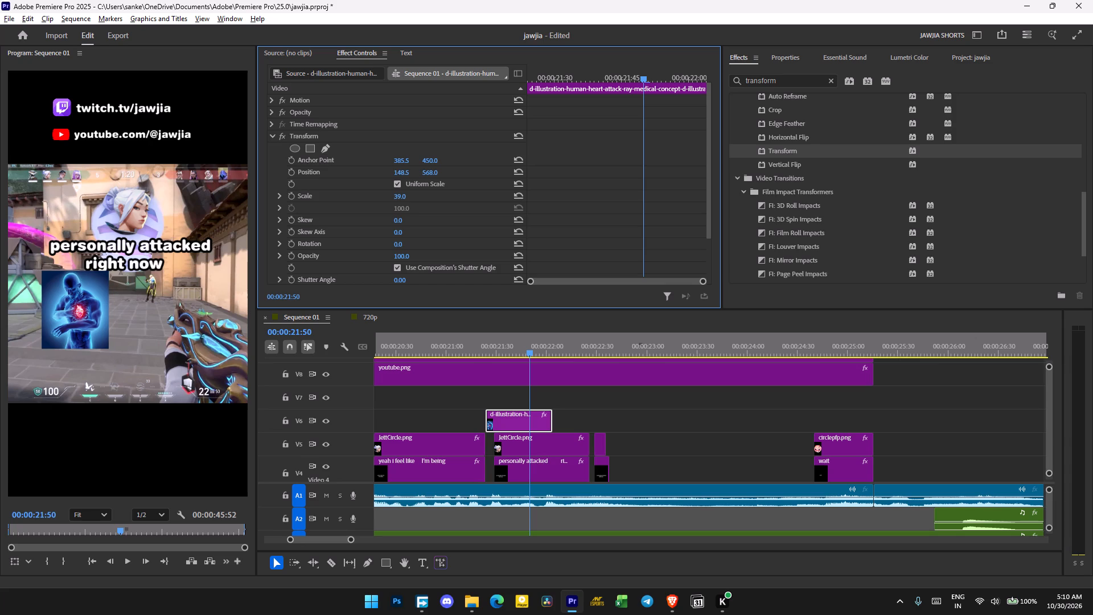
left_click_drag(266, 182, 273, 183)
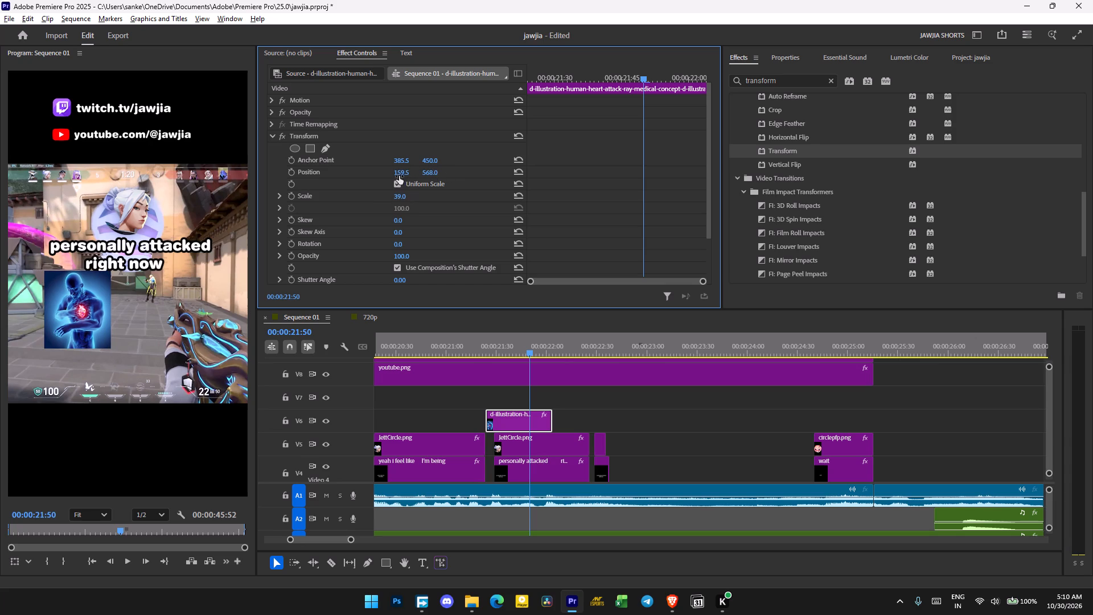
left_click_drag(398, 175, 524, 172)
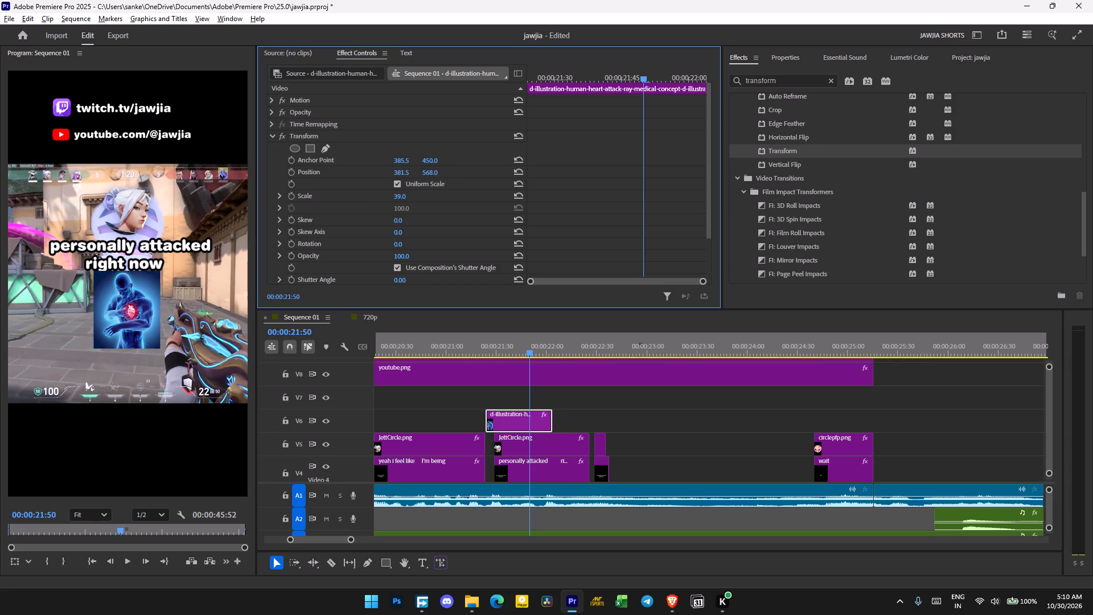
left_click(406, 170)
left_click_drag(433, 170, 206, 248)
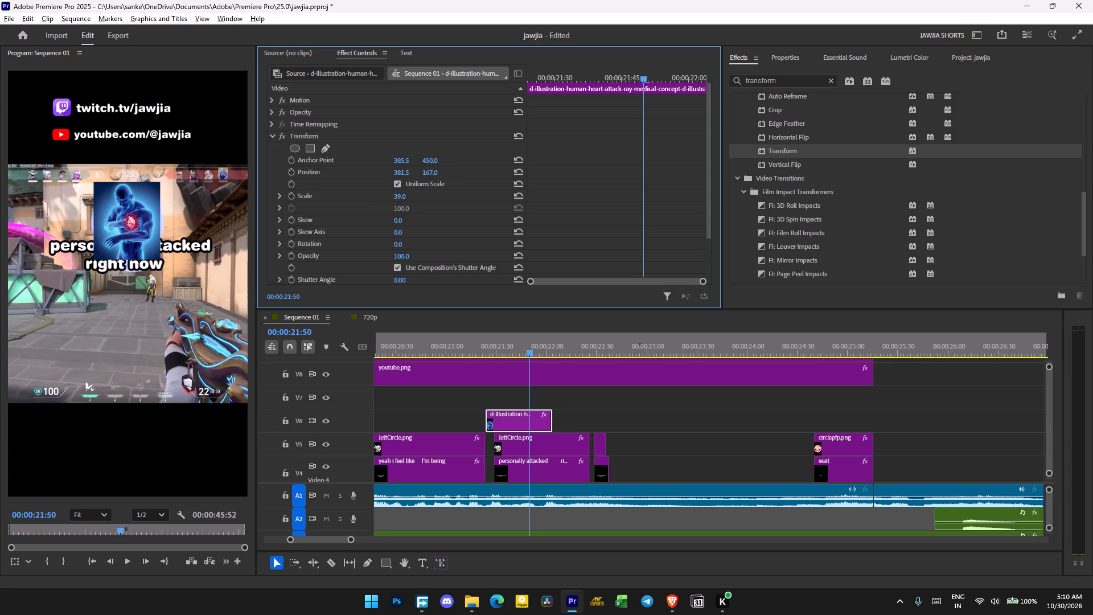
left_click_drag(206, 248, 157, 270)
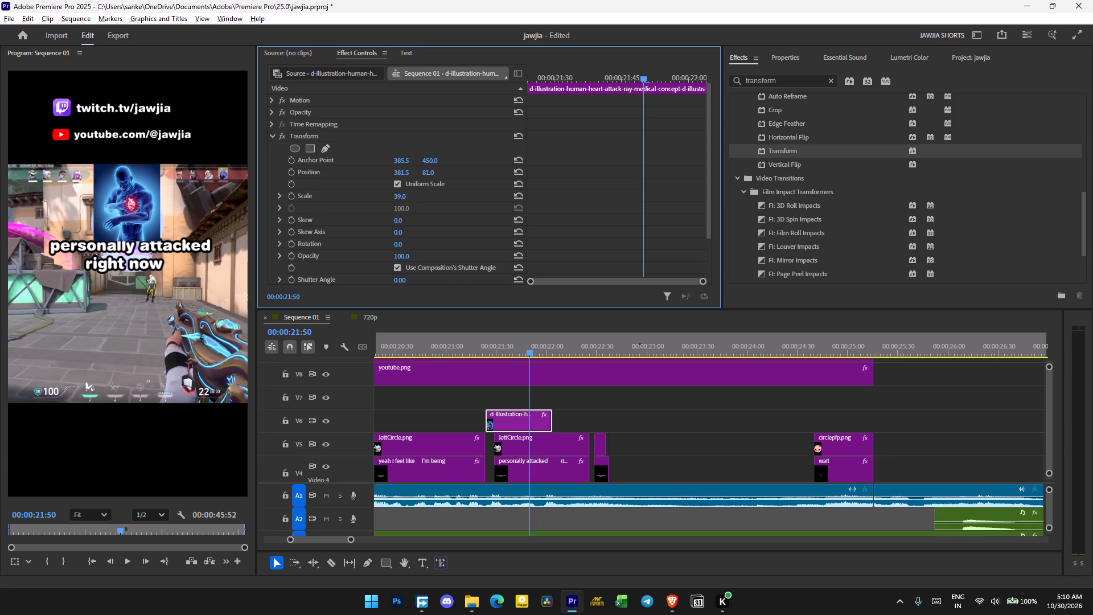
left_click_drag(157, 270, 152, 272)
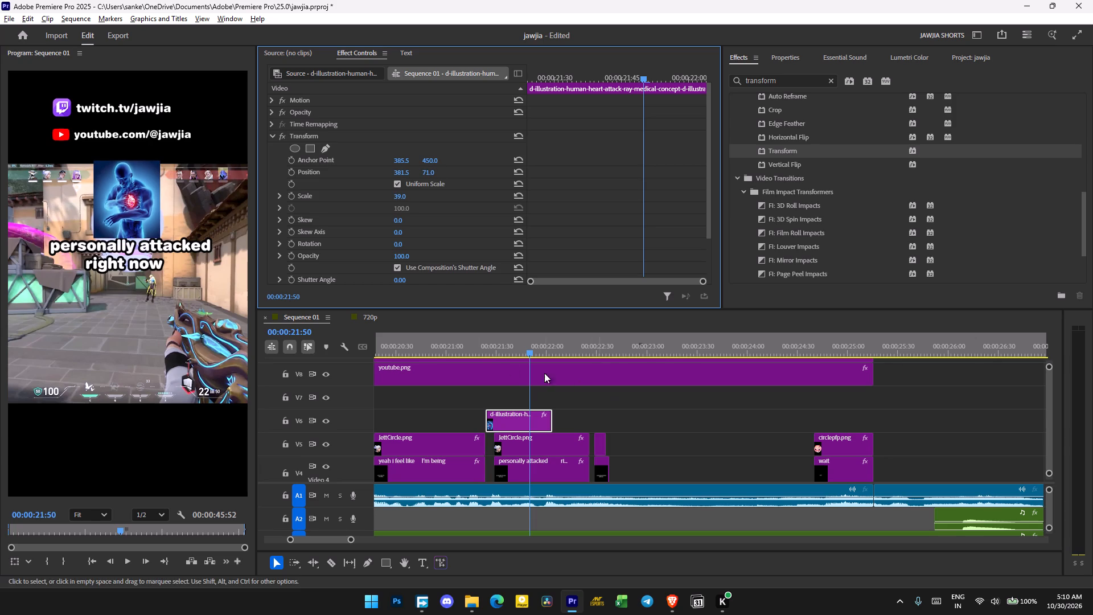
Play back the dialogue and align the heart attack clip's start and end on V6 with the "personally attacked right now" caption.
left_click(434, 342)
key("space")
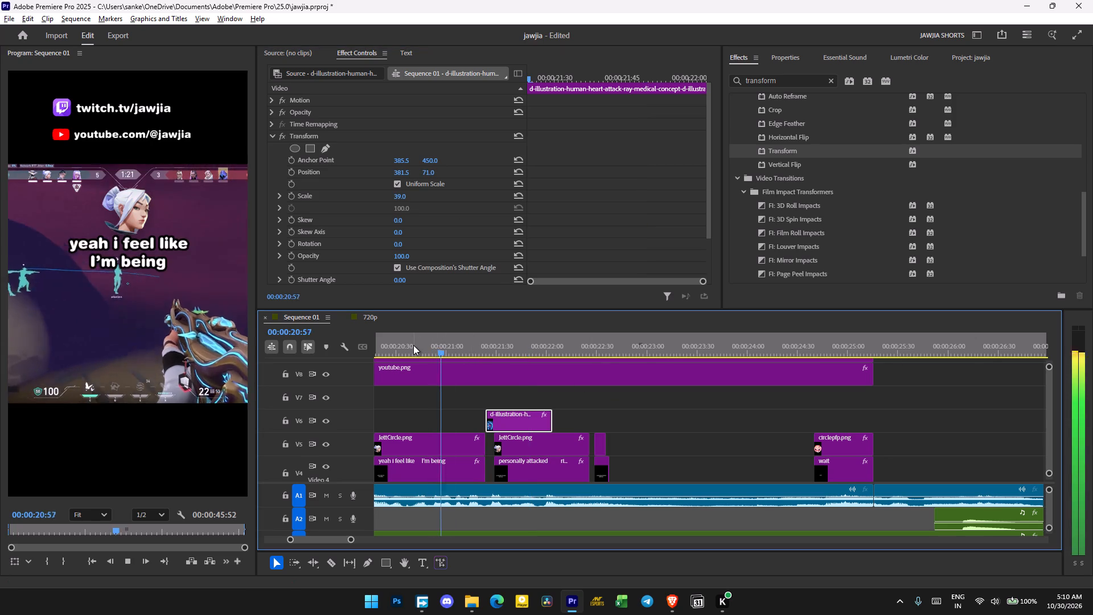
key("space")
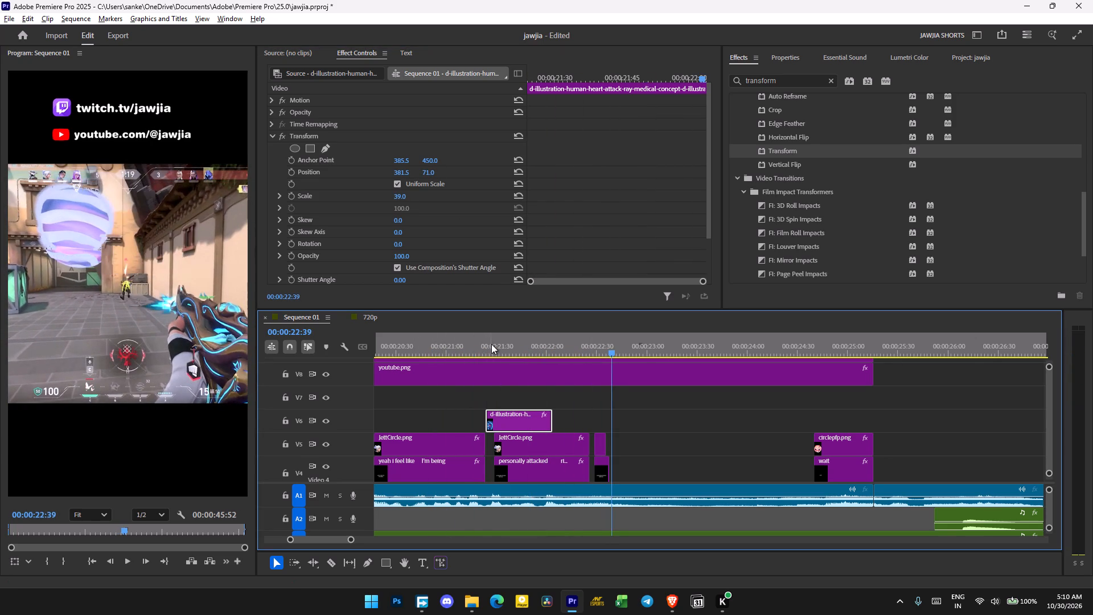
left_click(491, 344)
left_click_drag(503, 417, 513, 417)
key("space")
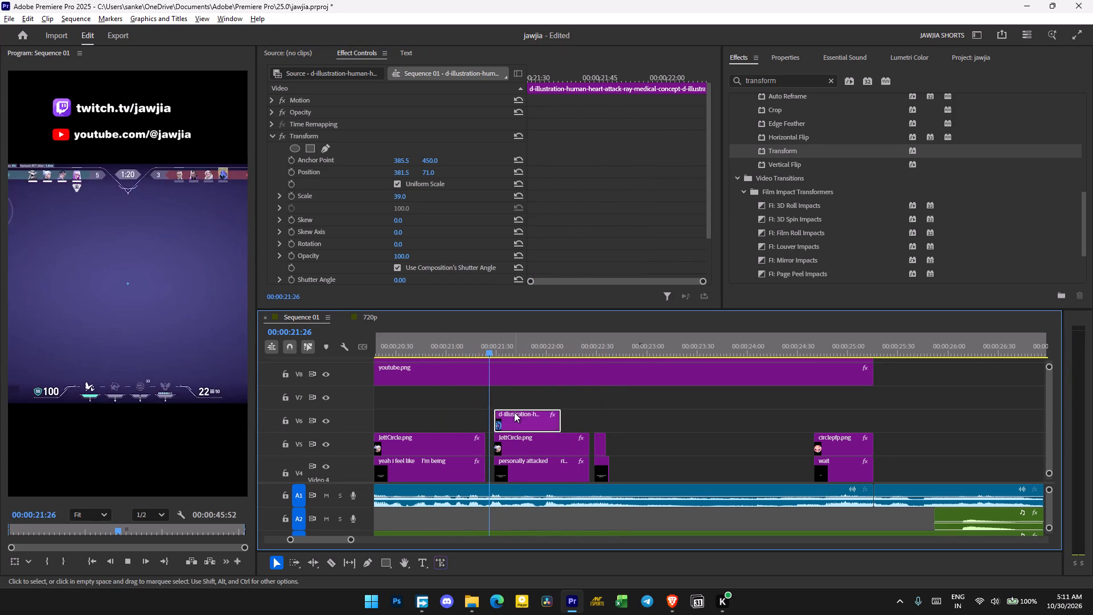
key("space")
left_click_drag(562, 416, 591, 416)
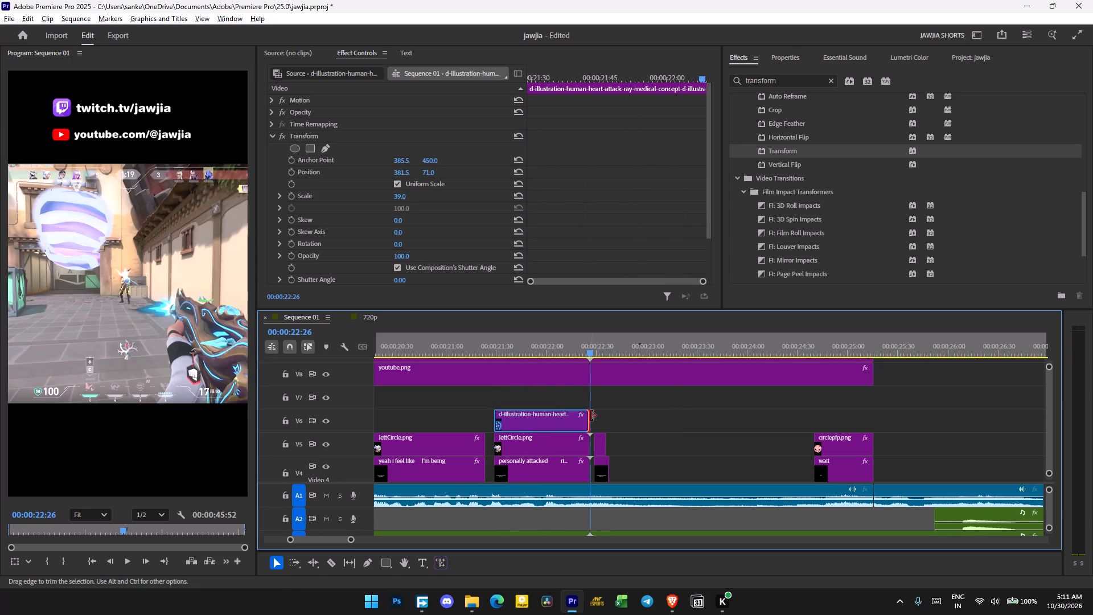
Play back the "personally attacked right now" section with the heart attack image and the footage that follows it.
left_click(487, 356)
key("space")
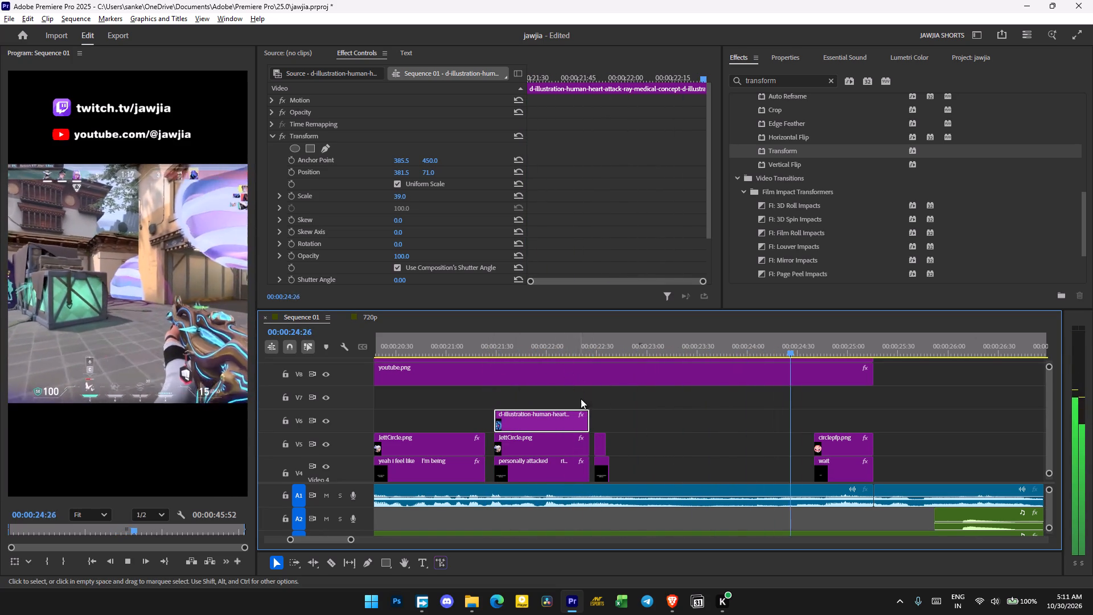
key("space")
key("space")
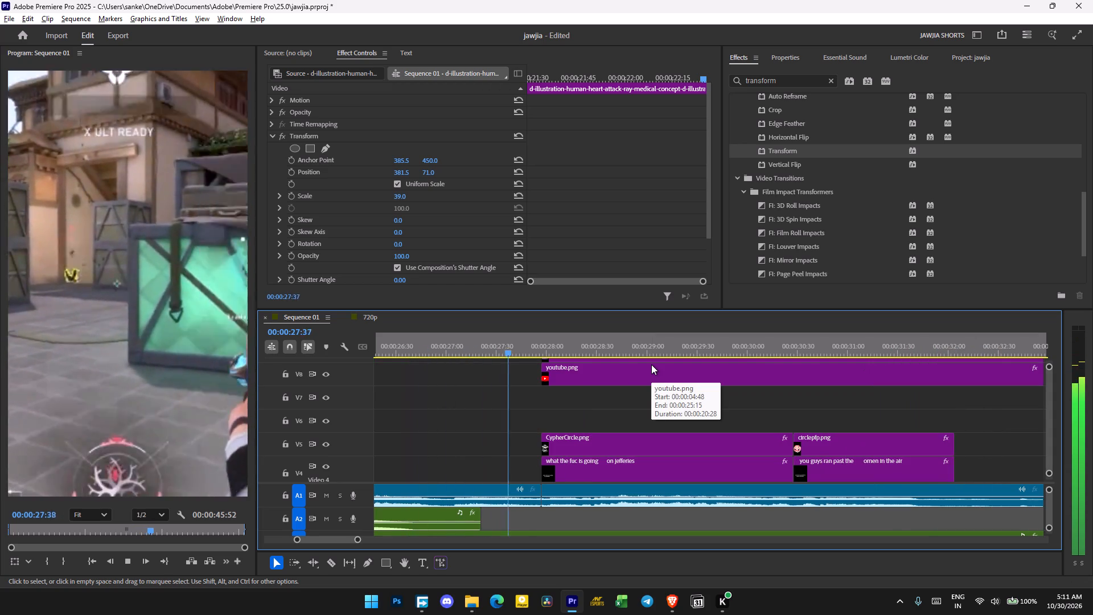
key("space")
Copy the rock meme sound from early in the sequence to A2, starting just after 00:00:21:00, before the heart attack image.
scroll(651, 395, "down", 4, "alt")
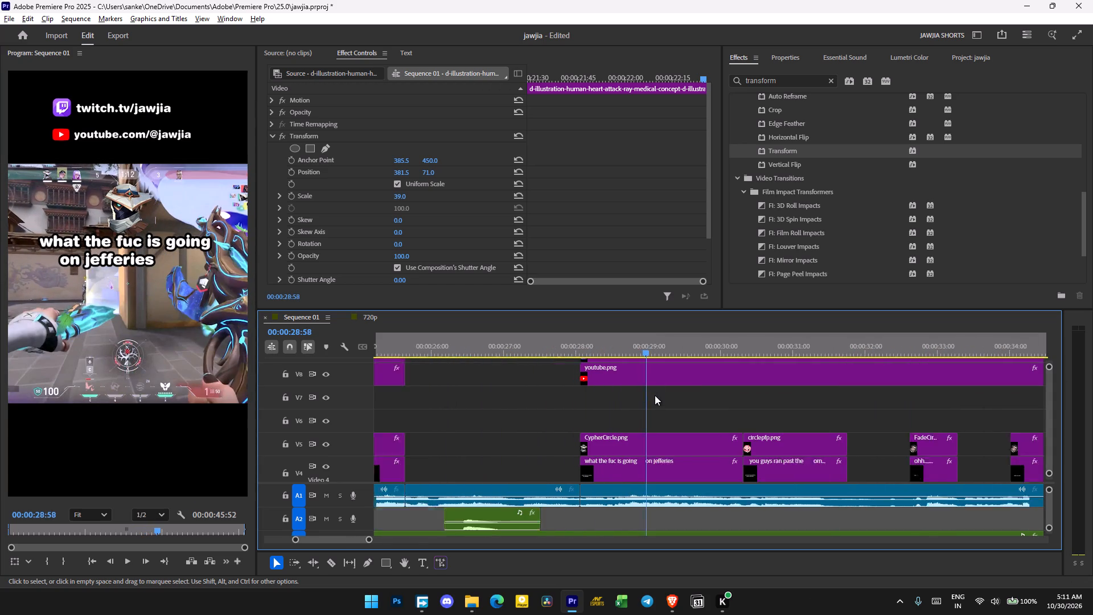
scroll(655, 395, "down", 8, "alt")
scroll(648, 399, "up", 5)
scroll(741, 408, "down", 5, "alt")
scroll(680, 415, "up", 6)
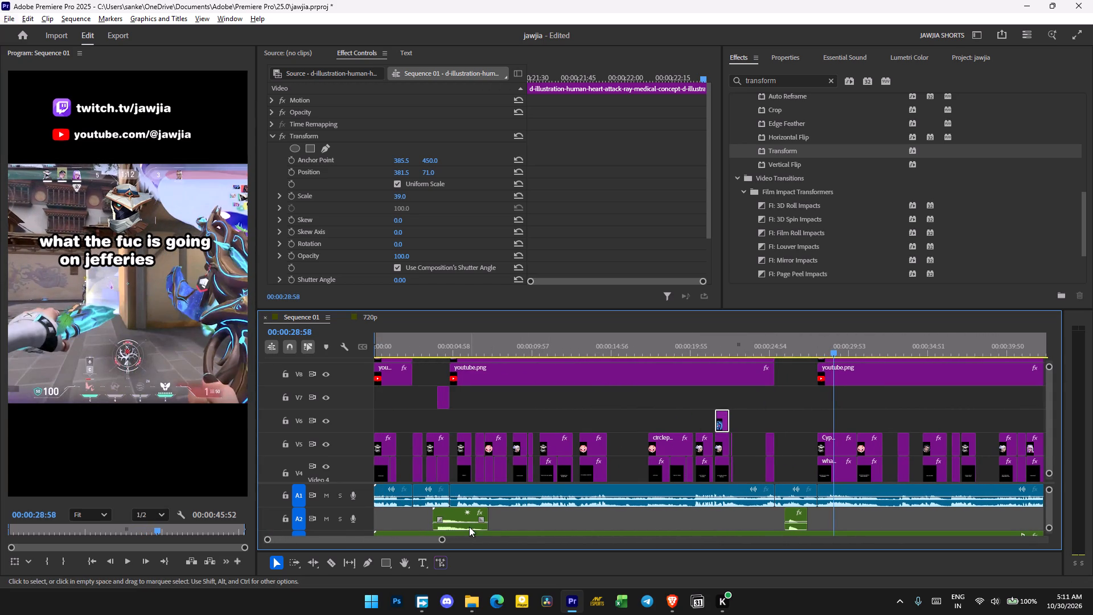
scroll(554, 503, "down", 1, "alt")
left_click(449, 523)
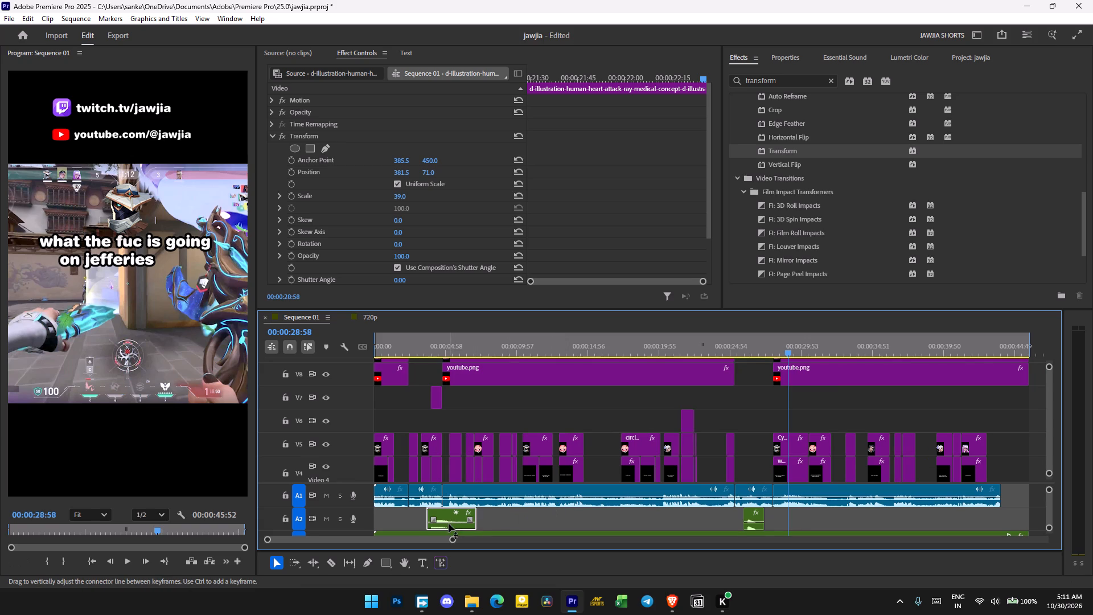
key("ctrl+c")
scroll(765, 375, "up", 11, "alt")
scroll(624, 401, "up", 4, "alt")
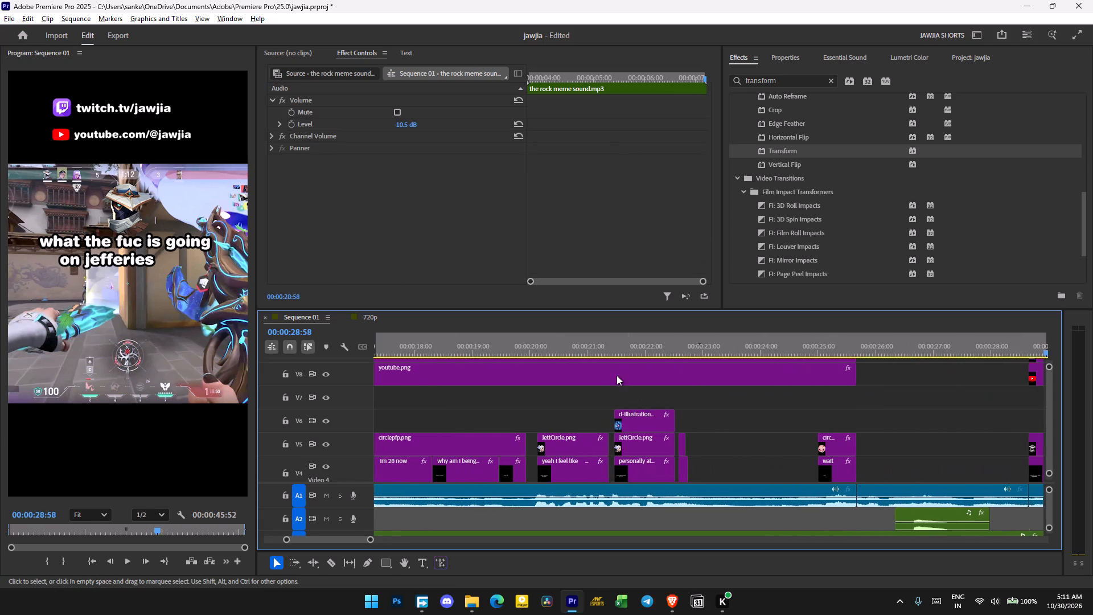
left_click(605, 347)
left_click(599, 341)
key("ctrl+v")
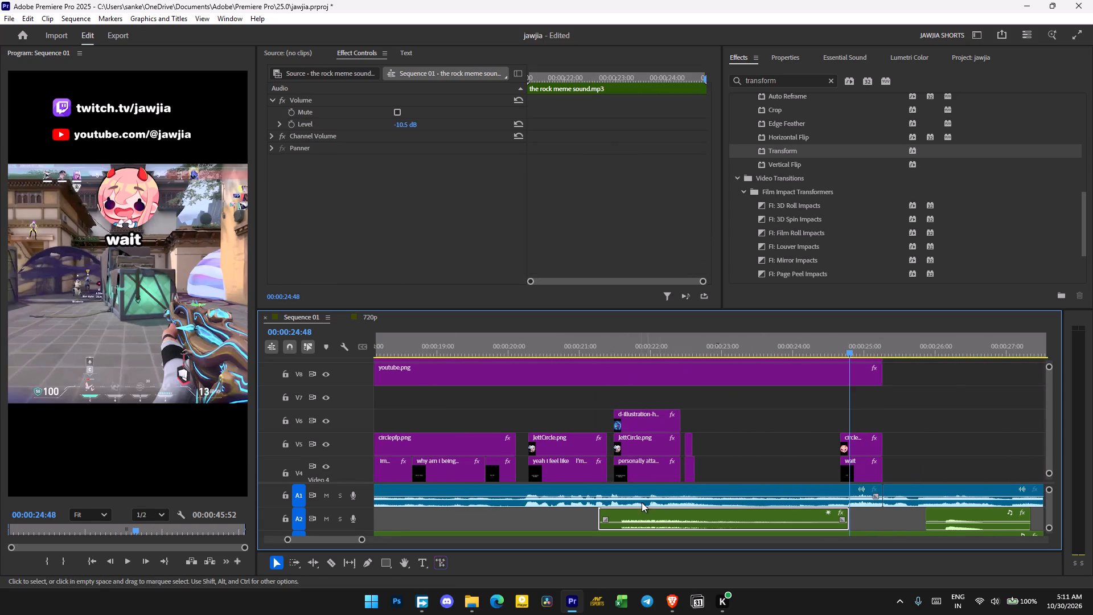
left_click_drag(636, 514, 630, 514)
Play back the copied rock meme sound against the heart attack image, then continue through the rest of the sequence.
left_click(588, 346)
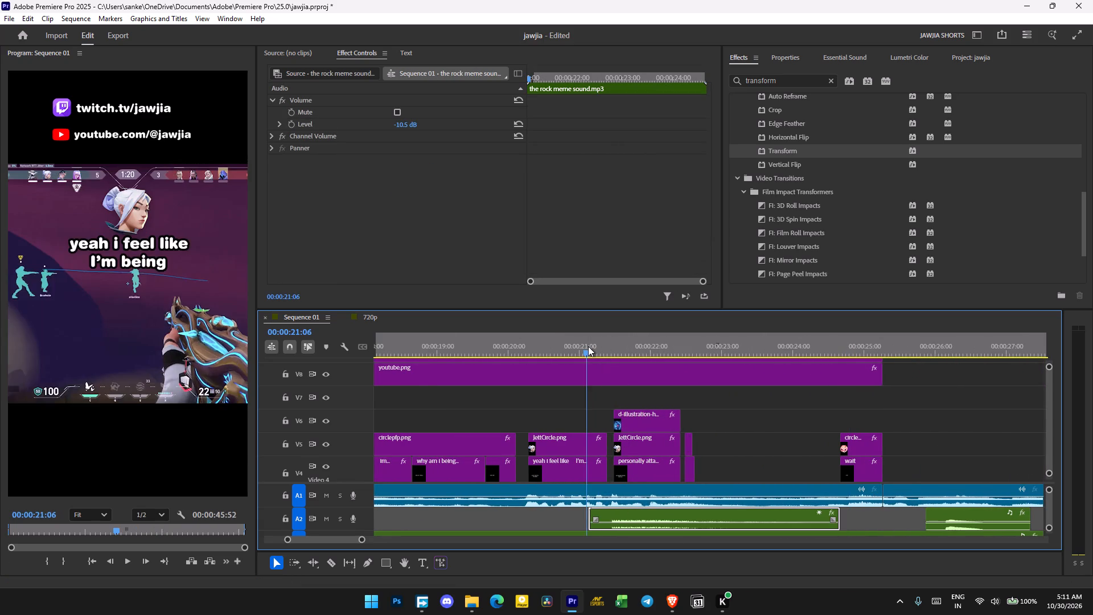
key("space")
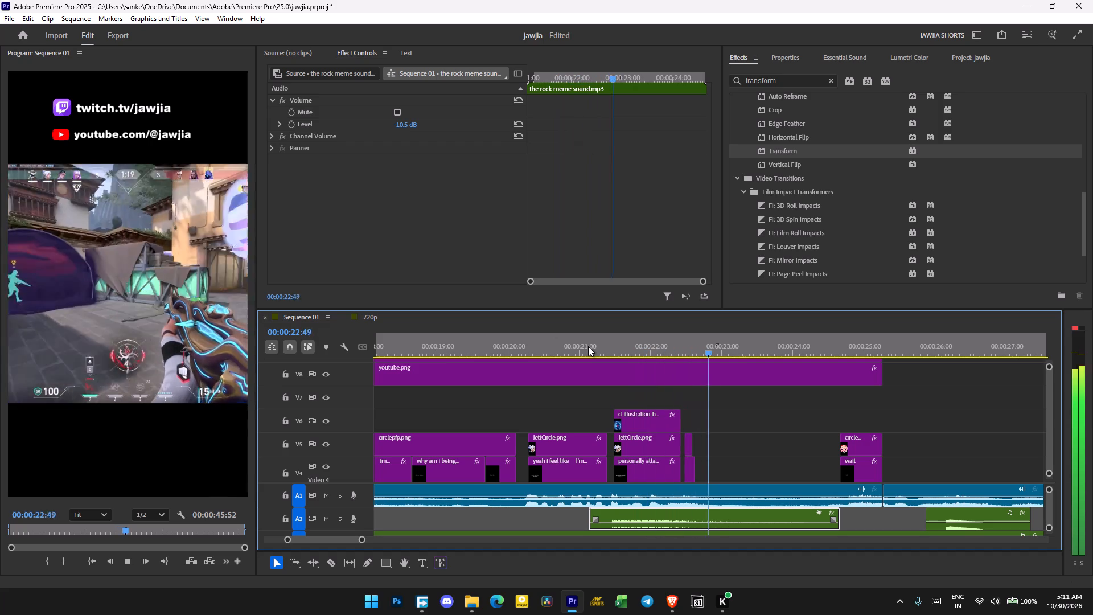
left_click(474, 335)
key("space")
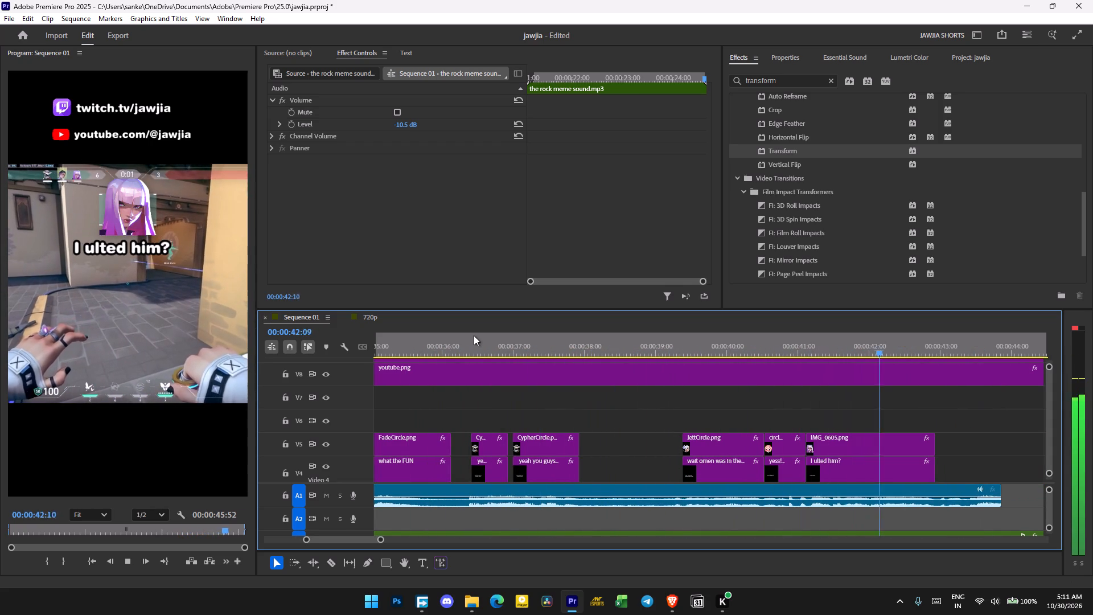
key("space")
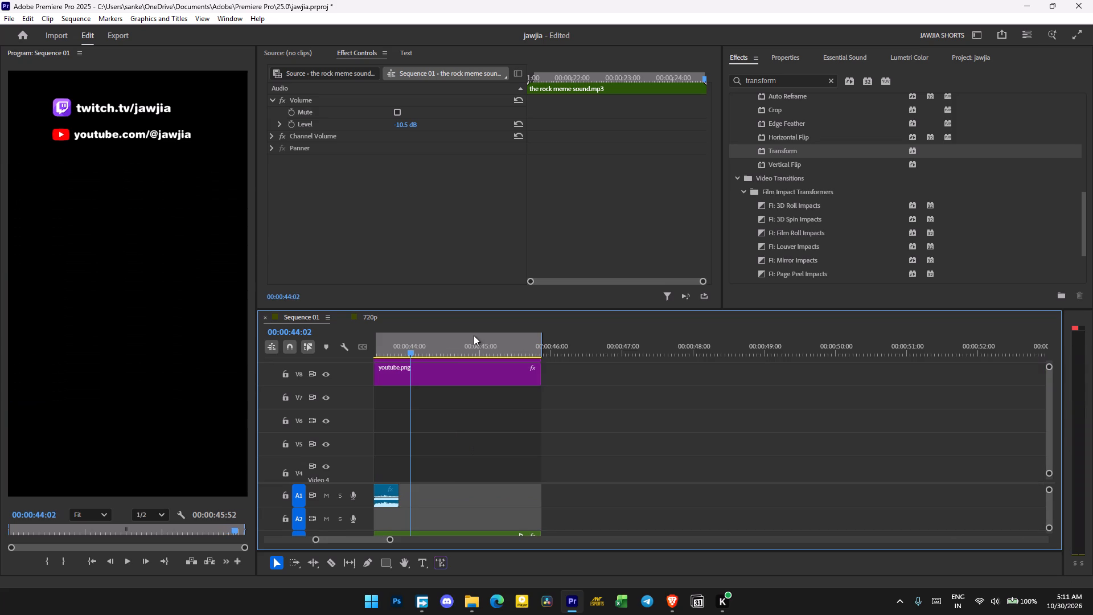
Play back and scrub the "wait omen was in the air" dialogue to find where the line ends and the reply starts.
scroll(474, 335, "up", 3)
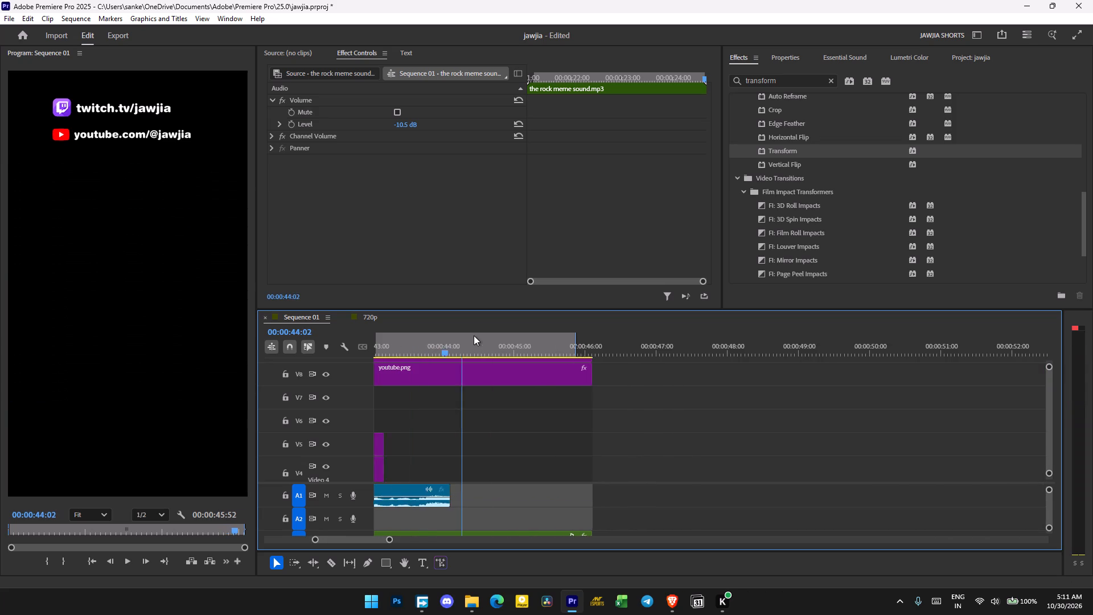
scroll(474, 335, "up", 20)
scroll(474, 335, "up", 6)
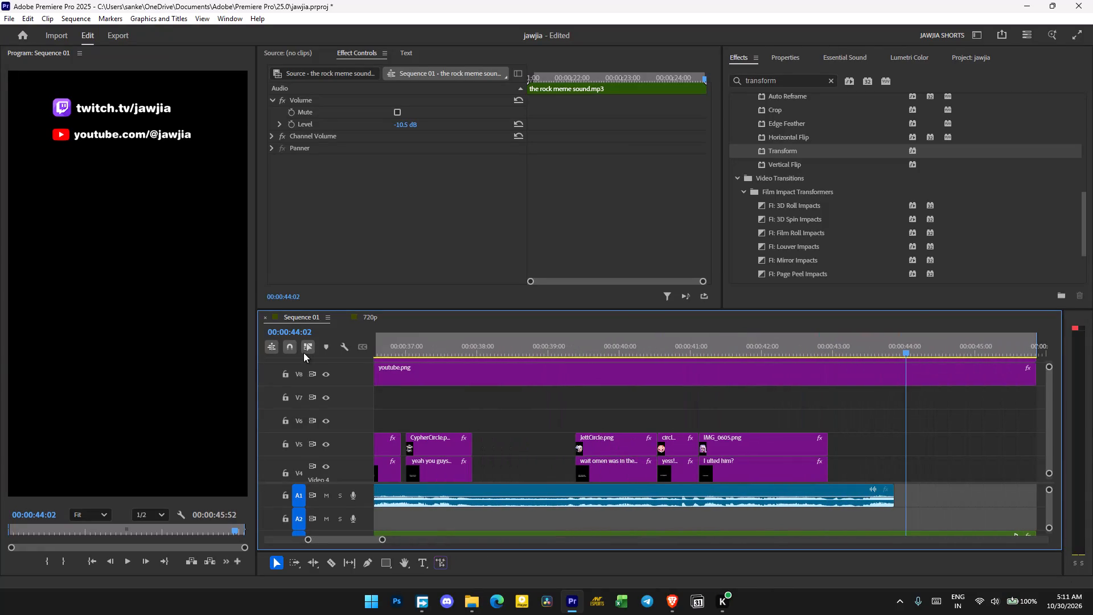
scroll(728, 407, "down", 5, "alt")
scroll(729, 408, "up", 6)
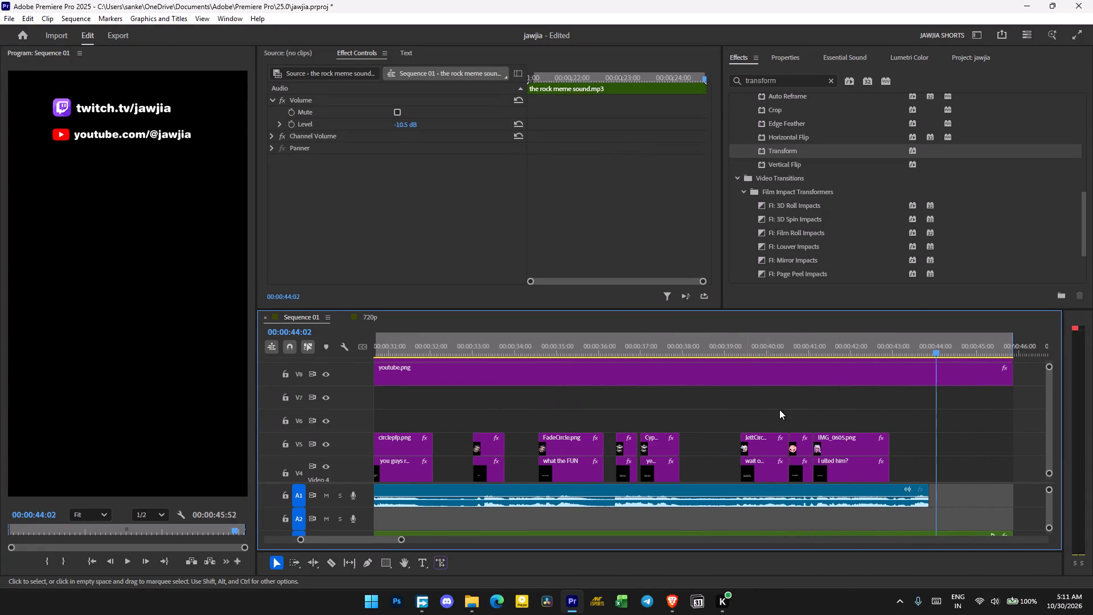
left_click(725, 345)
key("space")
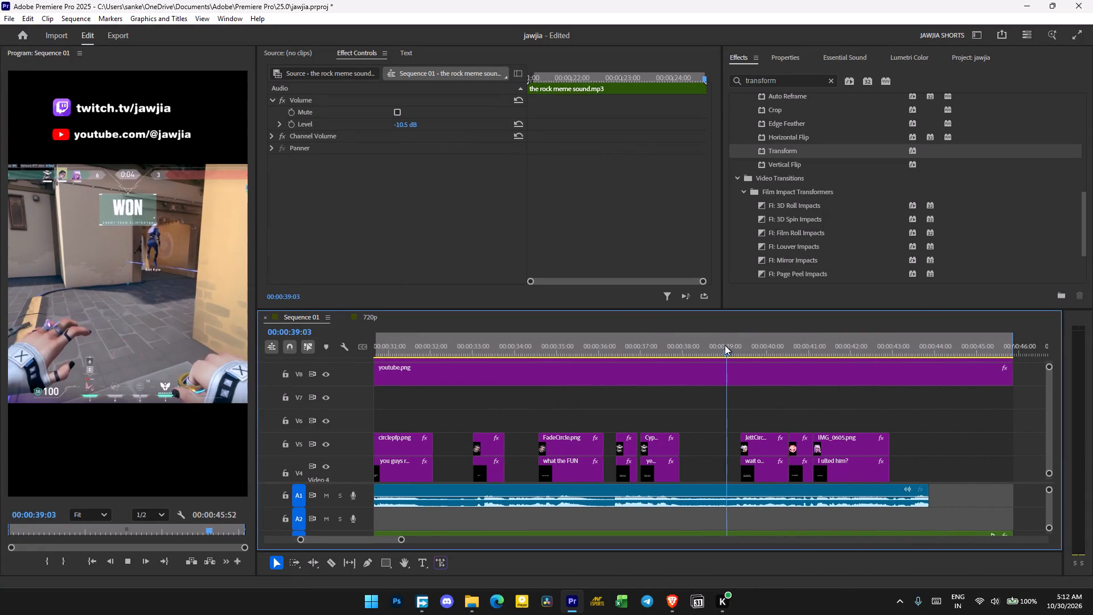
key("space")
key("space")
key("space")
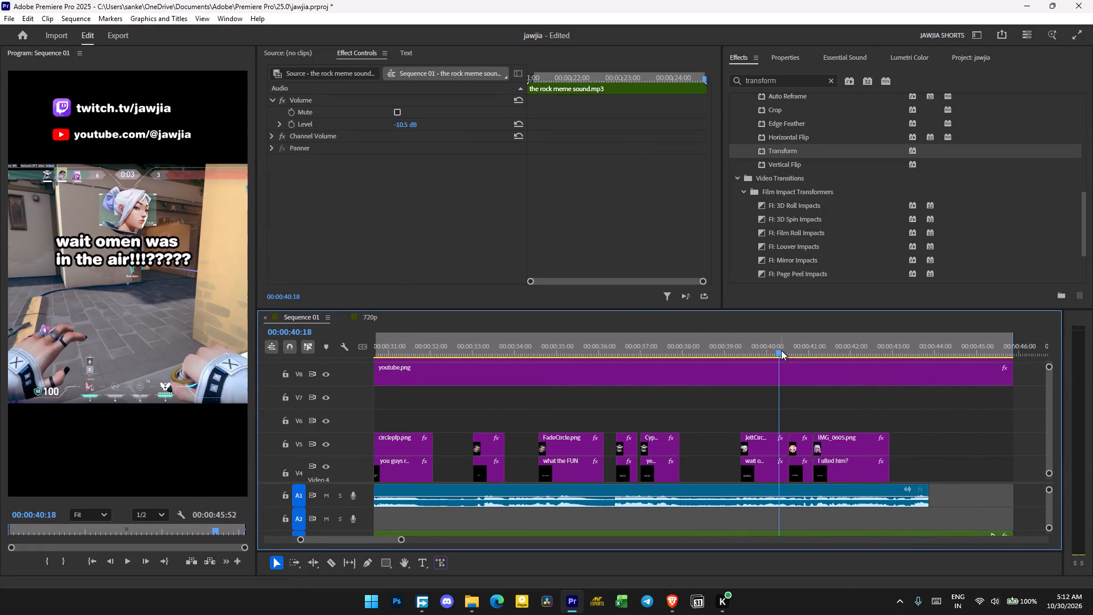
left_click_drag(780, 350, 790, 350)
key("space")
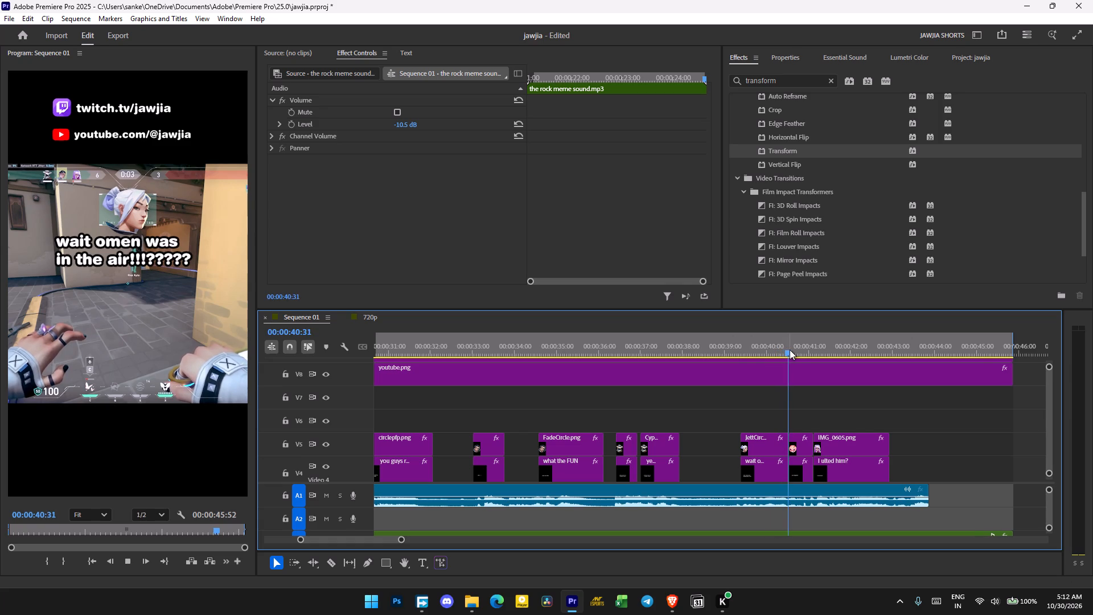
key("space")
left_click(768, 348)
key("space")
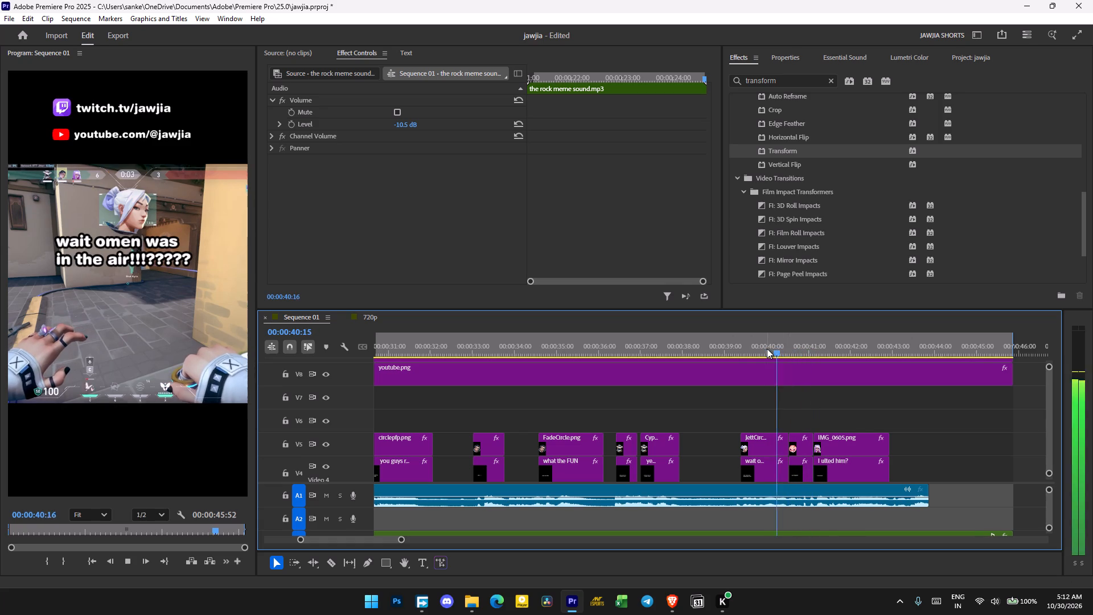
key("space")
left_click_drag(782, 352, 776, 354)
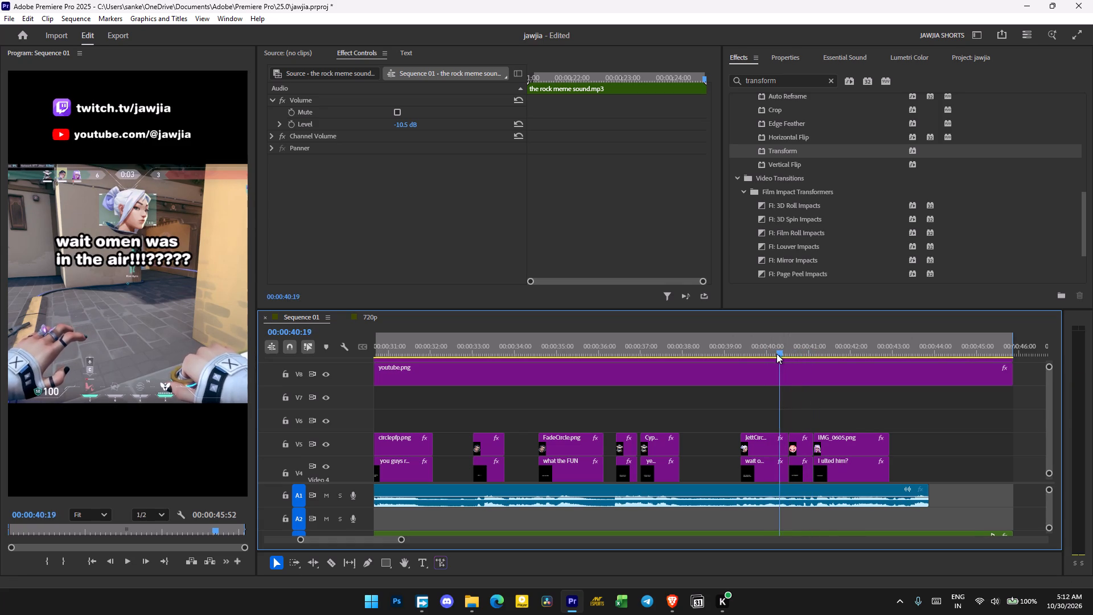
left_click_drag(776, 354, 772, 356)
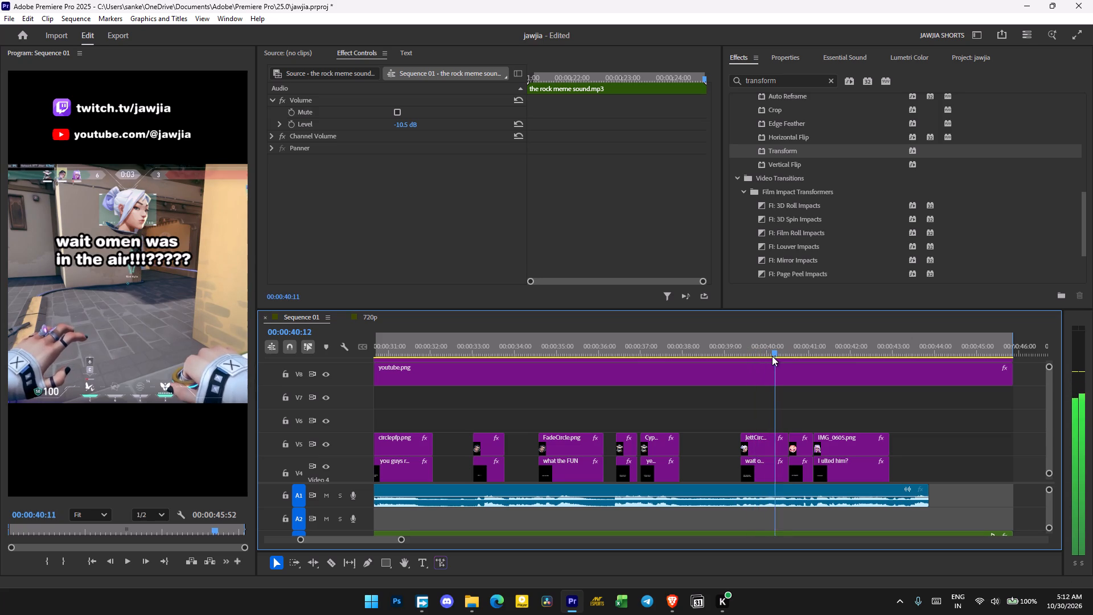
left_click_drag(772, 356, 754, 357)
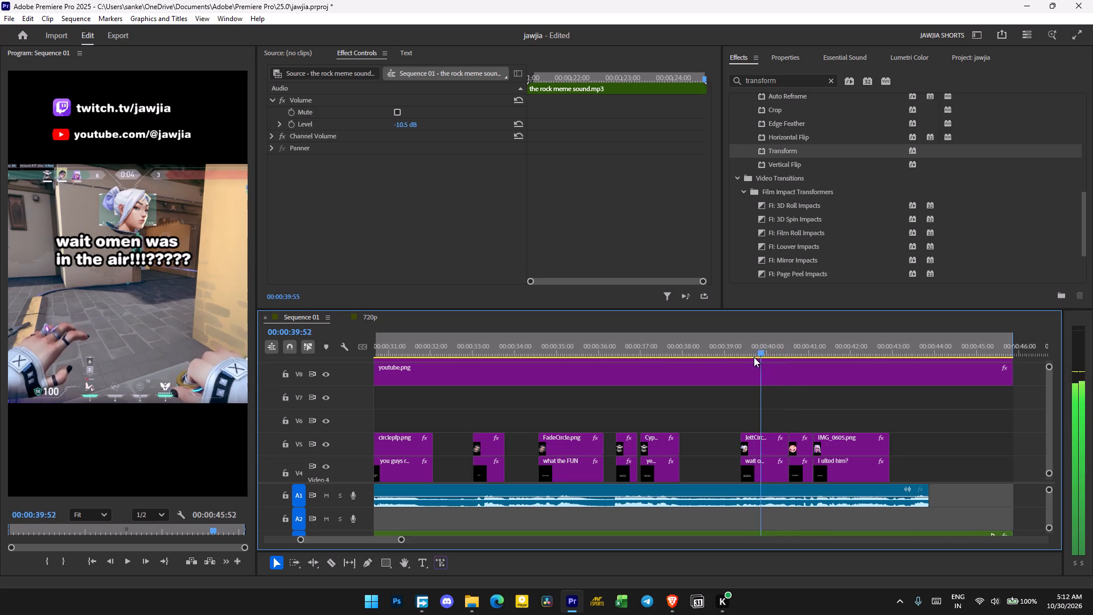
left_click_drag(754, 357, 725, 362)
key("space")
key("space")
key("space")
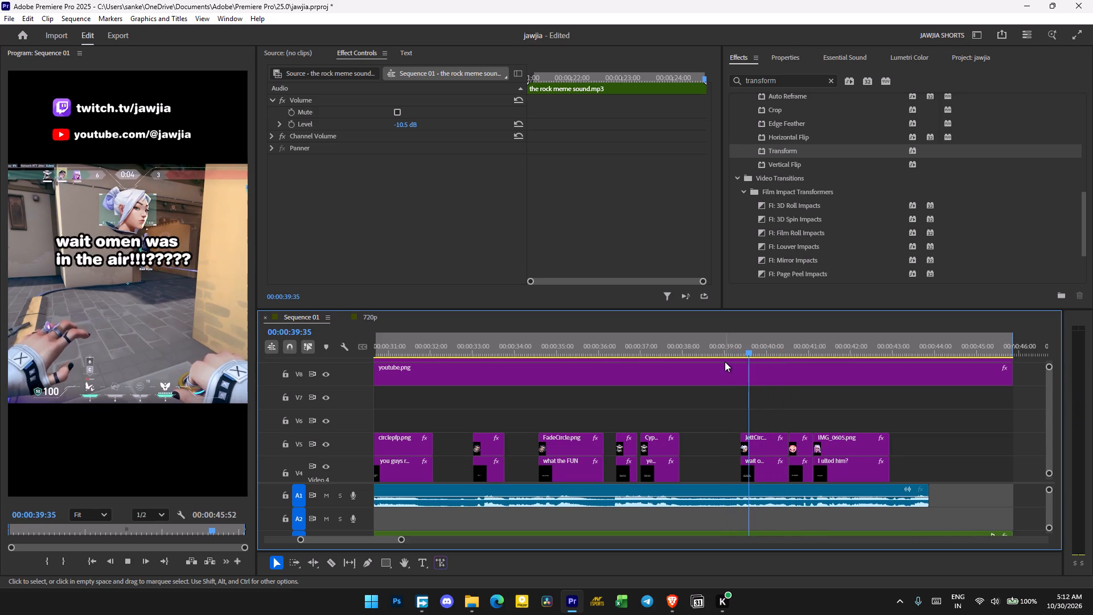
key("space")
key("space")
key("space")
key("space")
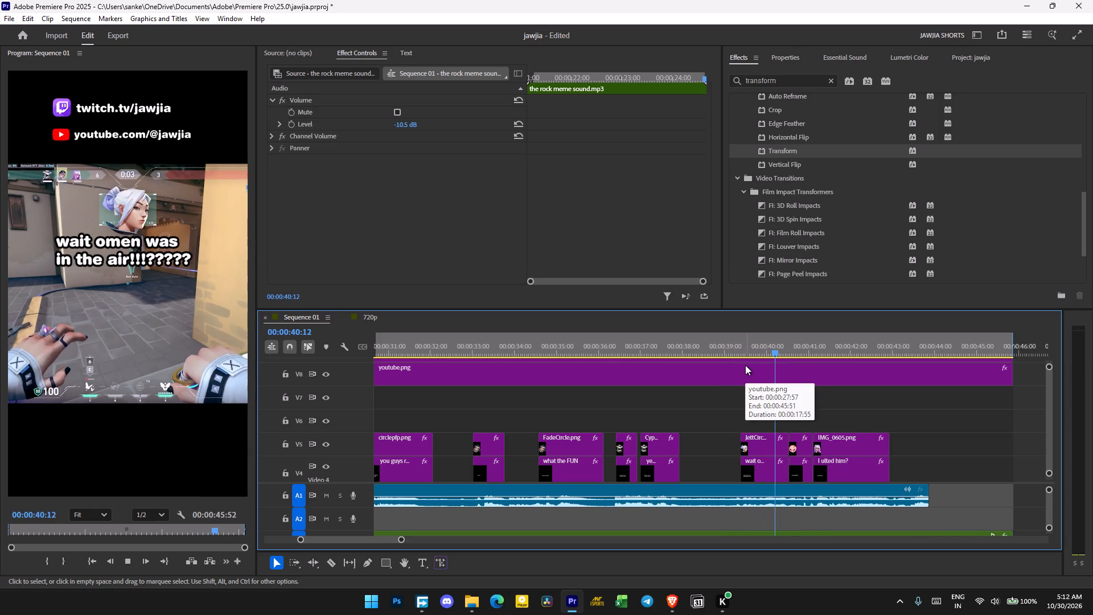
key("space")
Trim the end of the "wait omen was in the air" caption and its Jett image back to 00:00:40:18.
left_click_drag(791, 418, 778, 460)
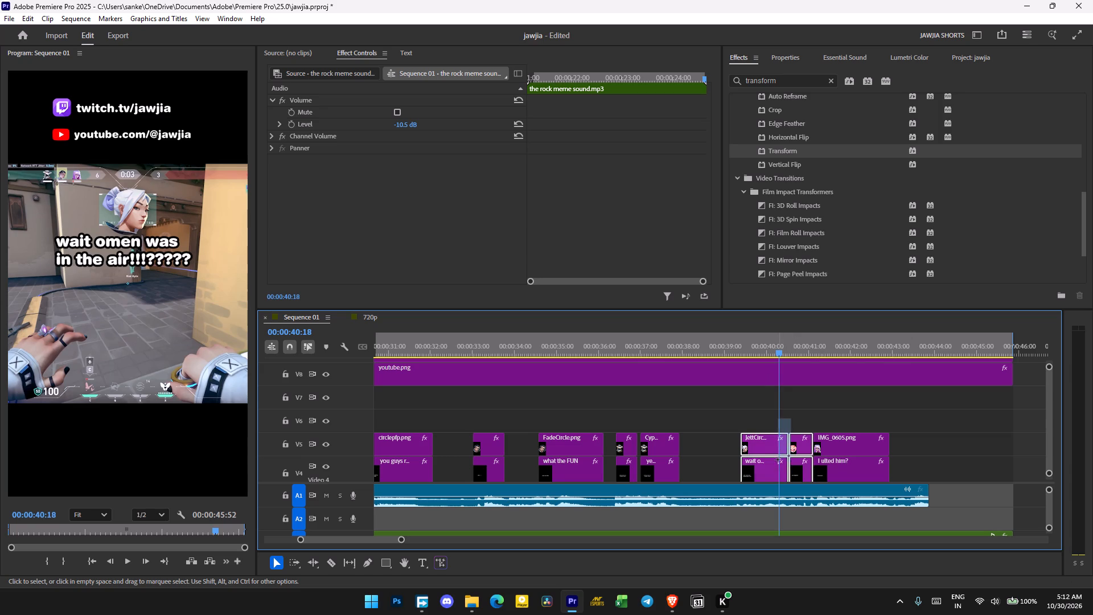
left_click_drag(778, 460, 777, 473)
left_click(800, 413)
left_click_drag(800, 408, 802, 473)
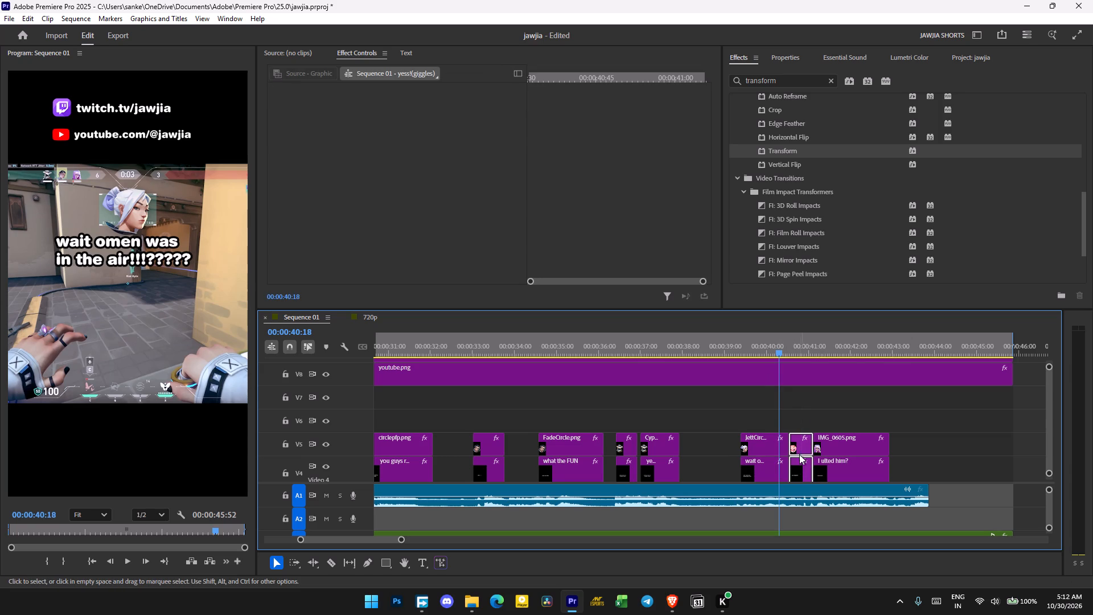
left_click_drag(788, 446, 774, 446)
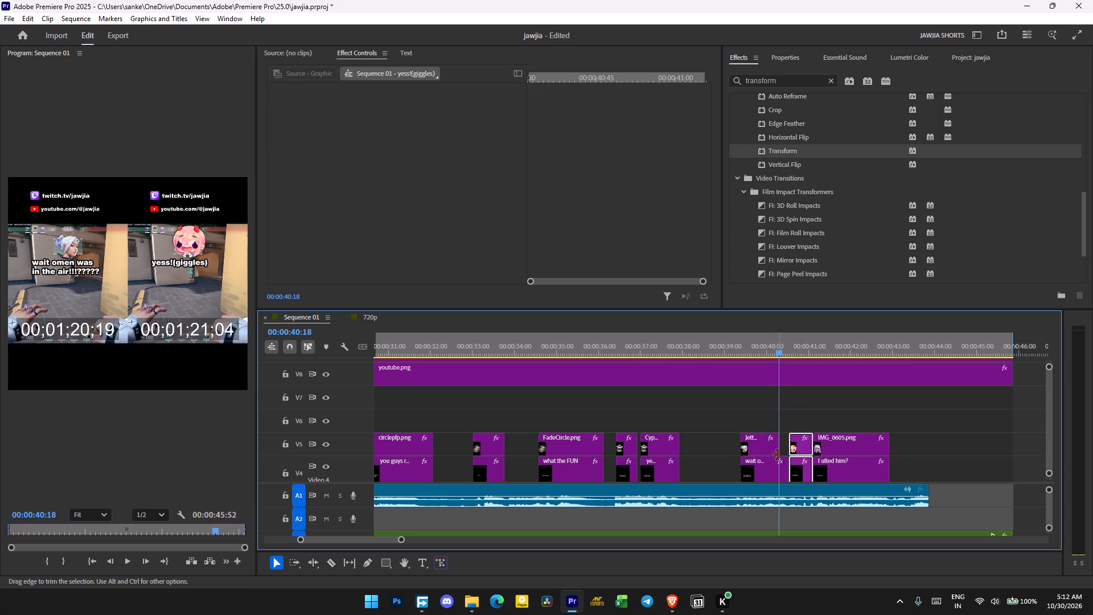
left_click(781, 469)
left_click_drag(786, 466, 778, 467)
Extend the start of the "yess!(giggles)" caption and its circle portrait back to 00:00:40:18, meeting the preceding caption.
left_click_drag(802, 408, 798, 465)
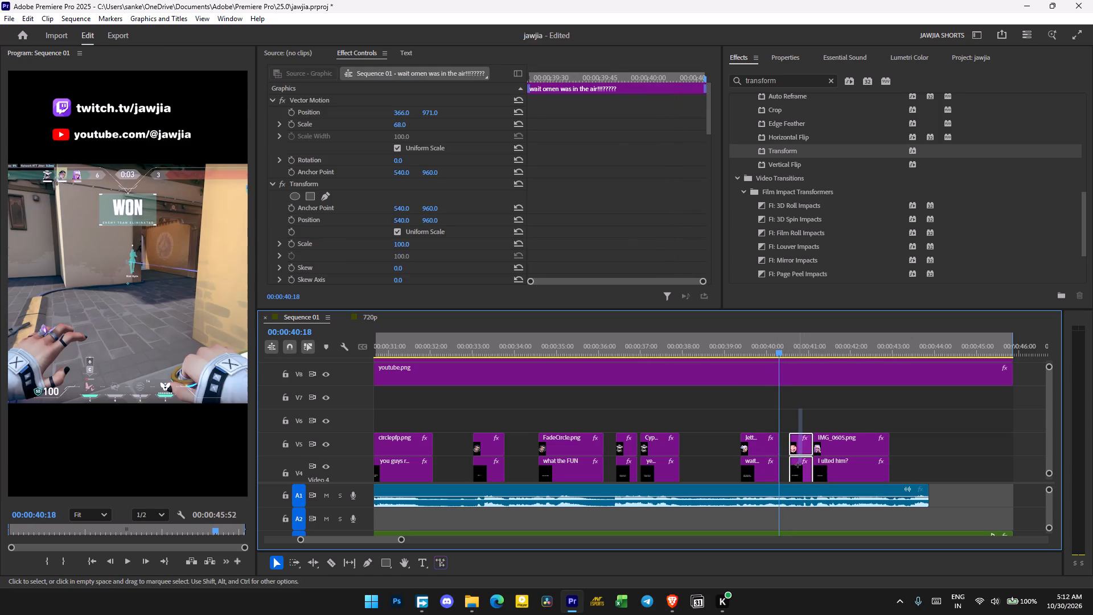
left_click_drag(798, 465, 798, 466)
left_click_drag(789, 444, 775, 445)
left_click(786, 403)
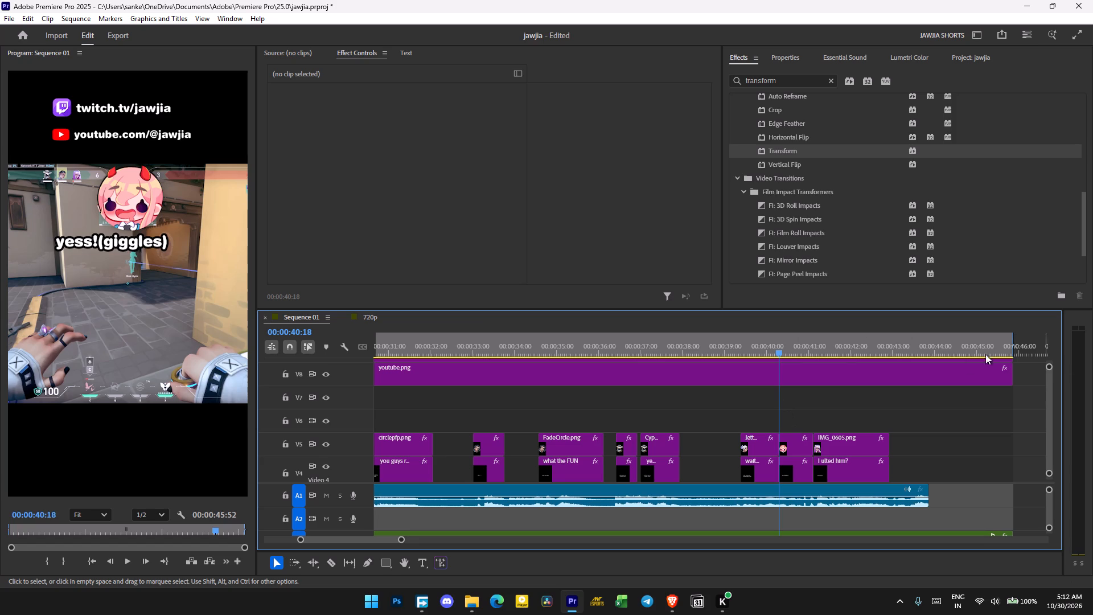
Play back the retimed Jett and "yess!(giggles)" captions through "I ulted him?" to check them against the dialogue.
left_click(767, 345)
left_click(734, 347)
key("space")
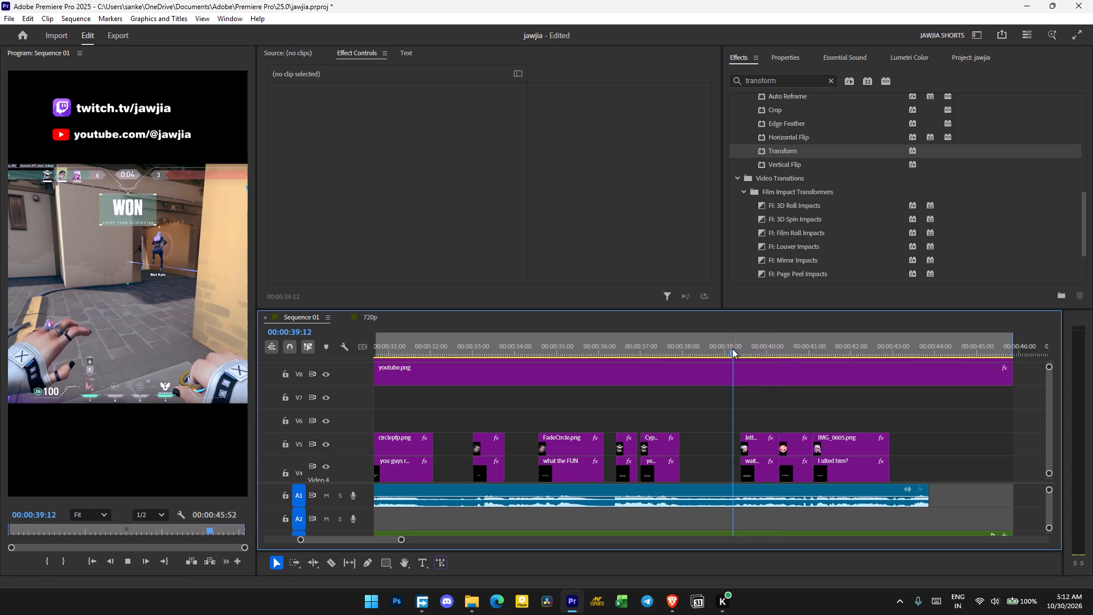
key("space")
key("space")
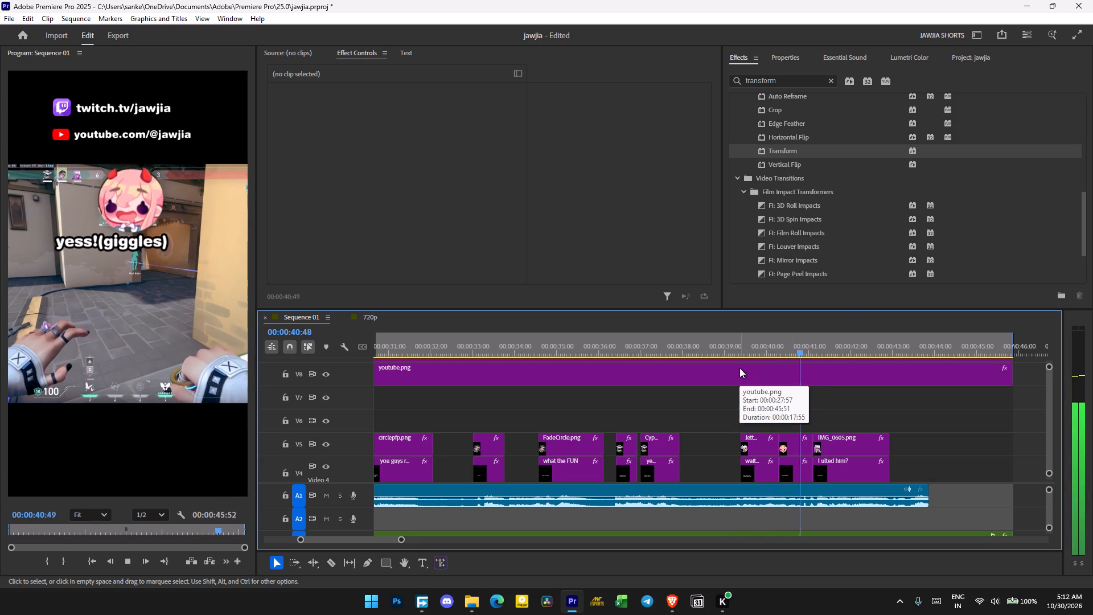
key("space")
key("space")
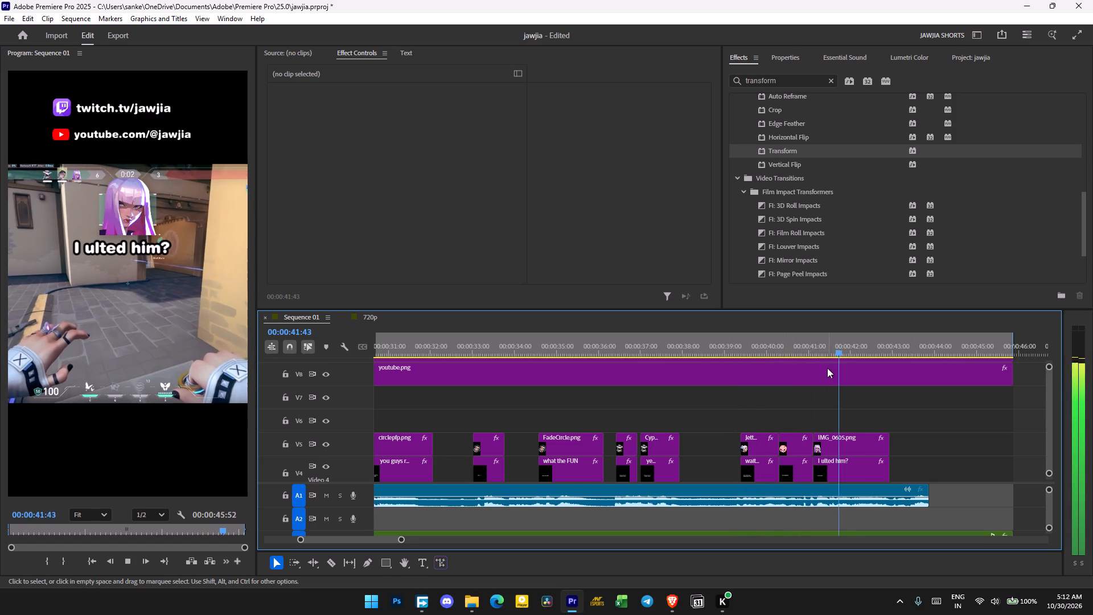
key("space")
left_click(780, 341)
key("space")
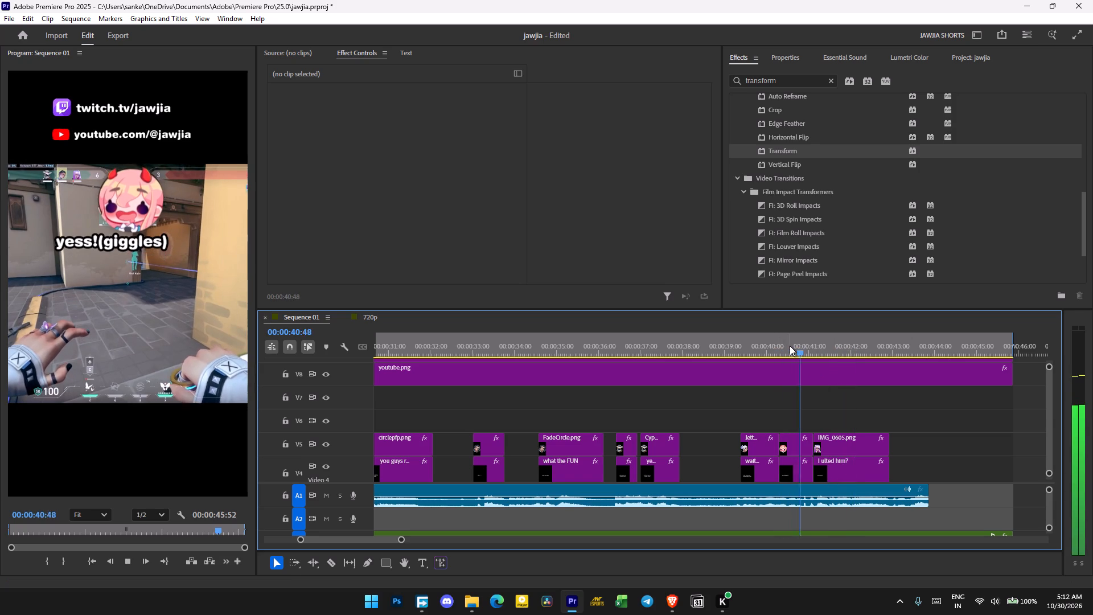
key("space")
key("space")
key("space")
Split the gameplay clip at 00:00:41:06, where the "I ulted him?" caption begins.
left_click(811, 351)
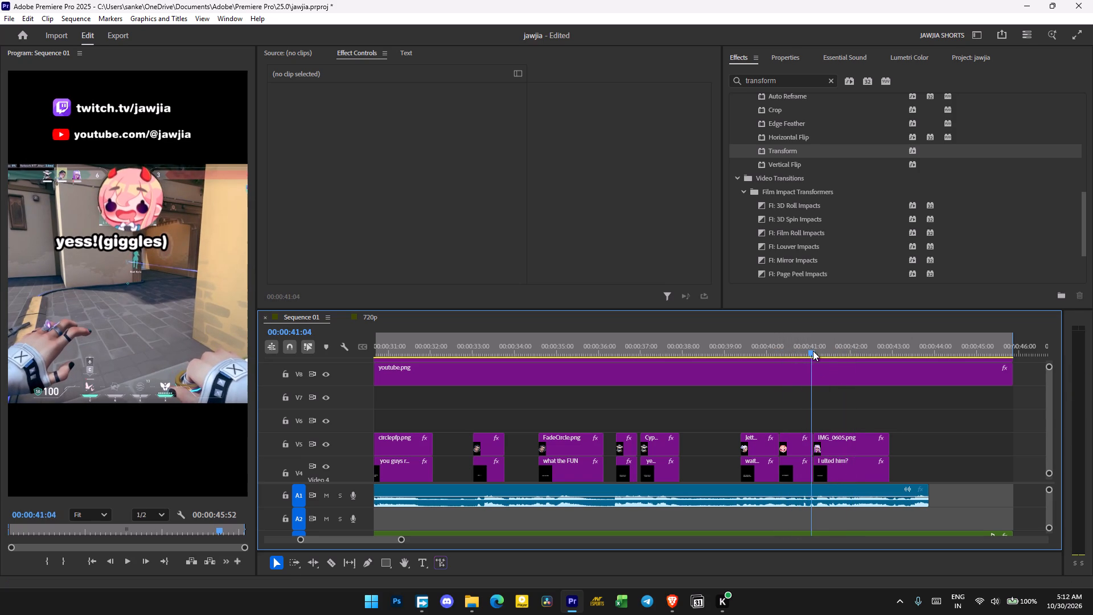
key("c")
left_click(812, 485)
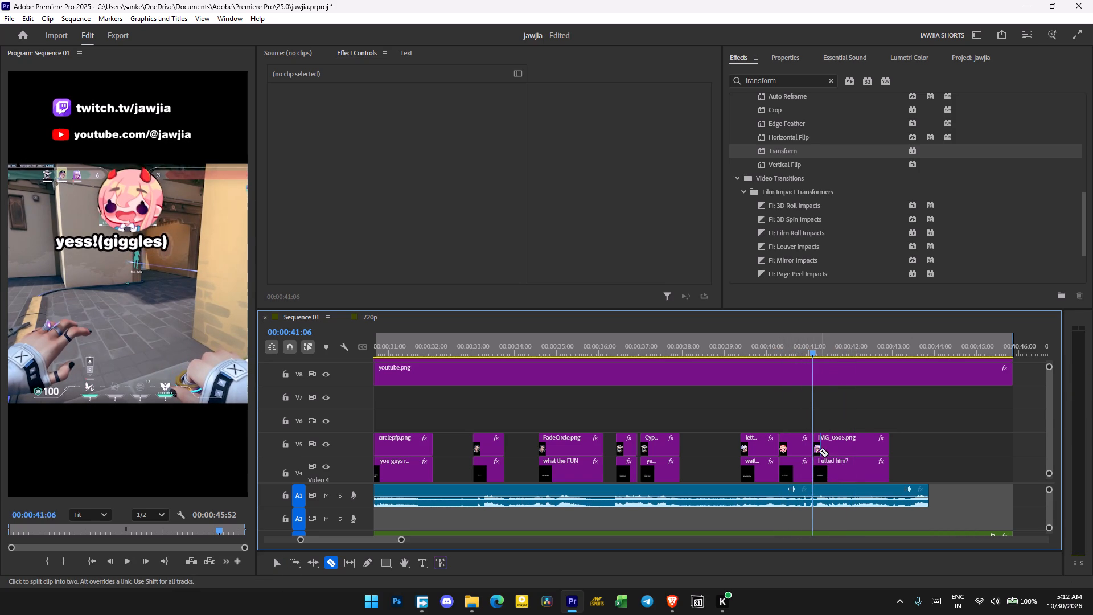
left_click(815, 448)
Undo the last timeline edit and move the playhead to the end of the "I ulted him?" caption at 00:00:42:55.
key("ctrl+z")
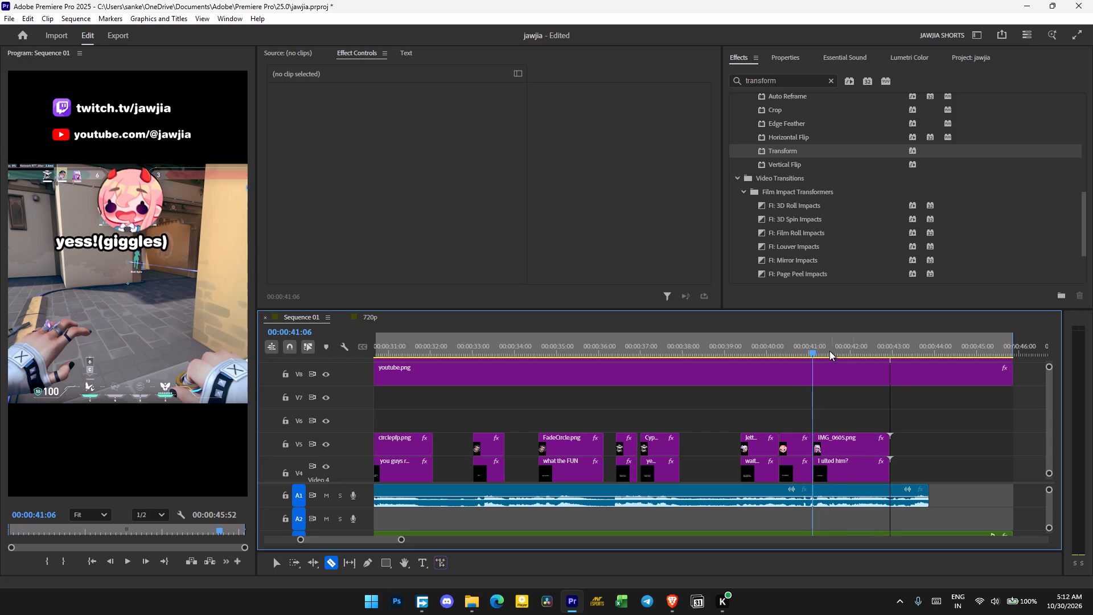
left_click(828, 351)
left_click(876, 347)
left_click(886, 347)
left_click(890, 347)
Copy the full-frame gameplay clip around 00:00:25:47 with its audio, together with the very short clip above it on V3.
scroll(712, 415, "down", 1, "alt")
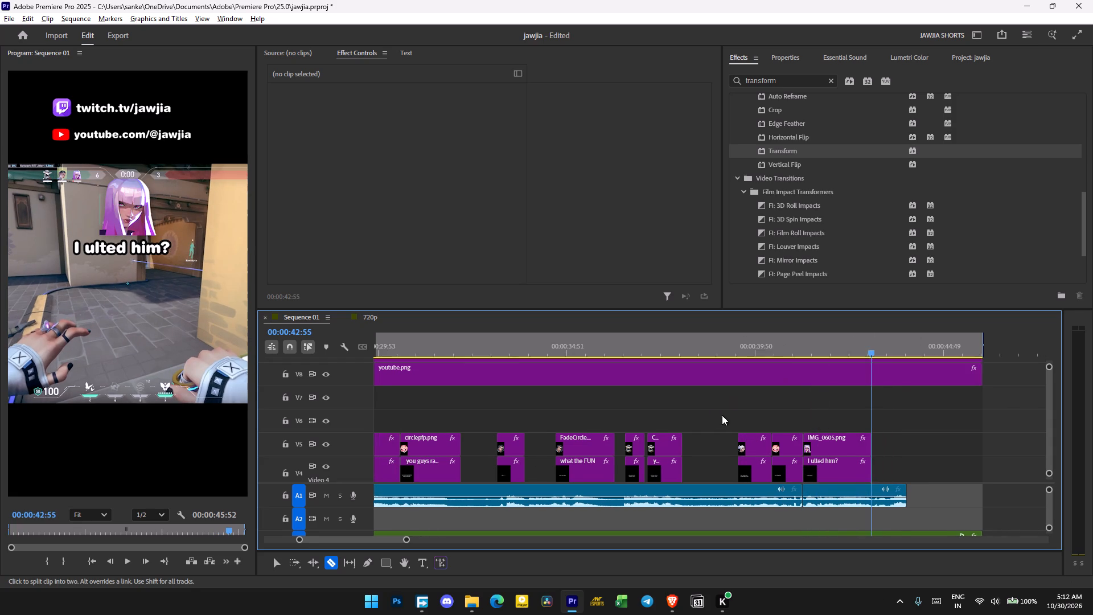
scroll(726, 415, "down", 3, "alt")
scroll(727, 415, "up", 4)
scroll(612, 434, "up", 3)
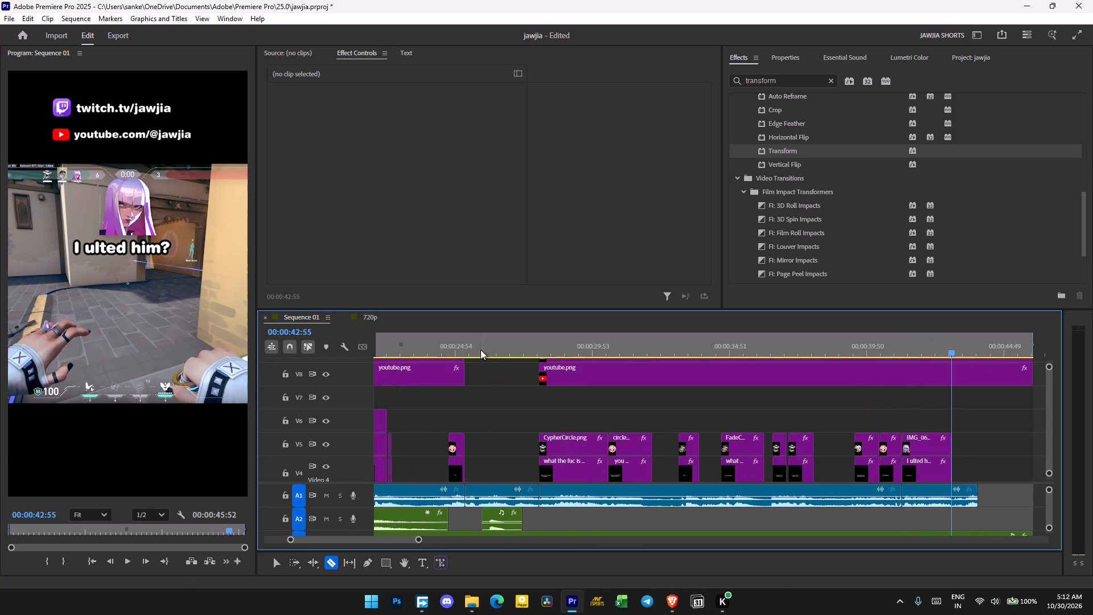
left_click(480, 350)
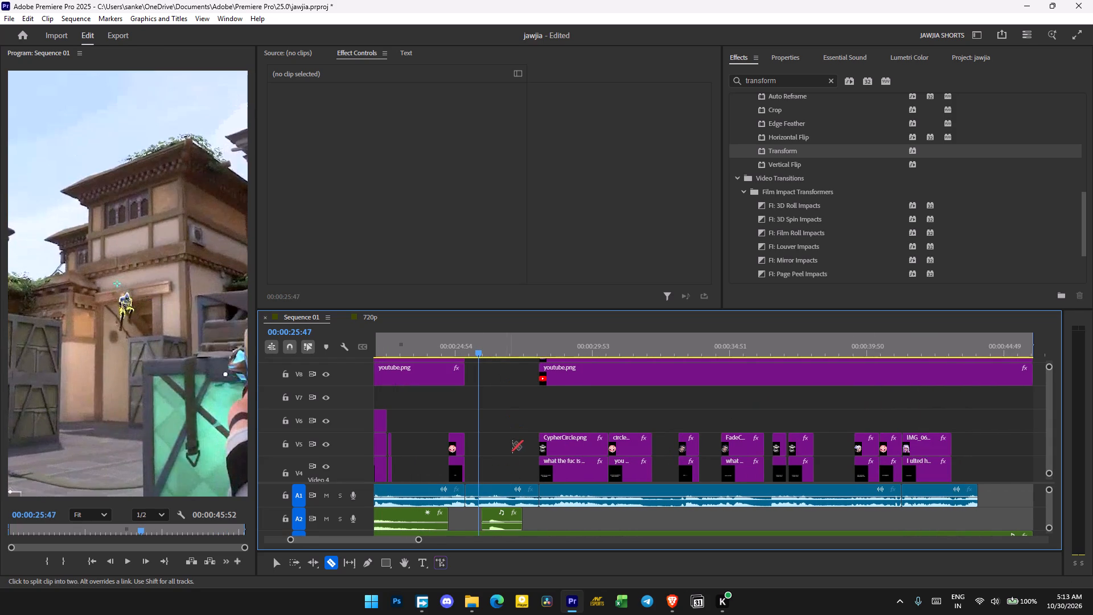
scroll(516, 439, "up", 4)
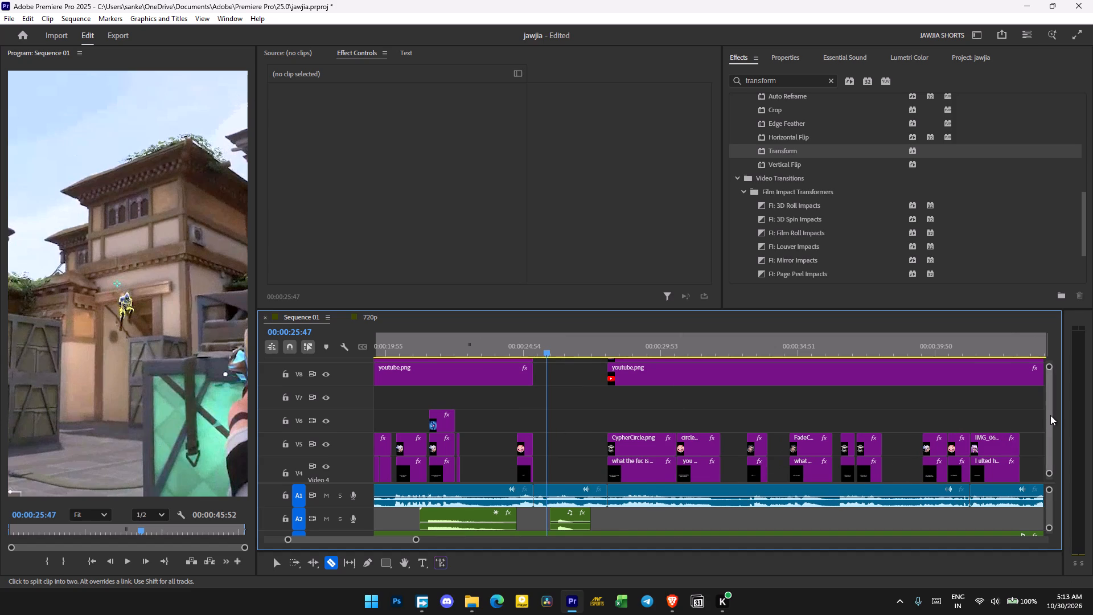
left_click_drag(1050, 415, 1046, 436)
key("c")
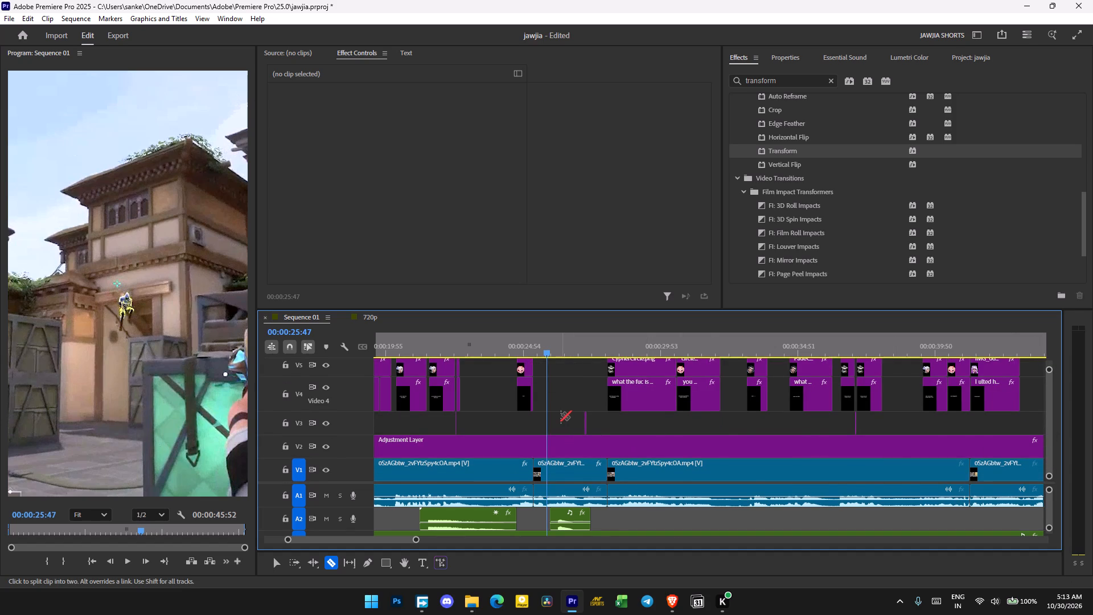
key("v")
left_click_drag(552, 407, 590, 495)
left_click(570, 405)
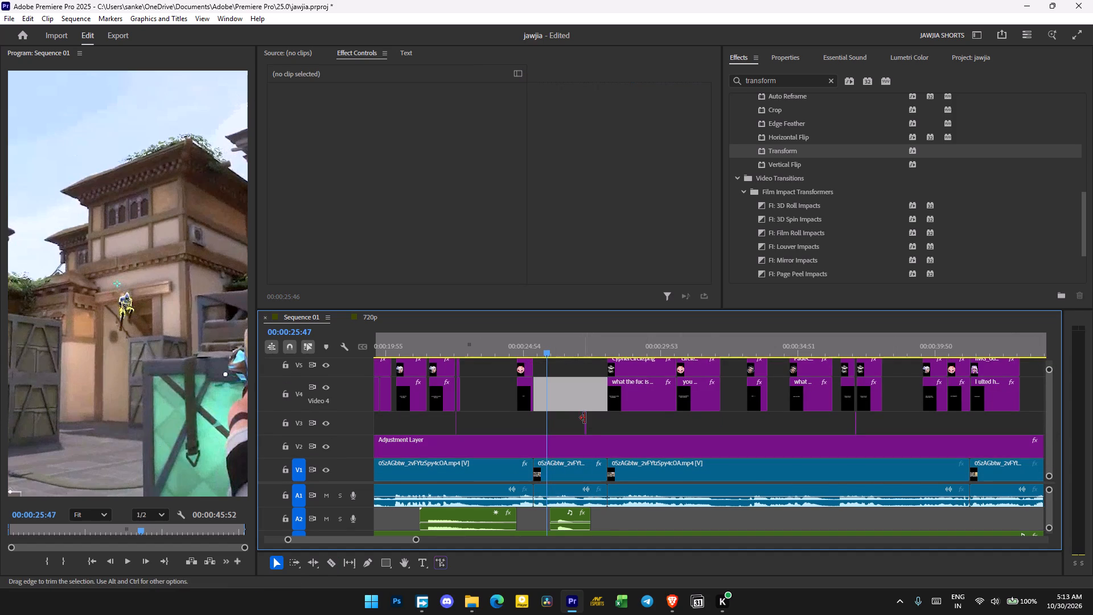
left_click(585, 419)
left_click(573, 462, "ctrl")
left_click(569, 493, "ctrl")
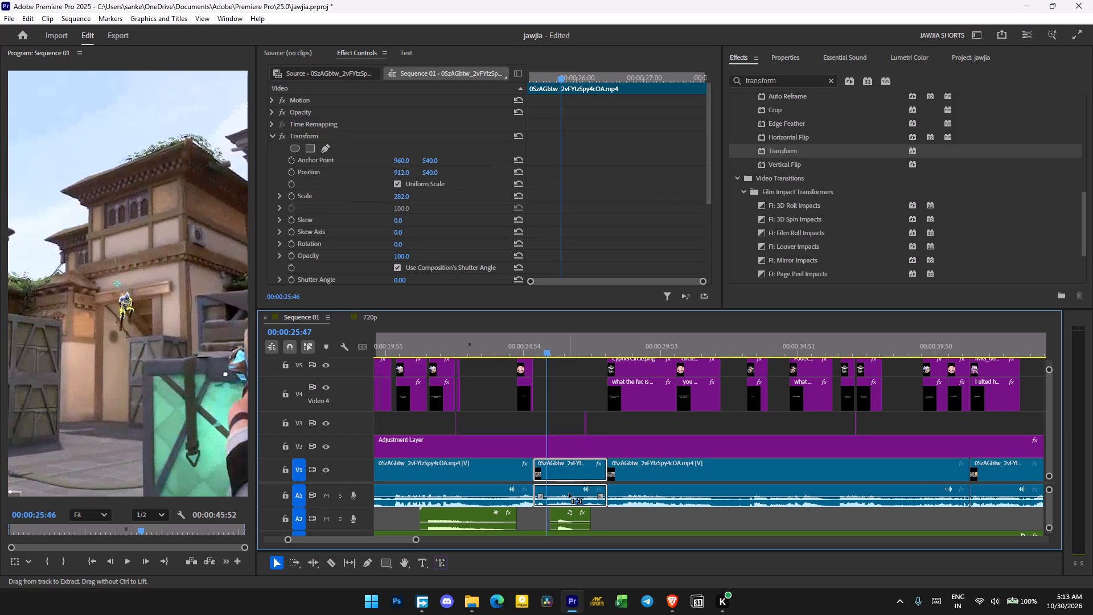
left_click(585, 424, "ctrl")
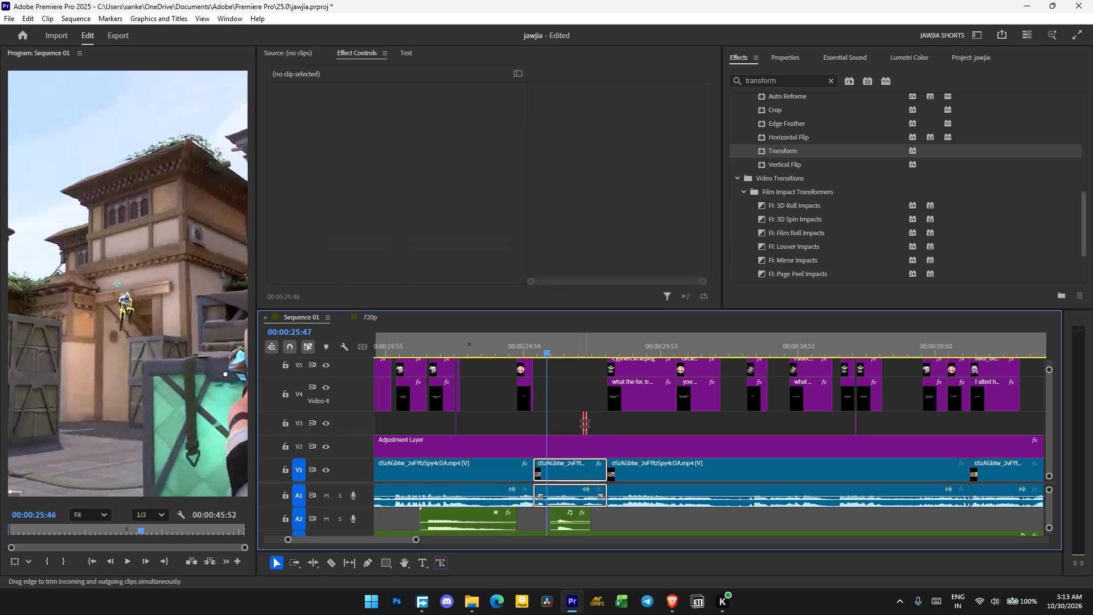
left_click(576, 465, "shift")
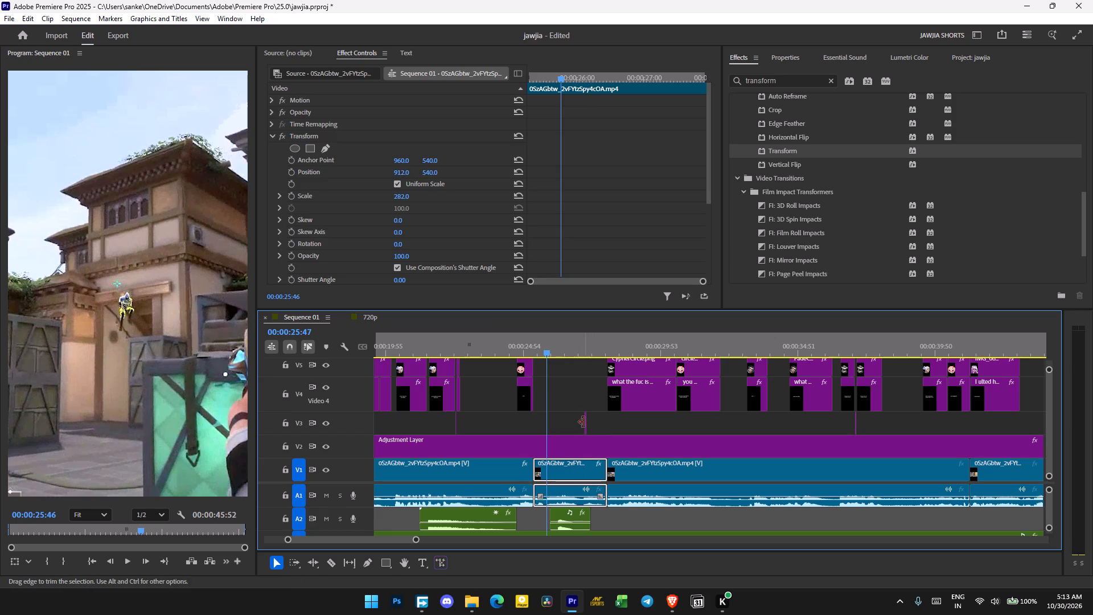
left_click(585, 424, "shift")
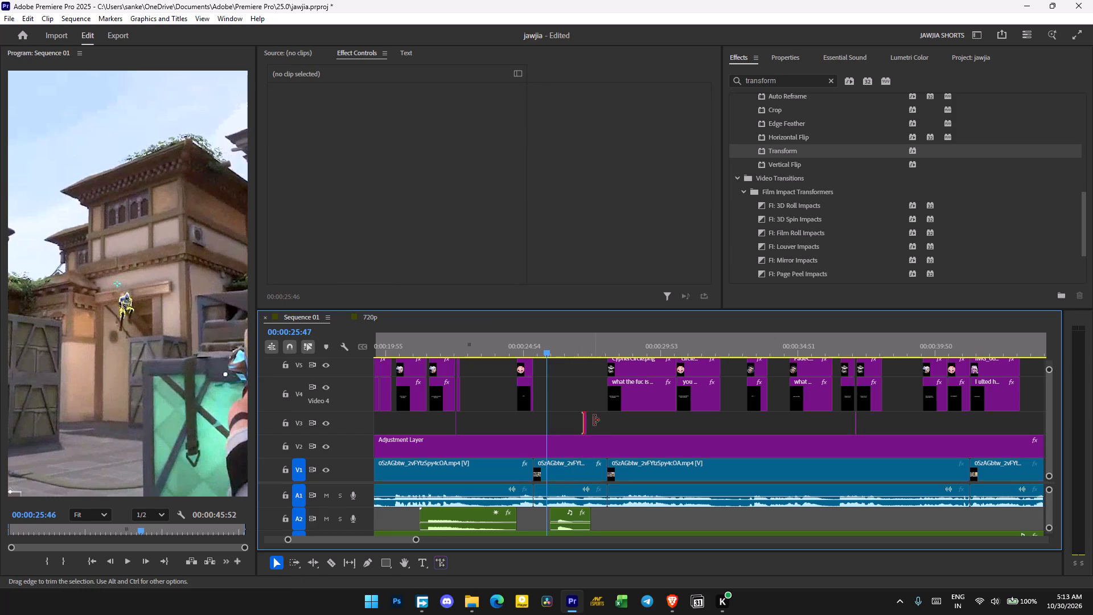
scroll(579, 412, "up", 15, "alt")
left_click(611, 420)
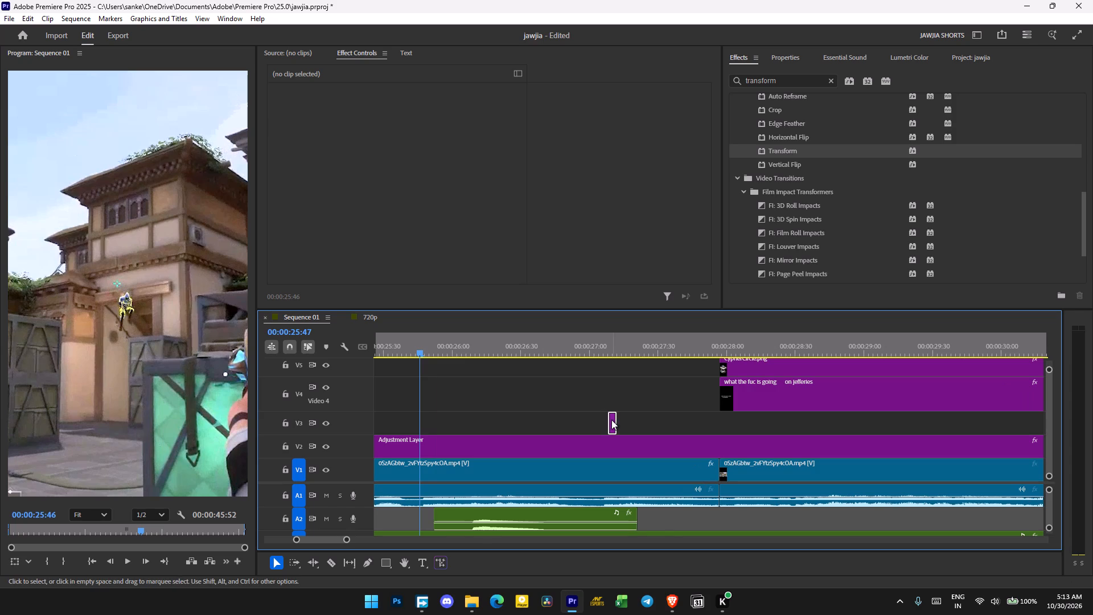
left_click(590, 469, "shift")
key("ctrl+c")
Paste the copied clips at the end of the timeline and slide them back against the end of the last gameplay clip.
scroll(590, 469, "down", 2, "alt")
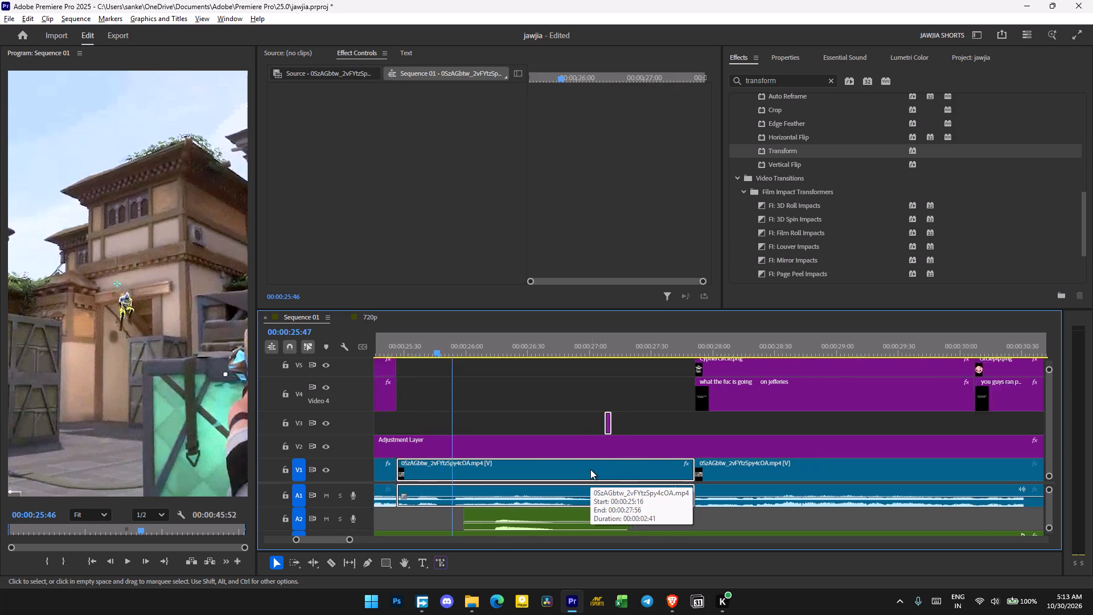
scroll(590, 469, "down", 10, "alt")
scroll(858, 448, "down", 18)
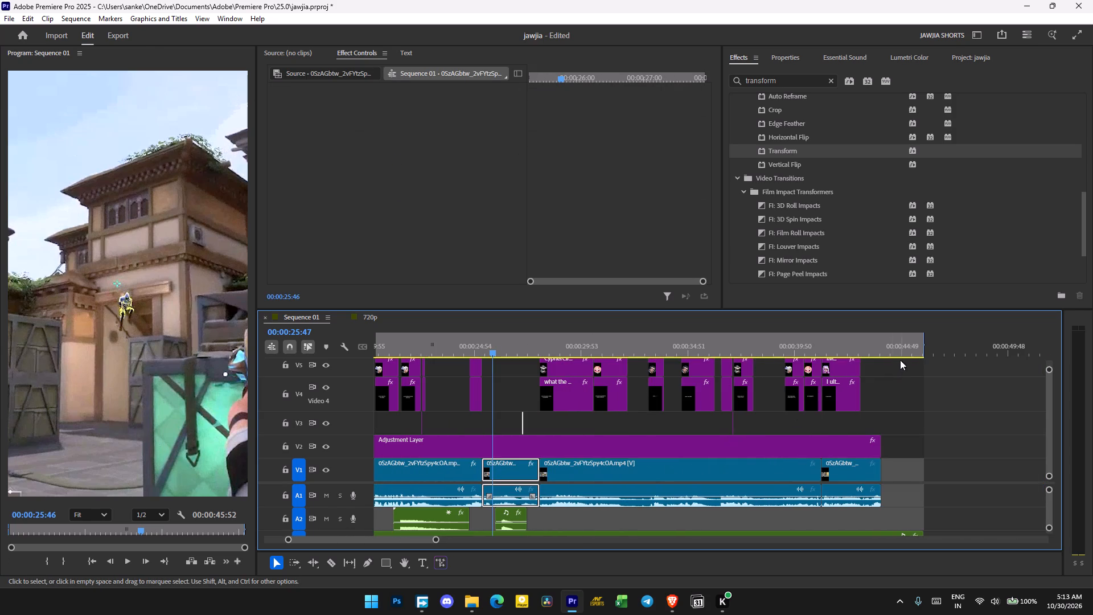
left_click(887, 354)
key("ctrl+v")
left_click_drag(901, 465, 897, 465)
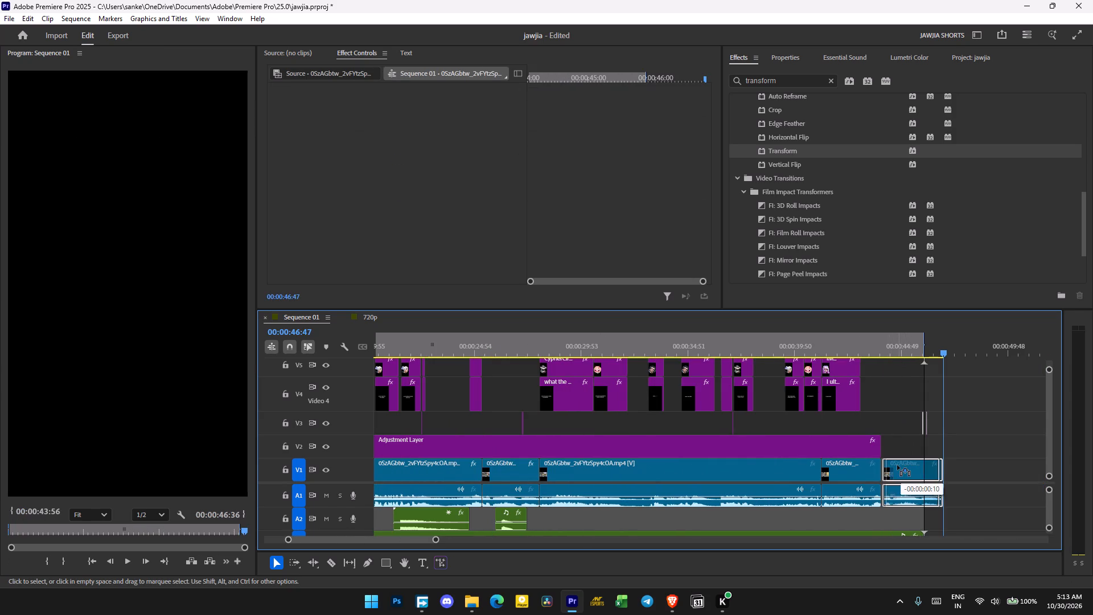
left_click_drag(897, 465, 895, 467)
left_click(906, 400)
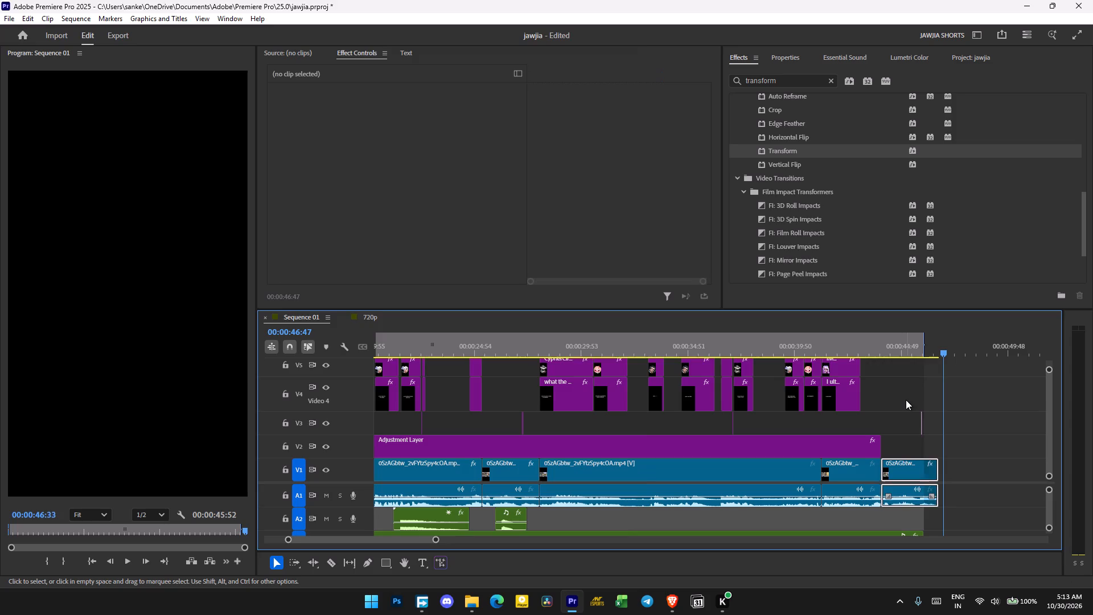
Switch to the Brave browser and open YouTube in place of the "attack" meme image search.
key("alt+Tab")
key("alt+Tab")
key("alt+Tab")
key("alt+Tab")
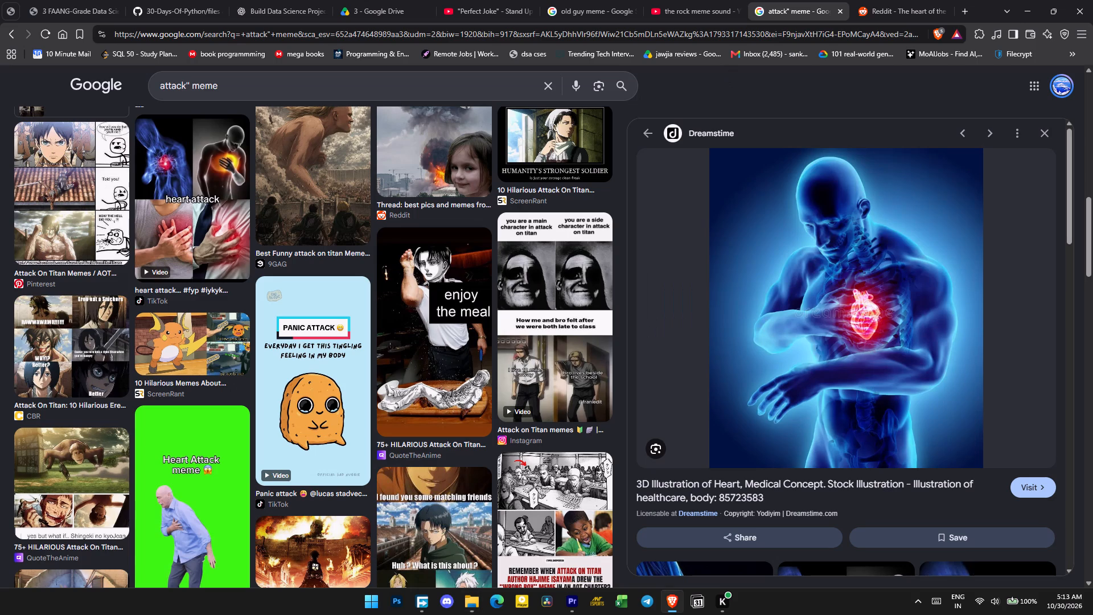
left_click(602, 35)
key("y")
key("Return")
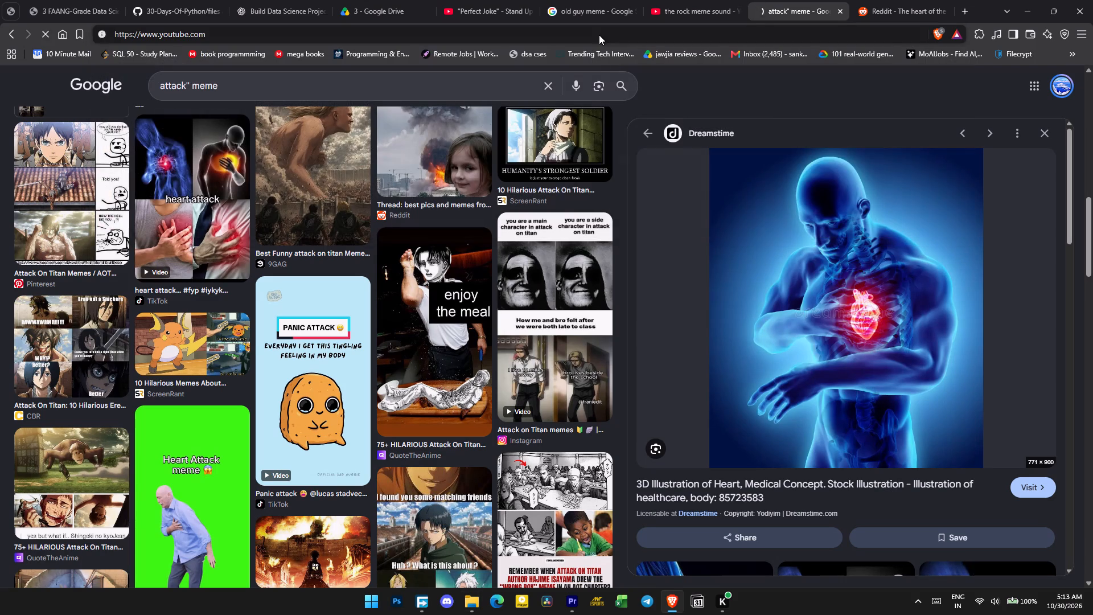
Search YouTube for "meme sounds" and browse the results for a suitable sound effect.
left_click(510, 88)
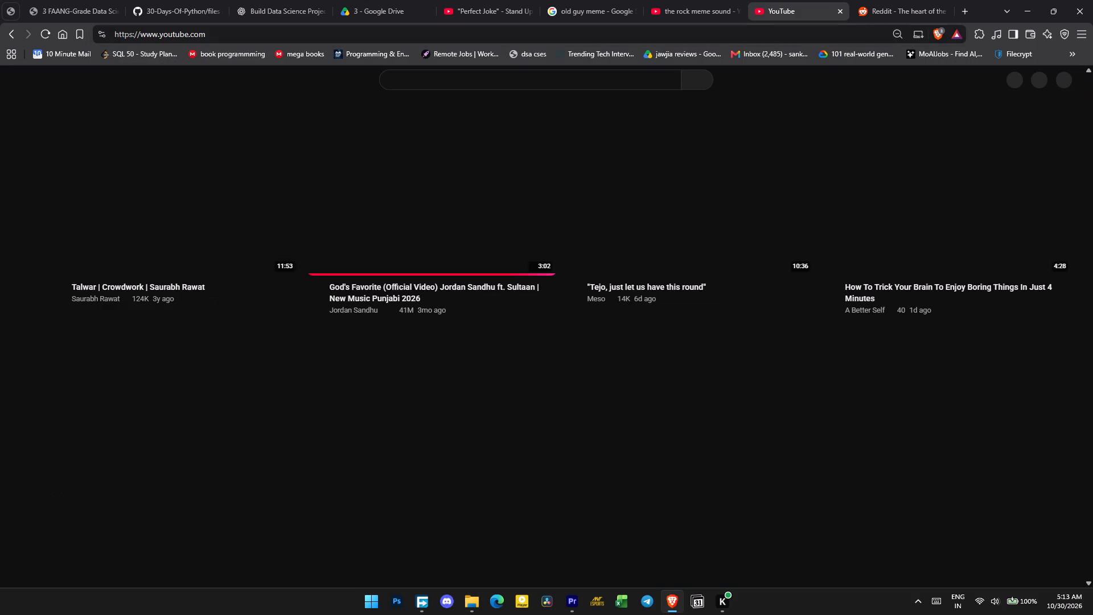
type("meme so")
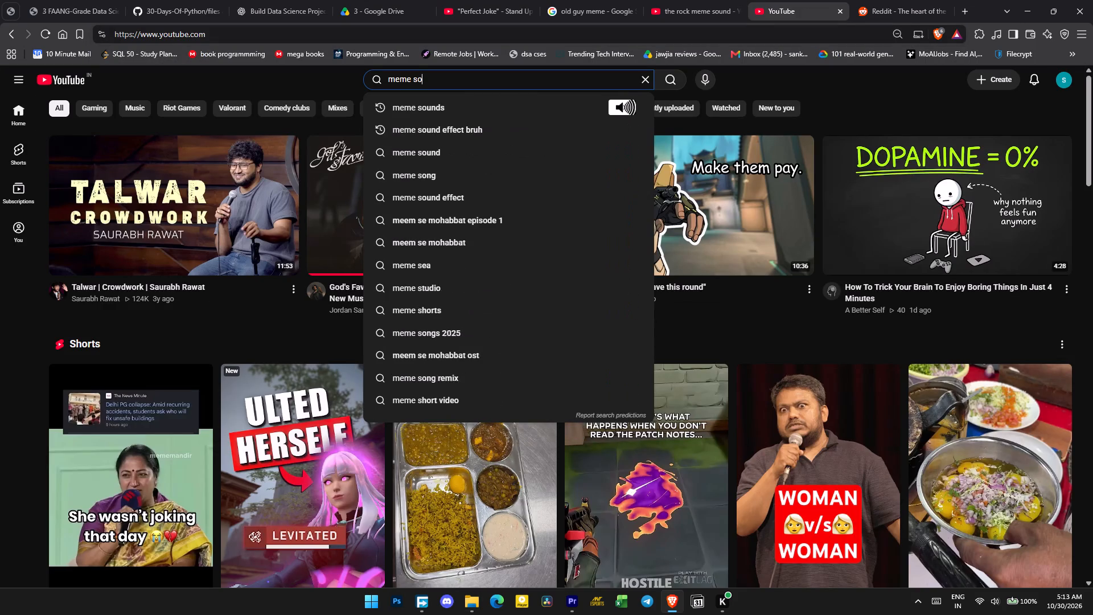
scroll(511, 88, "left", 1)
key("u")
key("n")
type("ds")
key("Return")
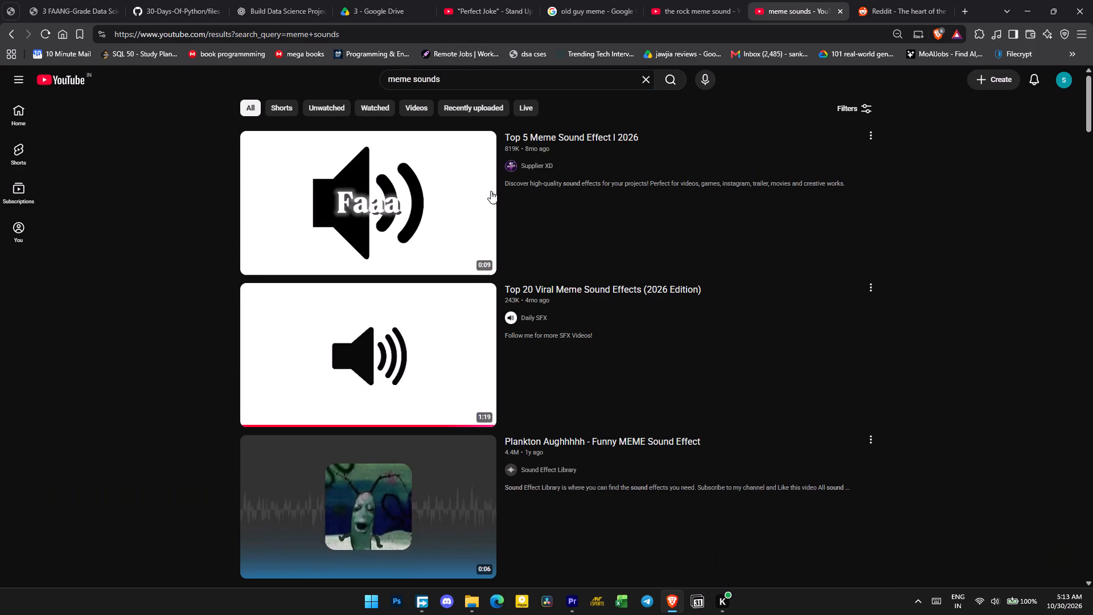
scroll(498, 202, "down", 3)
scroll(421, 268, "down", 5)
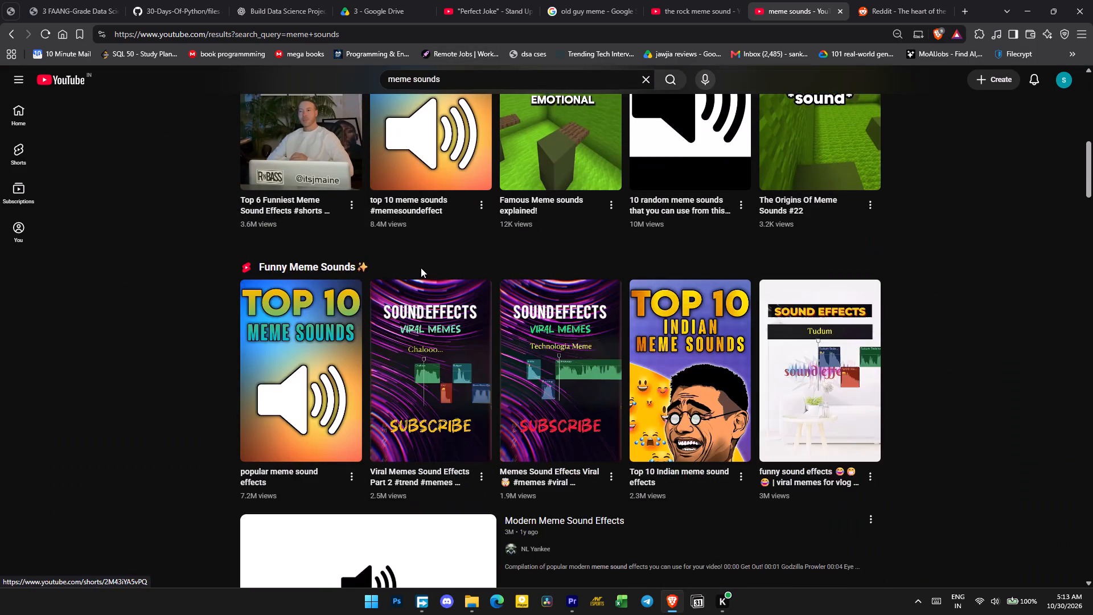
scroll(421, 268, "down", 5)
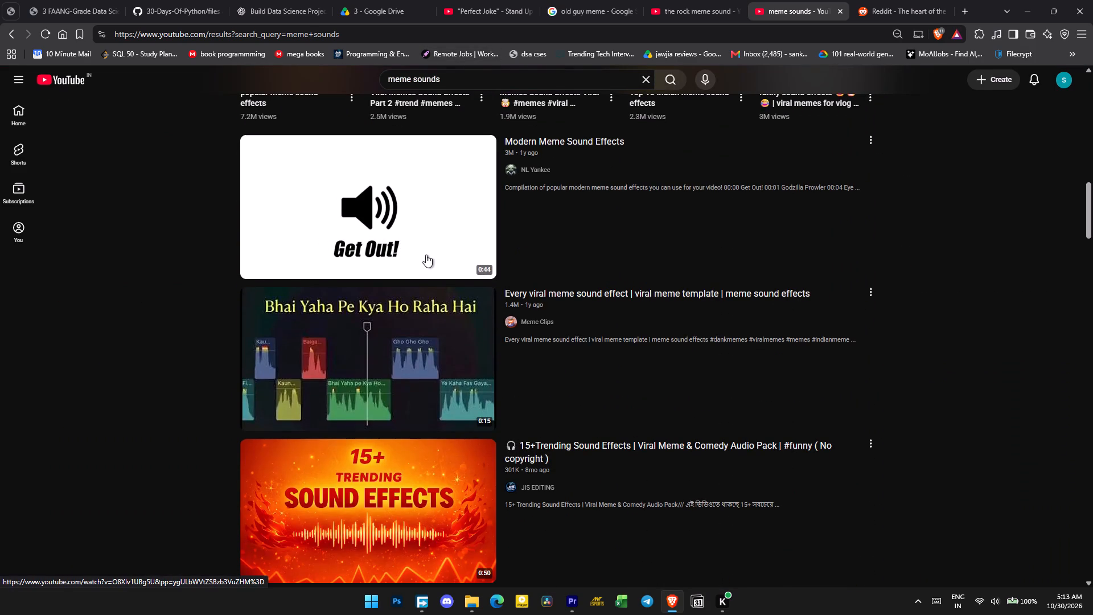
scroll(426, 255, "down", 5)
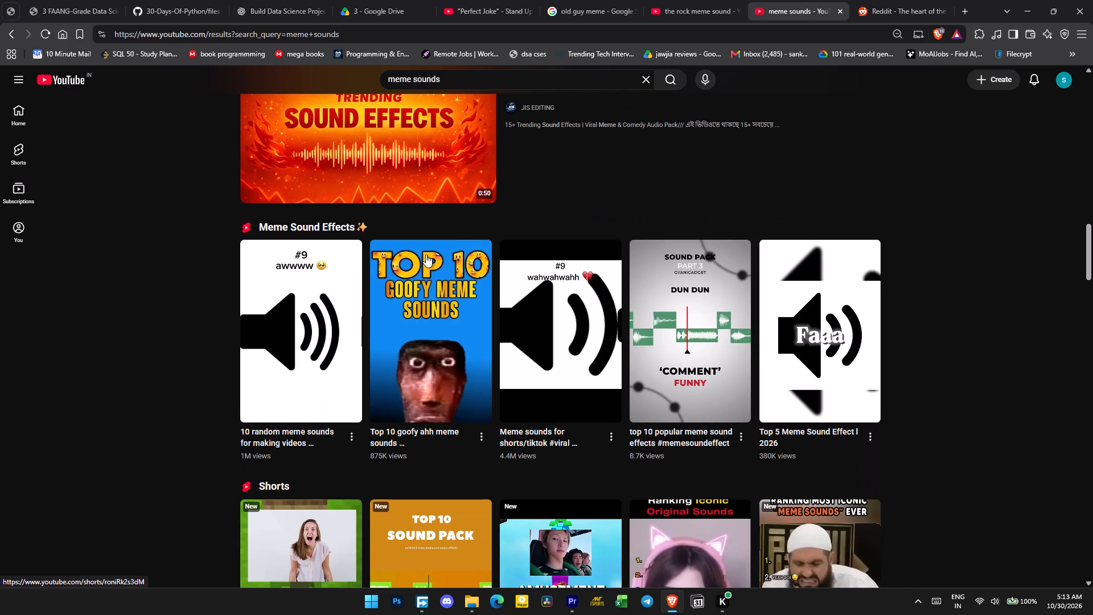
Refine the YouTube search to "meme sounds where a lady singing ahhhhhh".
left_click(565, 89)
key("space")
type("where a girl")
key("space")
key("BackSpace")
key("BackSpace")
key("BackSpace")
key("BackSpace")
key("BackSpace")
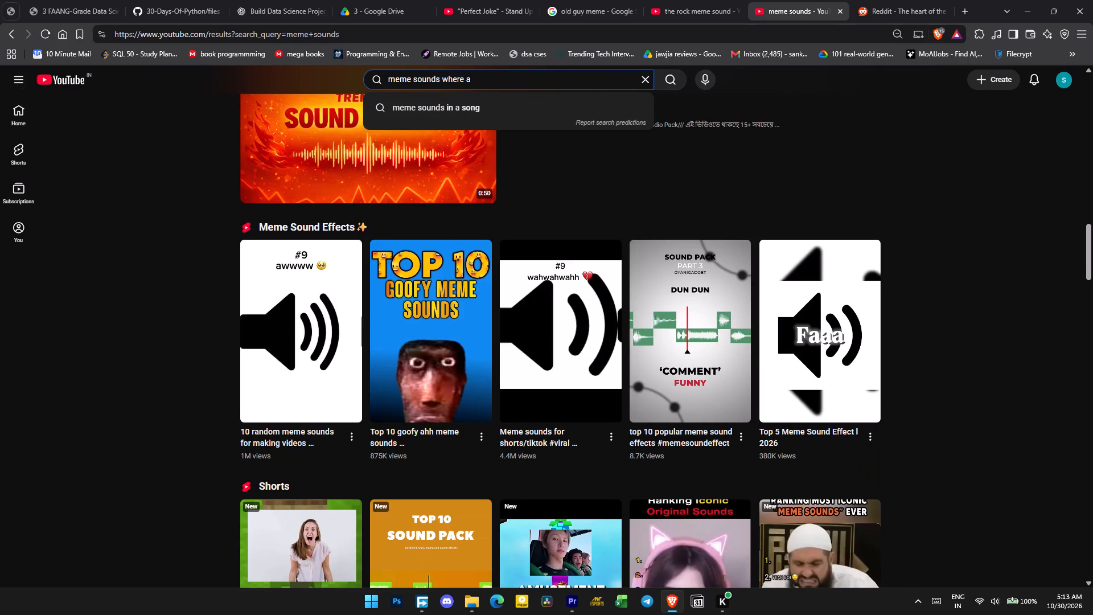
type("lady sinh")
key("BackSpace")
type("ging")
key("space")
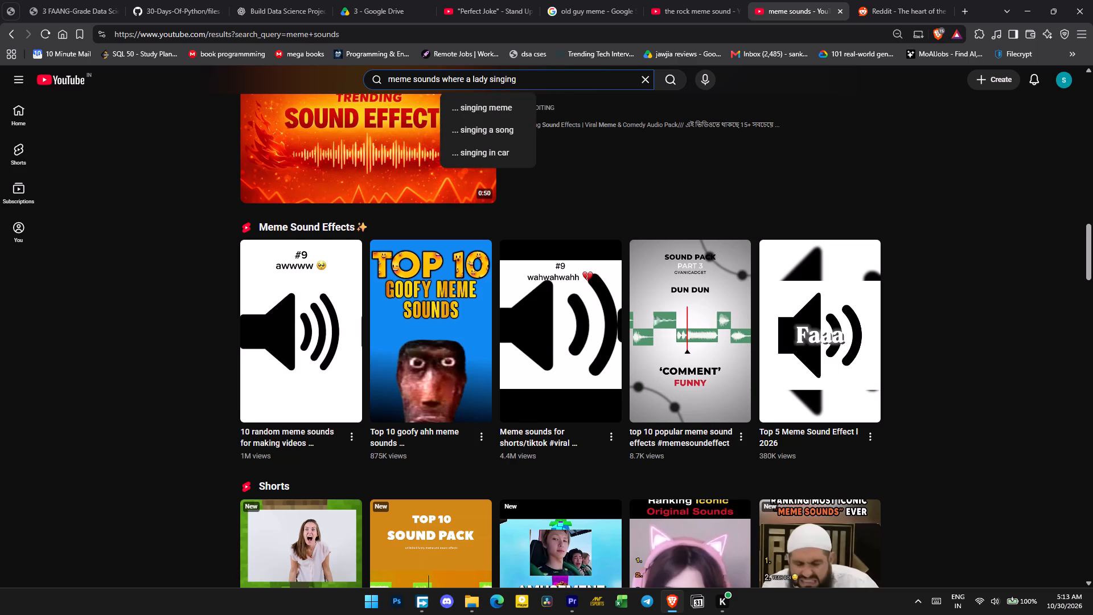
type("ah")
key("Return")
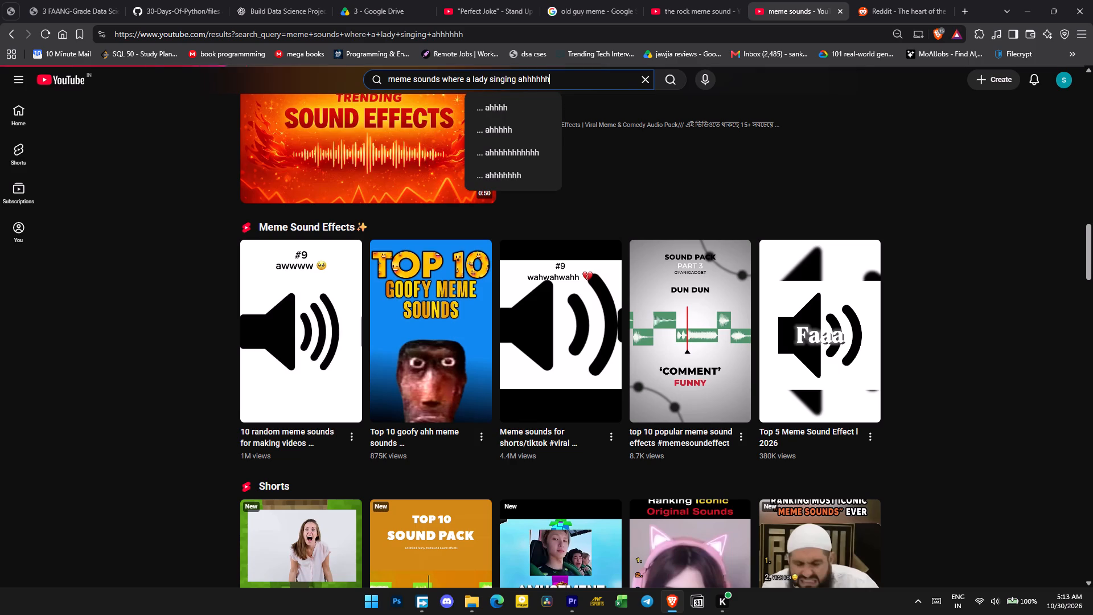
Preview the "Internal Screaming Sound Effect" short and return to the search results.
left_click(266, 282)
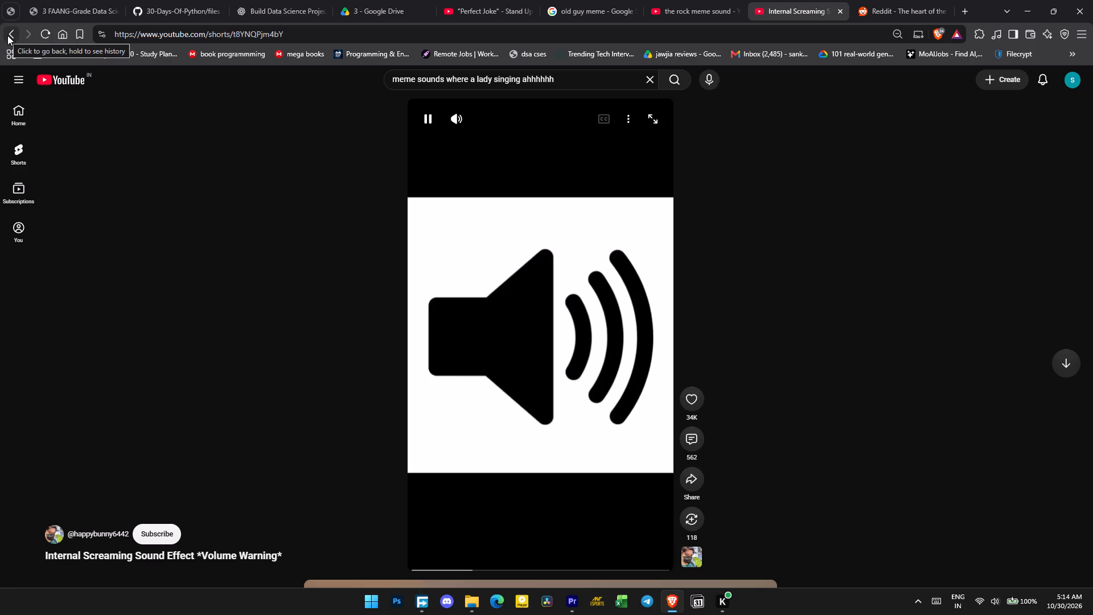
left_click(7, 35)
Sample the "Girl slaying Kayako's Famous Vocals" video at several points and return to the search results.
scroll(457, 259, "down", 2)
left_click(385, 334)
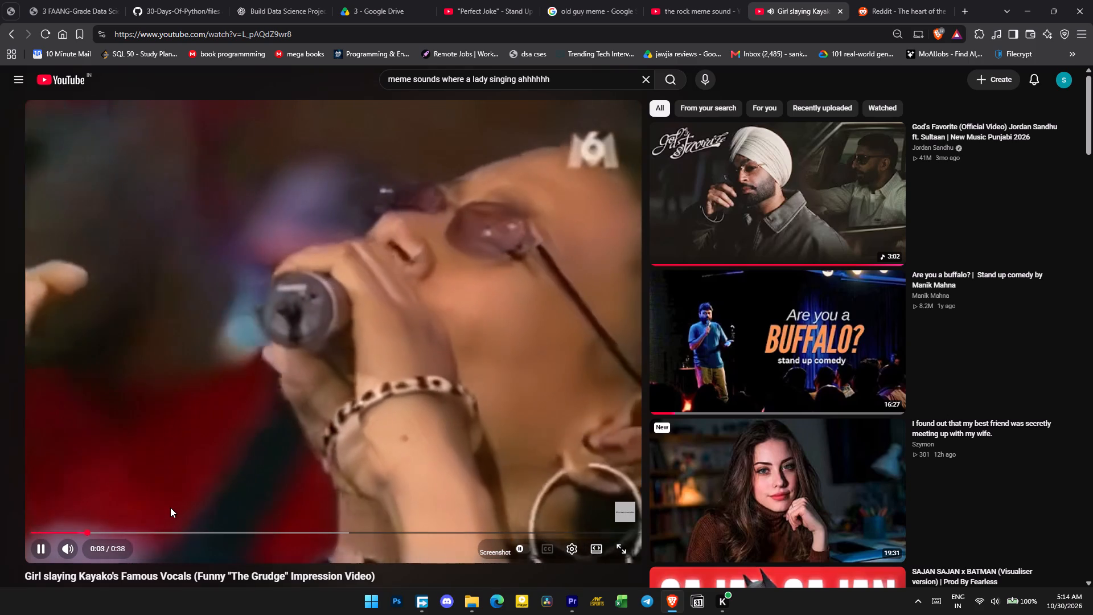
left_click(235, 530)
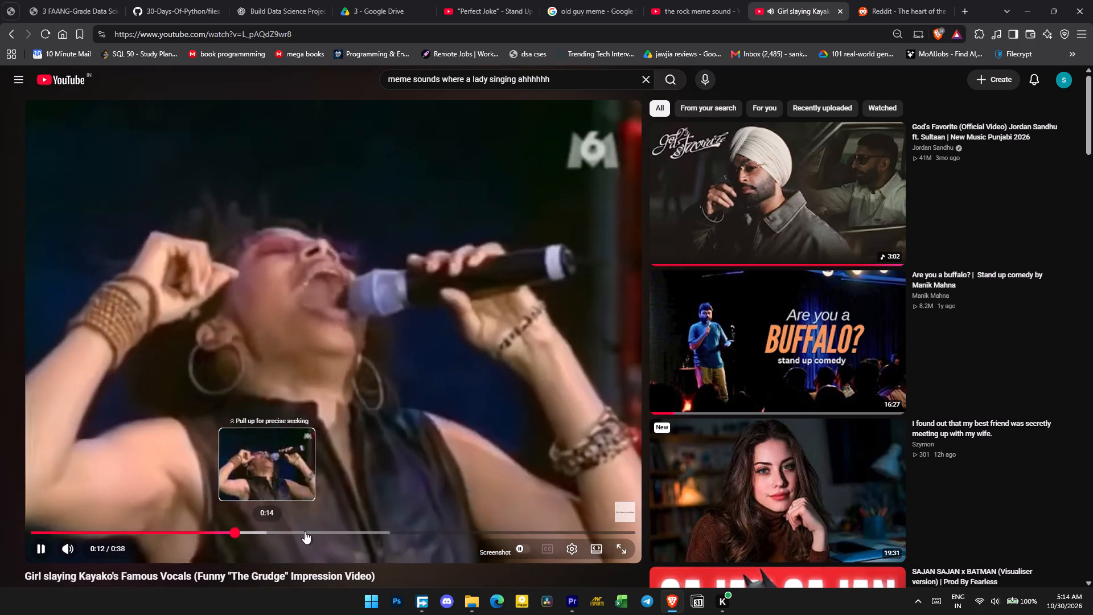
left_click_drag(348, 530, 365, 531)
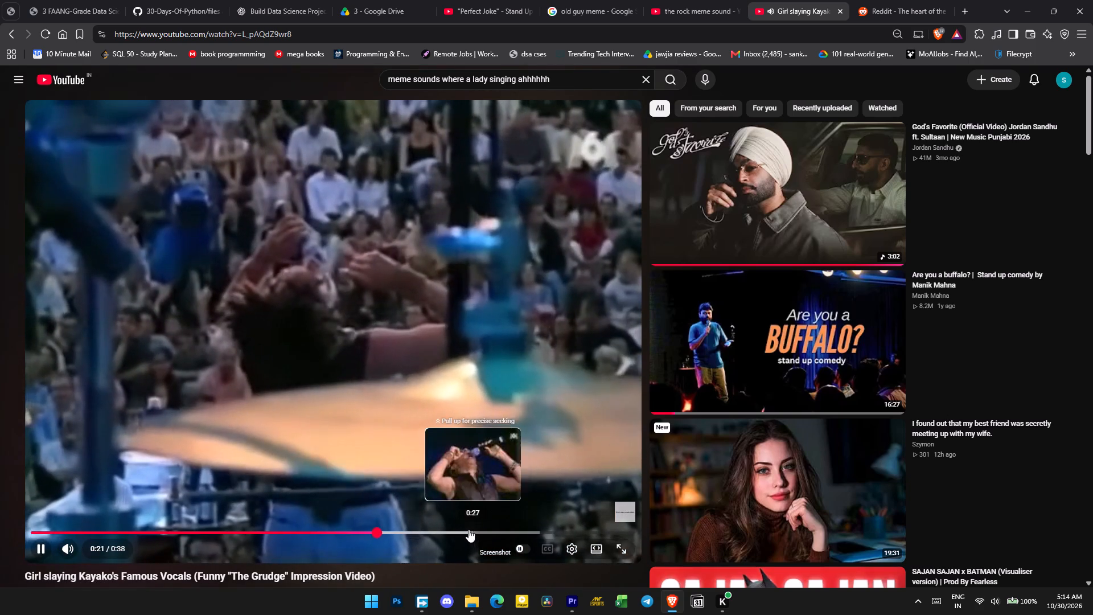
left_click(469, 530)
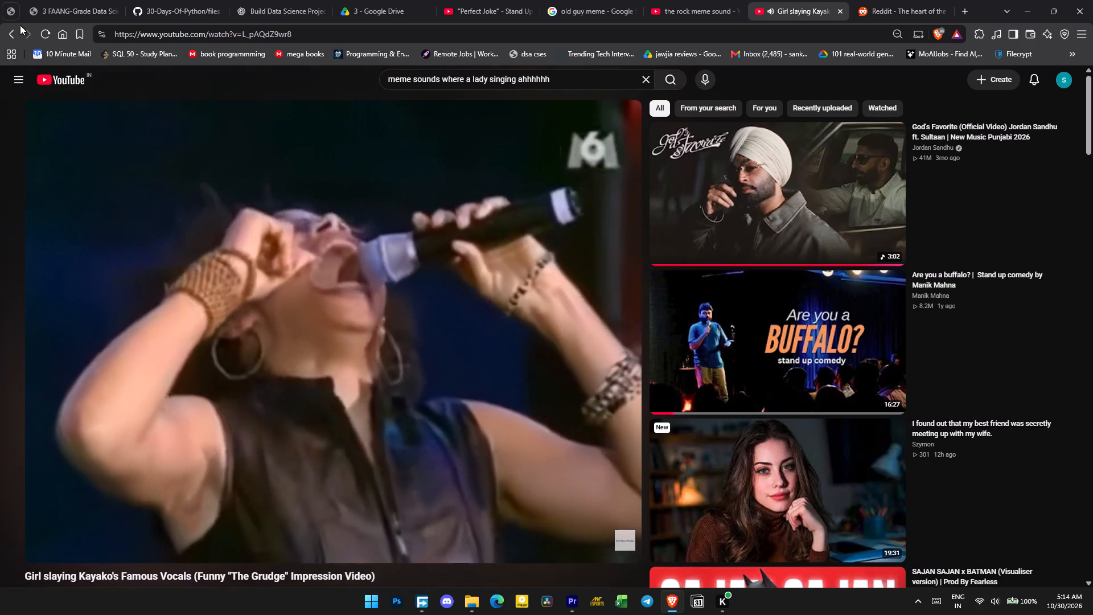
left_click(0, 28)
Change the YouTube search to "meme sounds where a lady singing voooo" and browse the results.
scroll(428, 351, "down", 4)
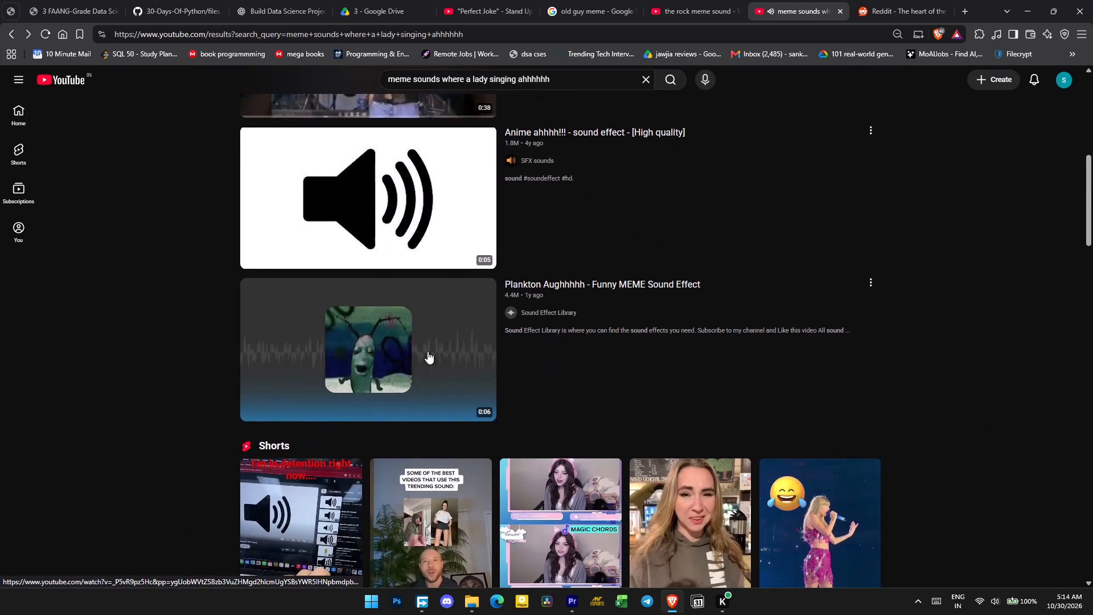
left_click_drag(562, 78, 518, 86)
type("voooo")
key("Return")
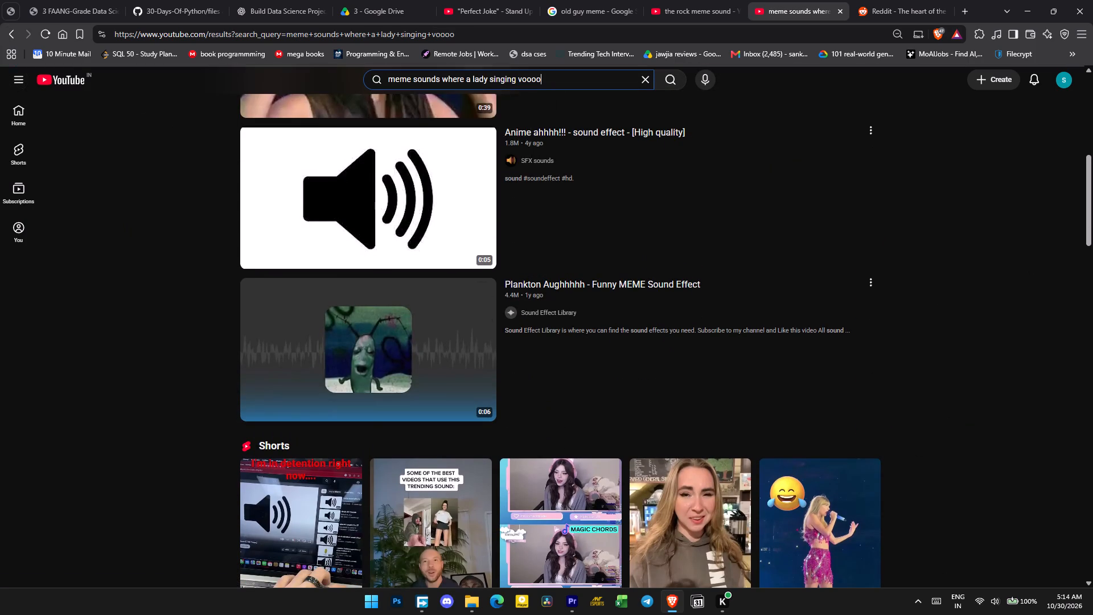
scroll(371, 478, "down", 2)
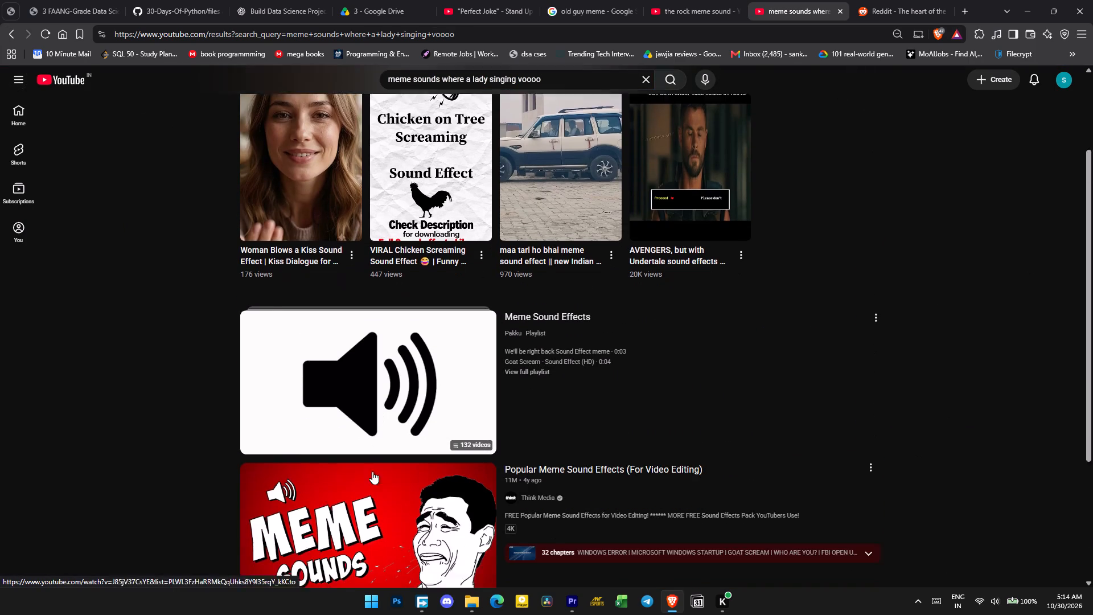
Look through the search results and open the "Meme Sound Effects" playlist by Pakku.
scroll(381, 335, "up", 2)
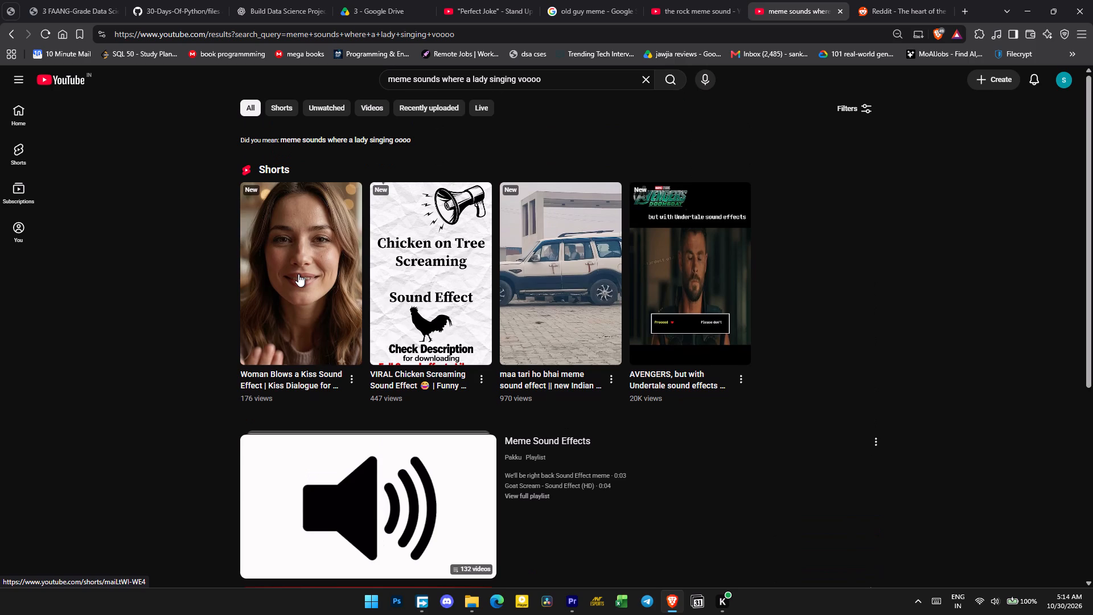
scroll(298, 274, "down", 11)
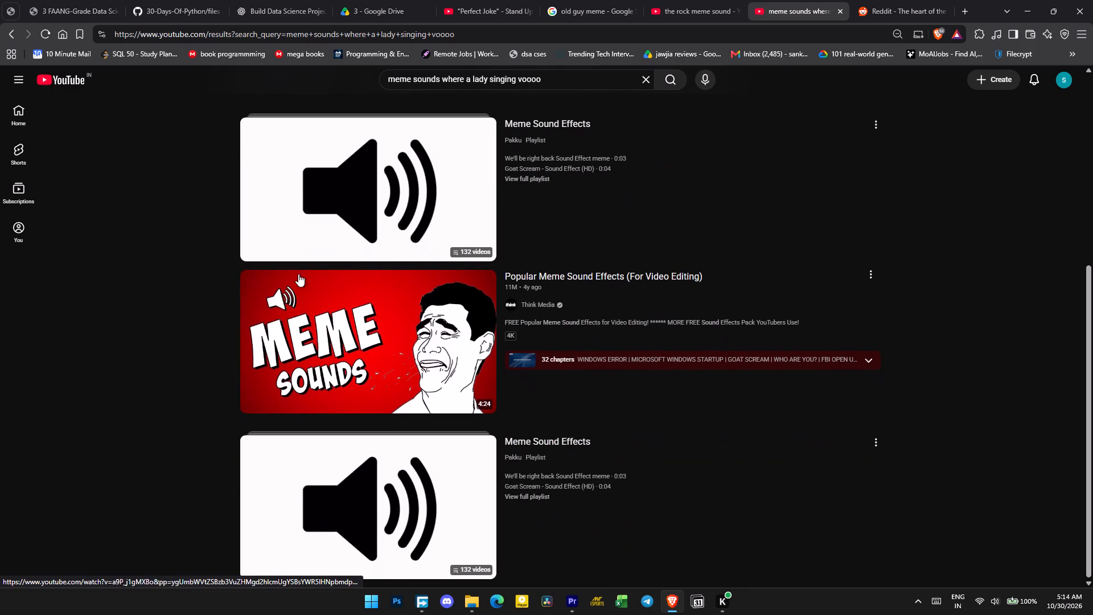
scroll(298, 274, "down", 2)
scroll(977, 334, "down", 5)
scroll(335, 427, "up", 2)
scroll(341, 428, "down", 4)
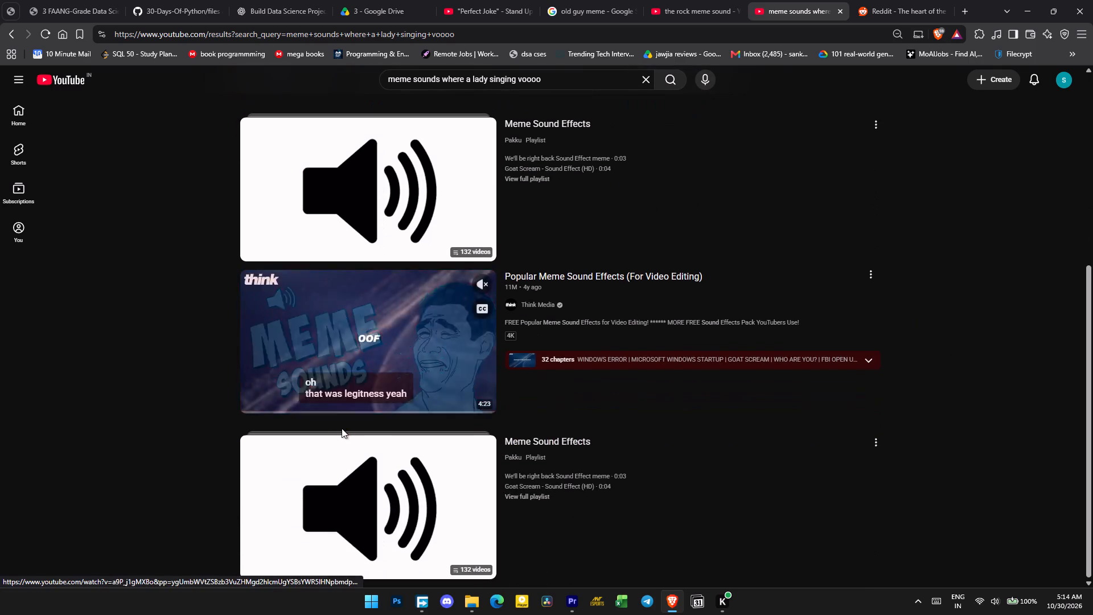
left_click(316, 474)
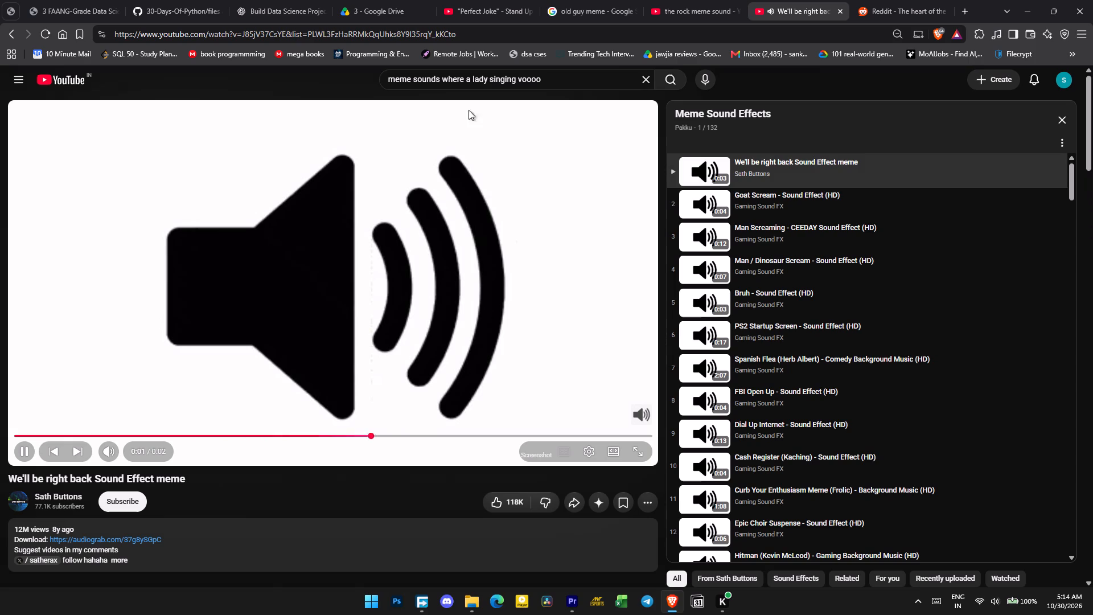
Sample "Goat Scream" and several points of "Spanish Flea (Herb Albert)" in the Meme Sound Effects playlist.
left_click(696, 203)
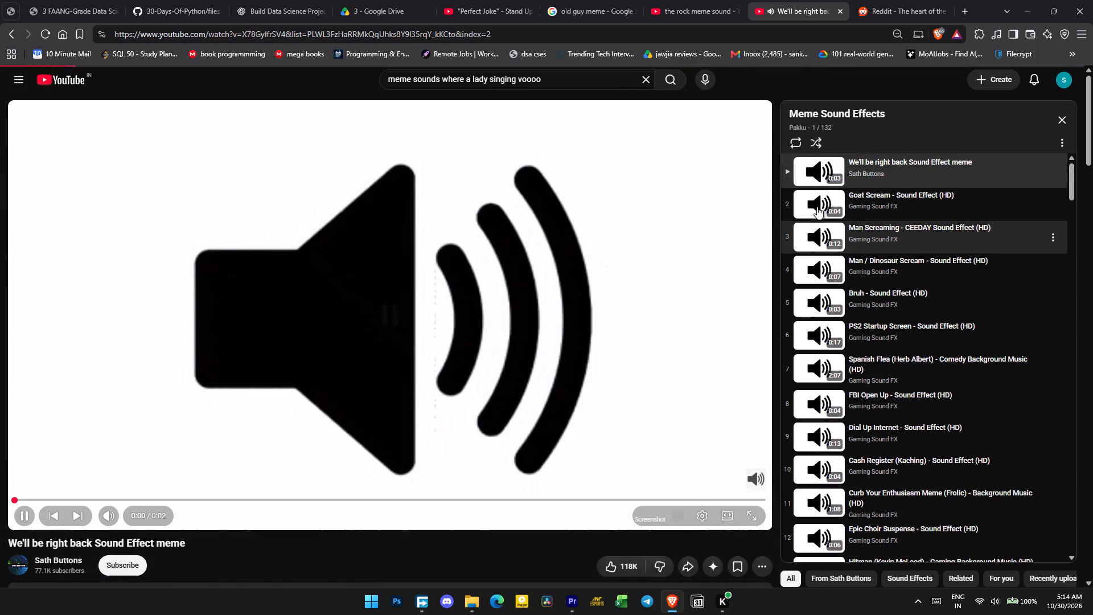
left_click(817, 205)
left_click(811, 372)
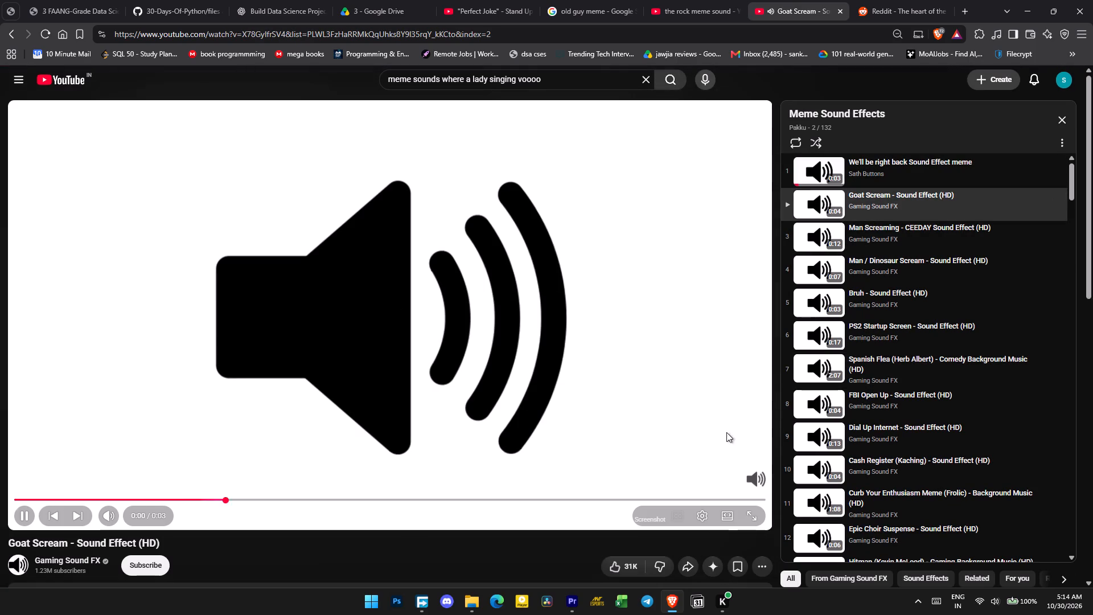
left_click(820, 366)
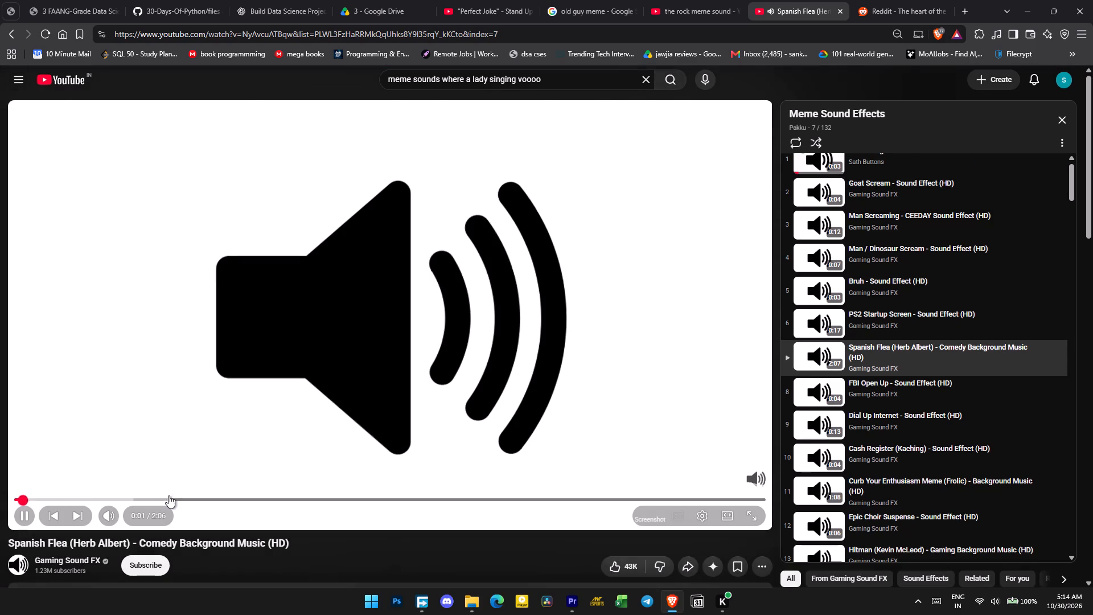
left_click(124, 512)
left_click(128, 498)
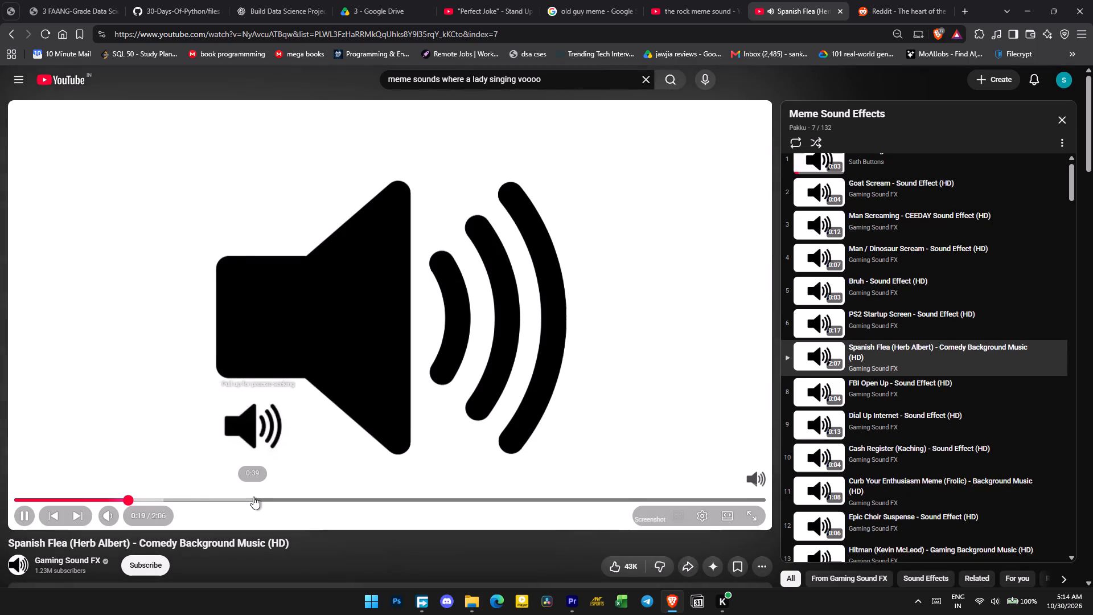
left_click(253, 497)
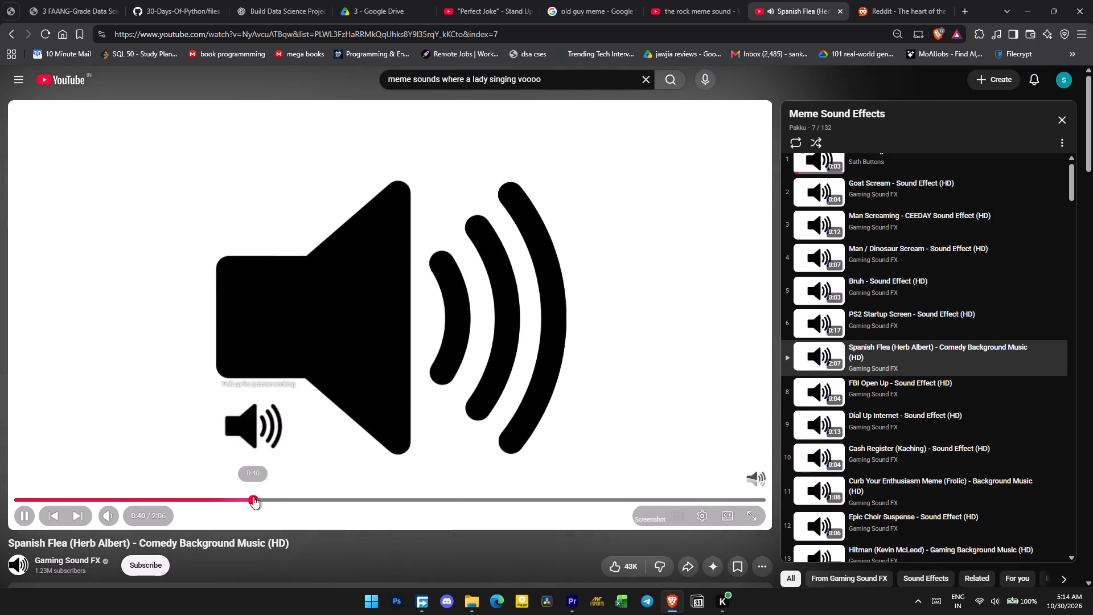
Sample further playlist sounds: "Epic Choir Suspense", "Hitman", "Tape Rewind", "Sitcom Laughter Applause" and "And His Name is JOHN CENA".
left_click(806, 522)
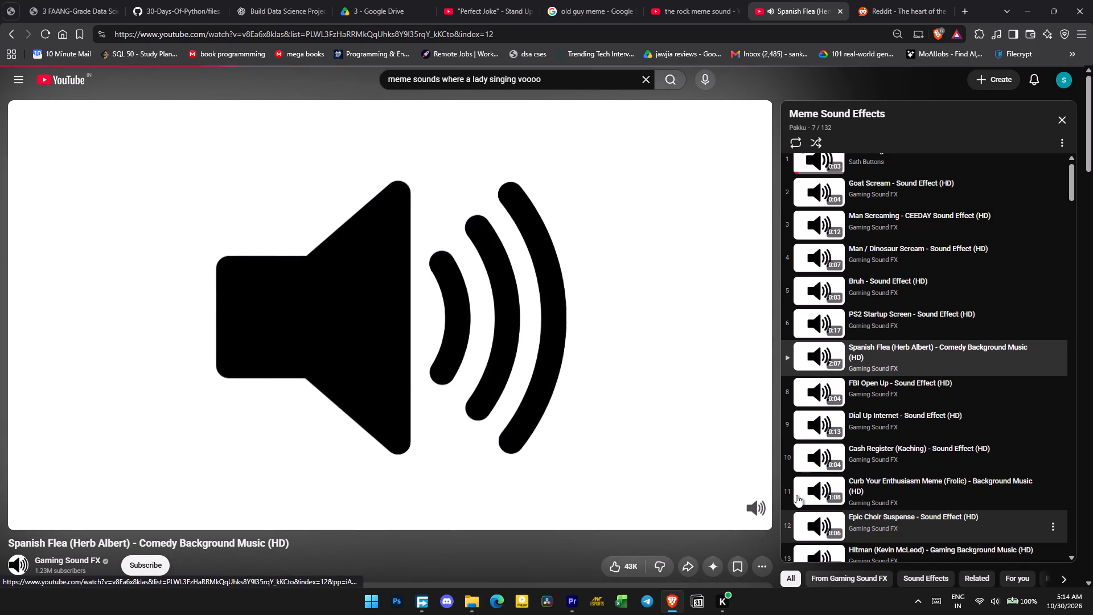
scroll(916, 480, "down", 1)
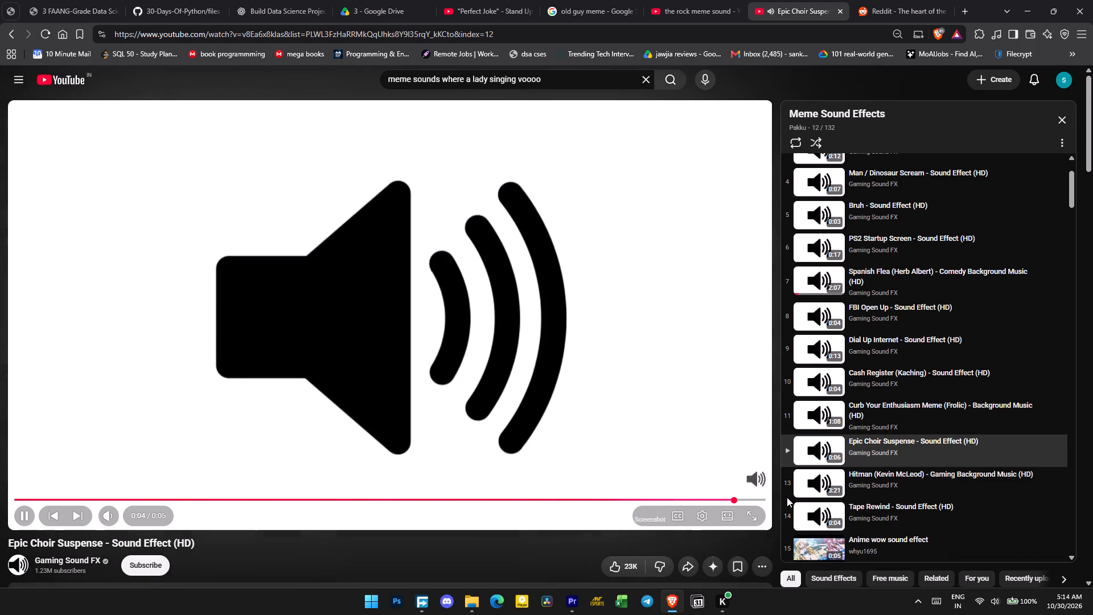
left_click(819, 482)
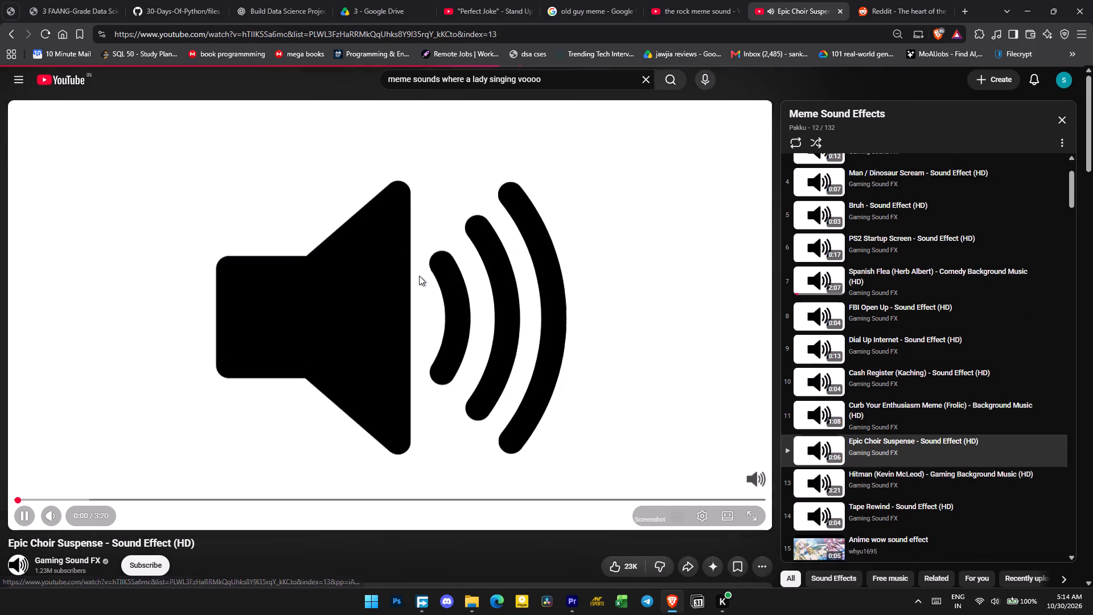
right_click(419, 276)
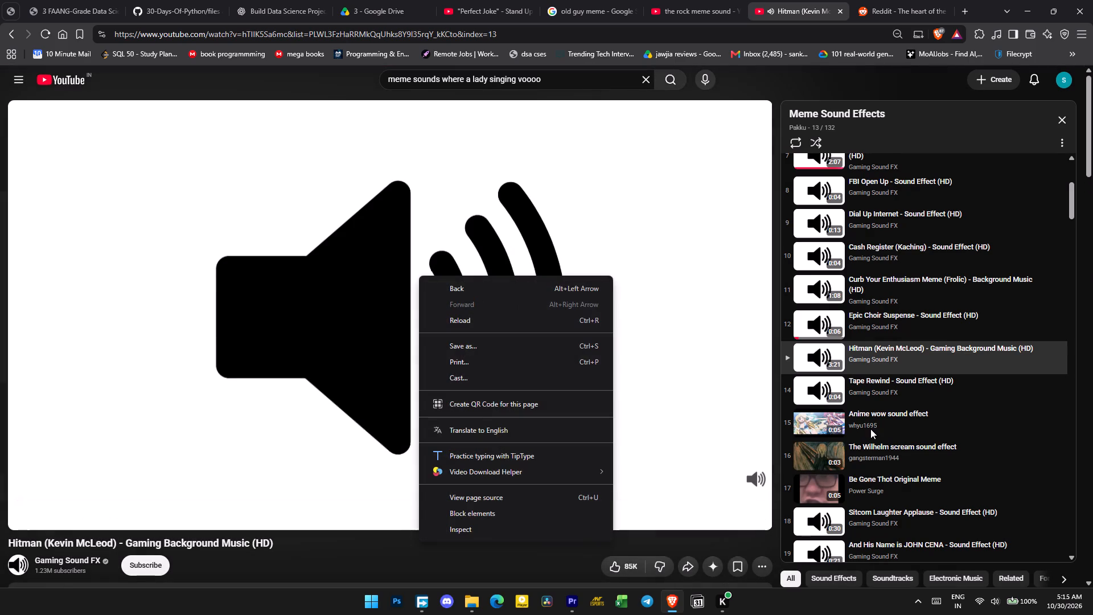
left_click(821, 390)
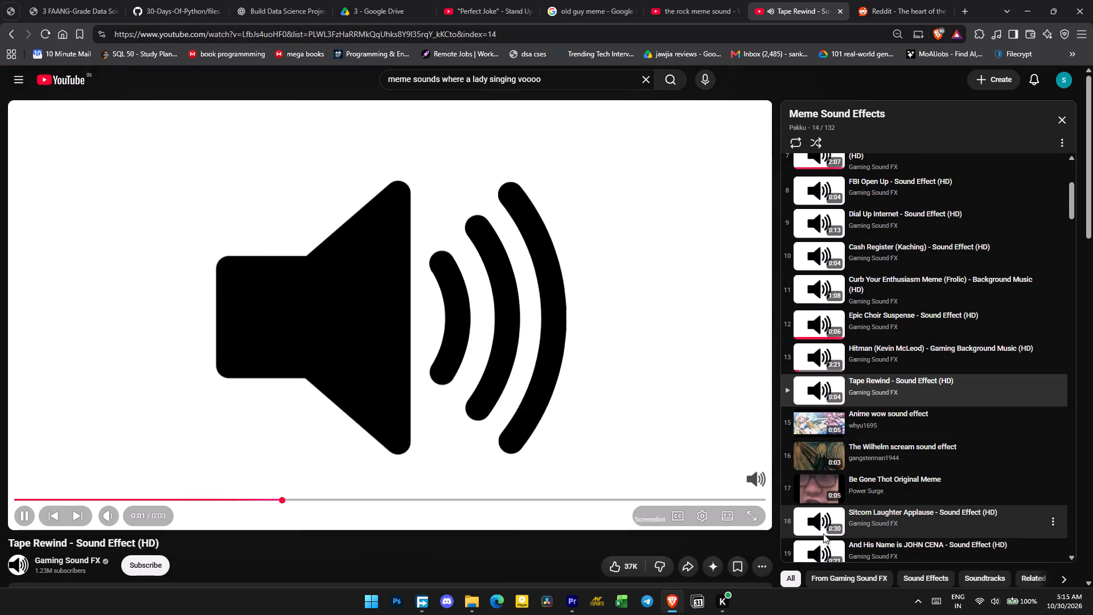
left_click(823, 534)
left_click(813, 555)
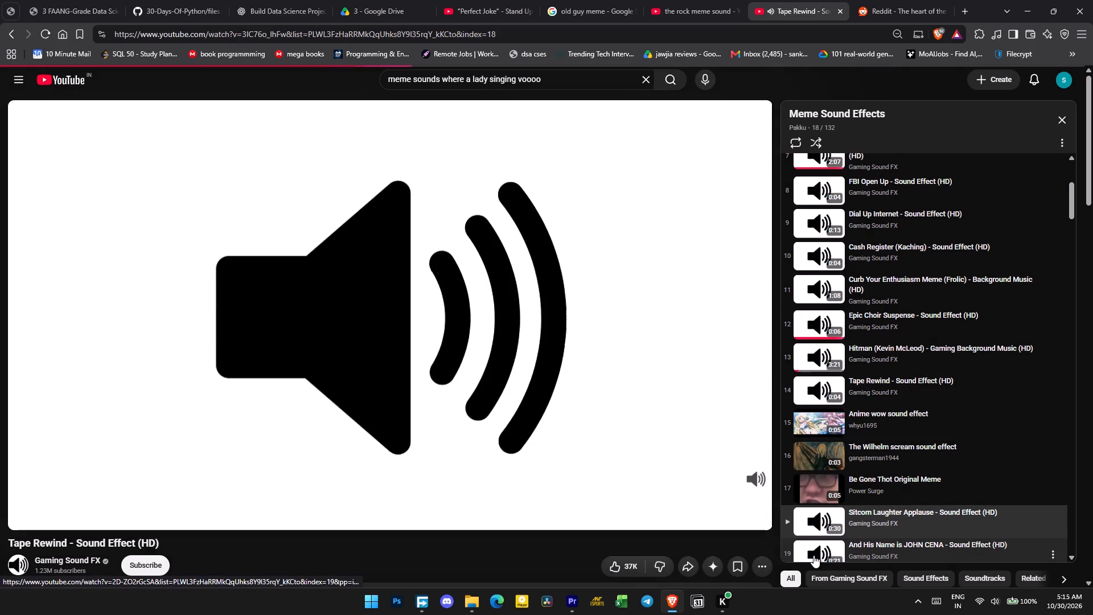
scroll(822, 479, "down", 3)
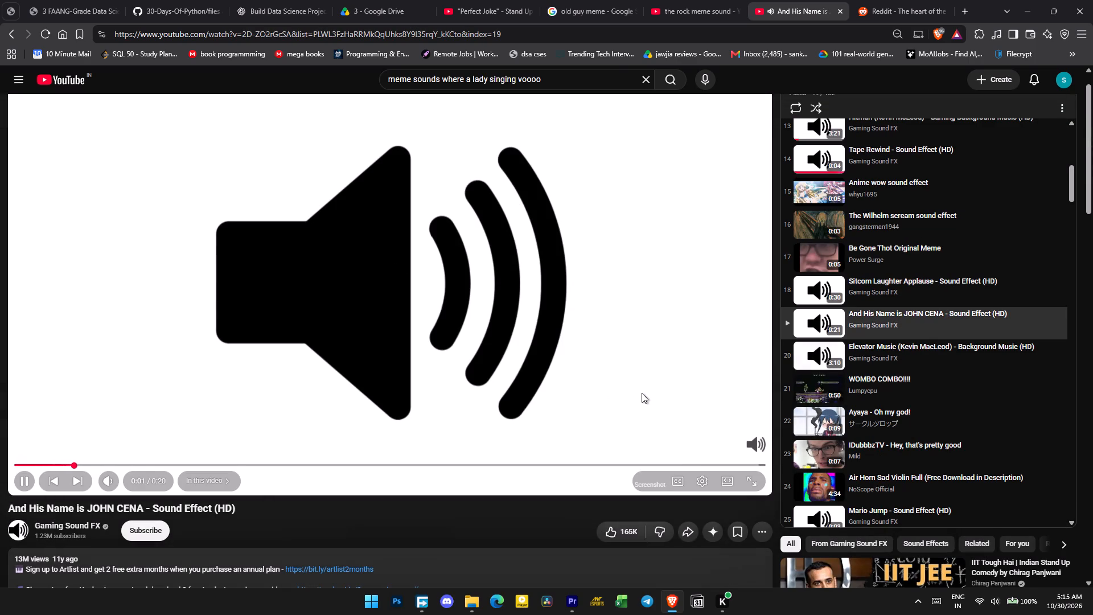
Copy the "And His Name is JOHN CENA" video link and convert it to MP3 on the YTMP3 site, blocking its notifications.
right_click(439, 284)
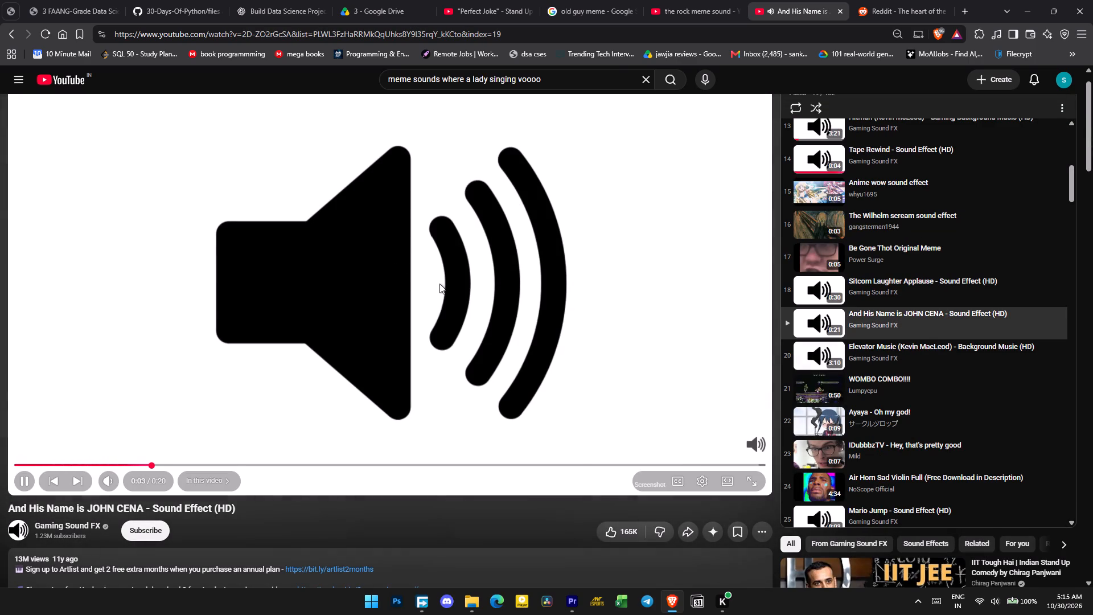
left_click(503, 333)
left_click(885, 3)
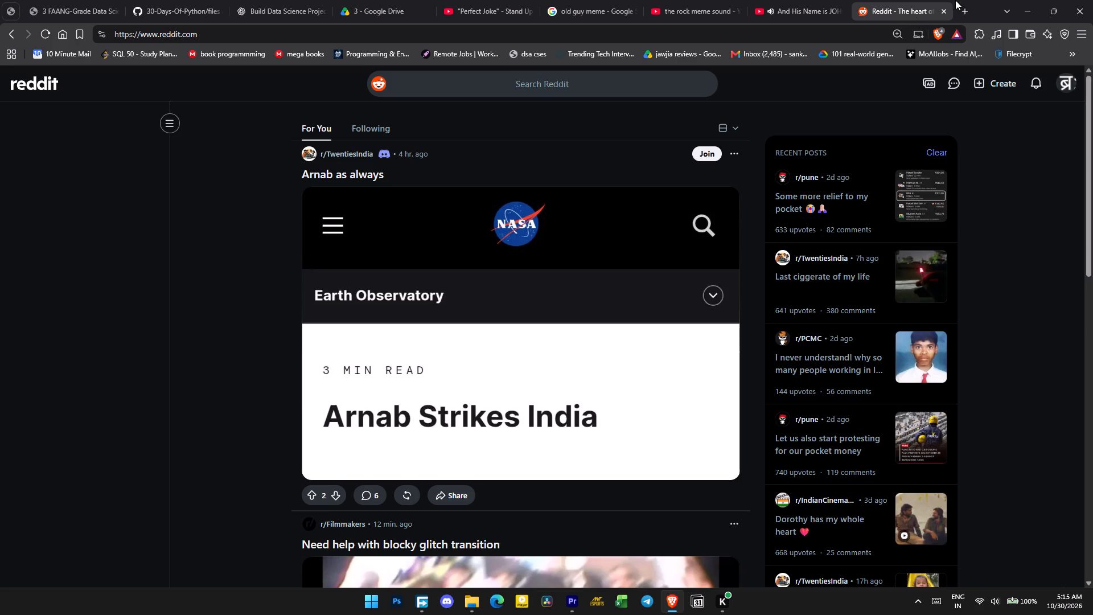
left_click(961, 0)
key("y")
key("t")
left_click(392, 60)
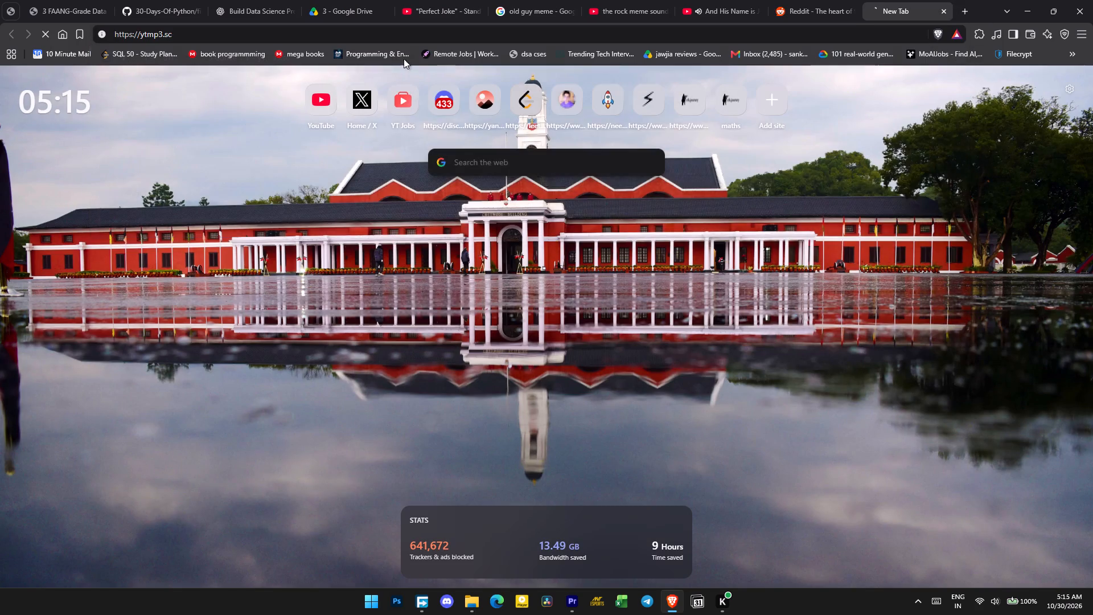
key("ctrl+v")
left_click(674, 183)
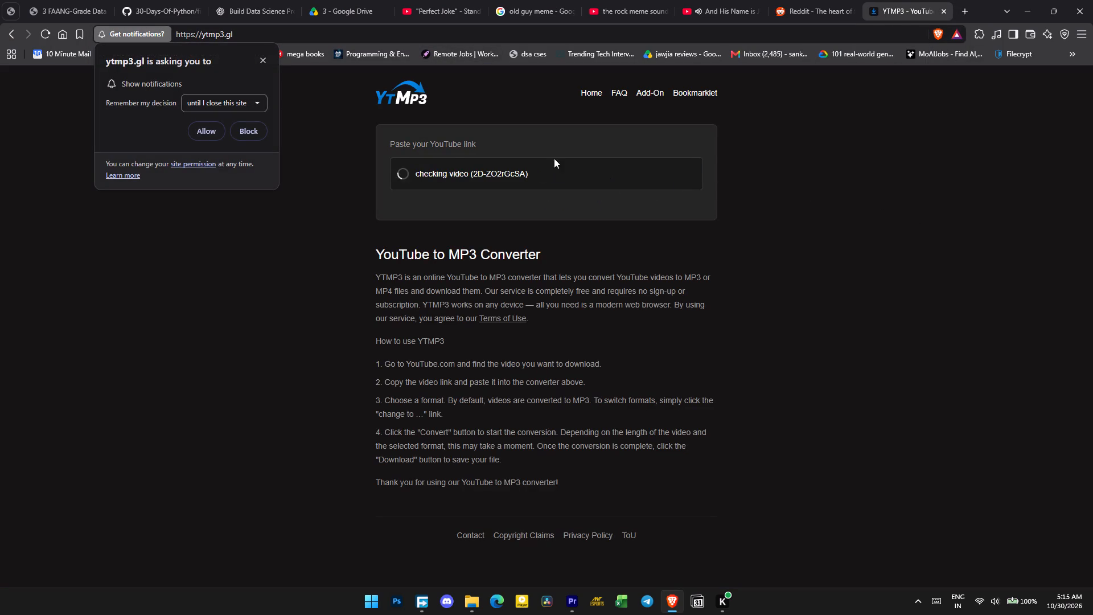
left_click(237, 128)
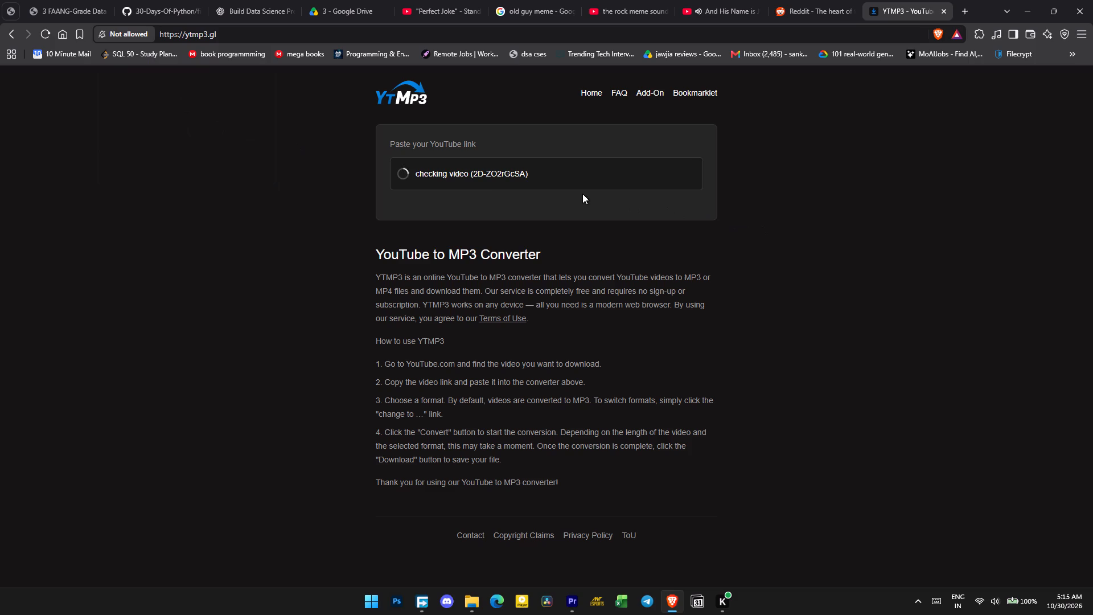
Browse the Reddit home feed and unmute the r/hyderabad video of the foreign streamer at a wedding.
left_click(831, 0)
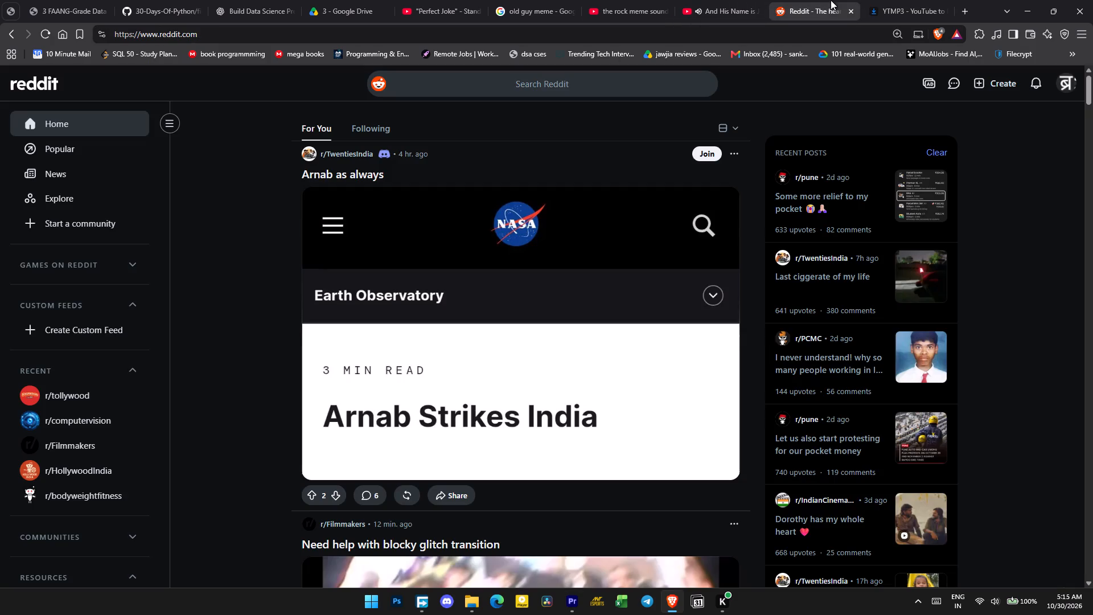
scroll(264, 329, "down", 5)
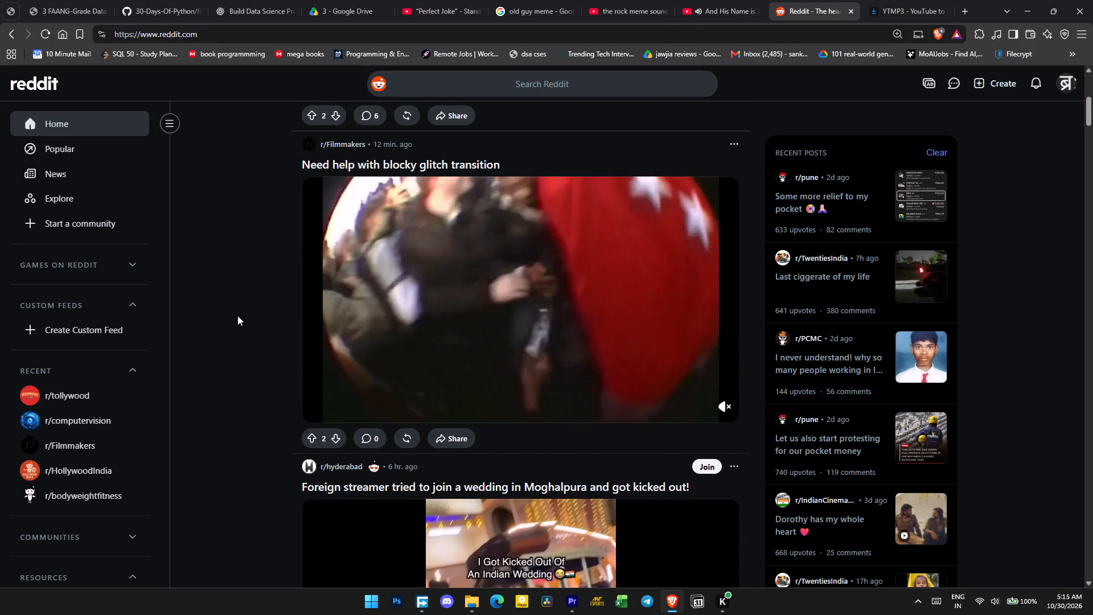
scroll(239, 314, "up", 1)
scroll(246, 246, "down", 5)
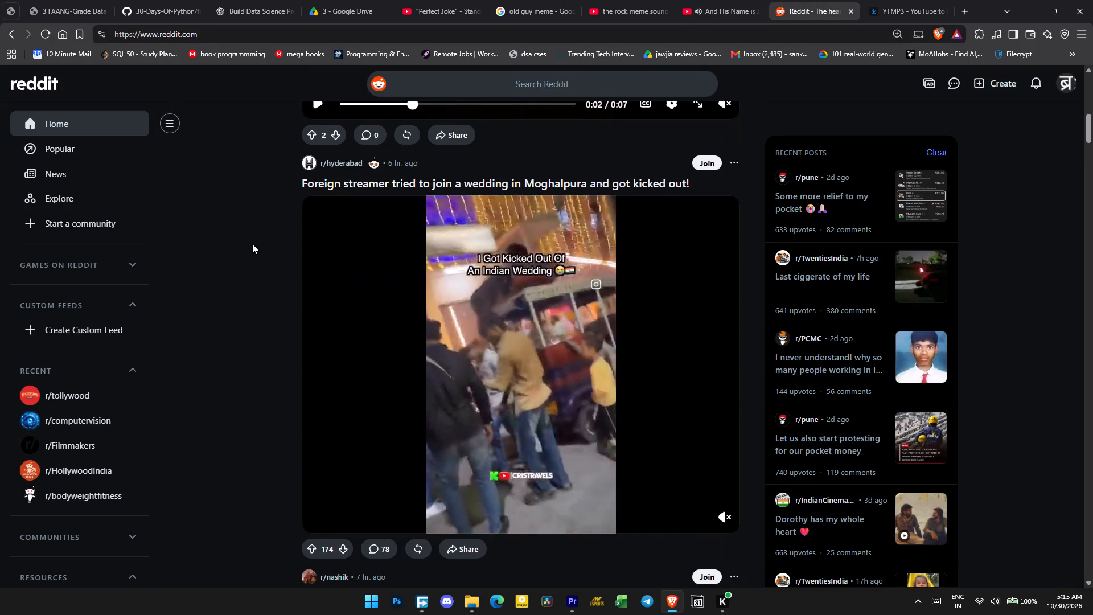
left_click(722, 511)
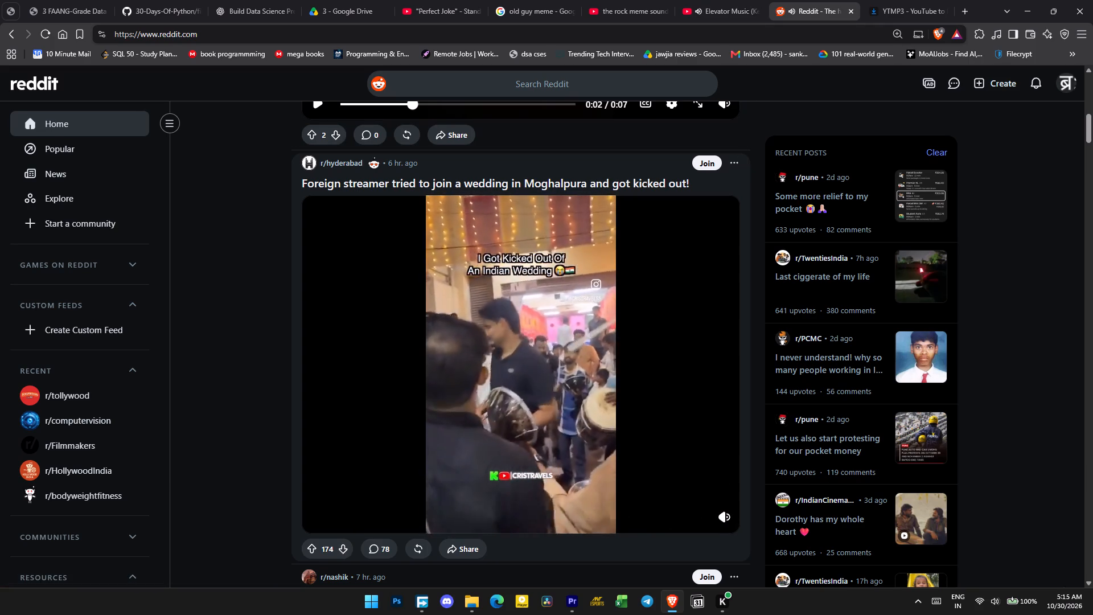
left_click(815, 5)
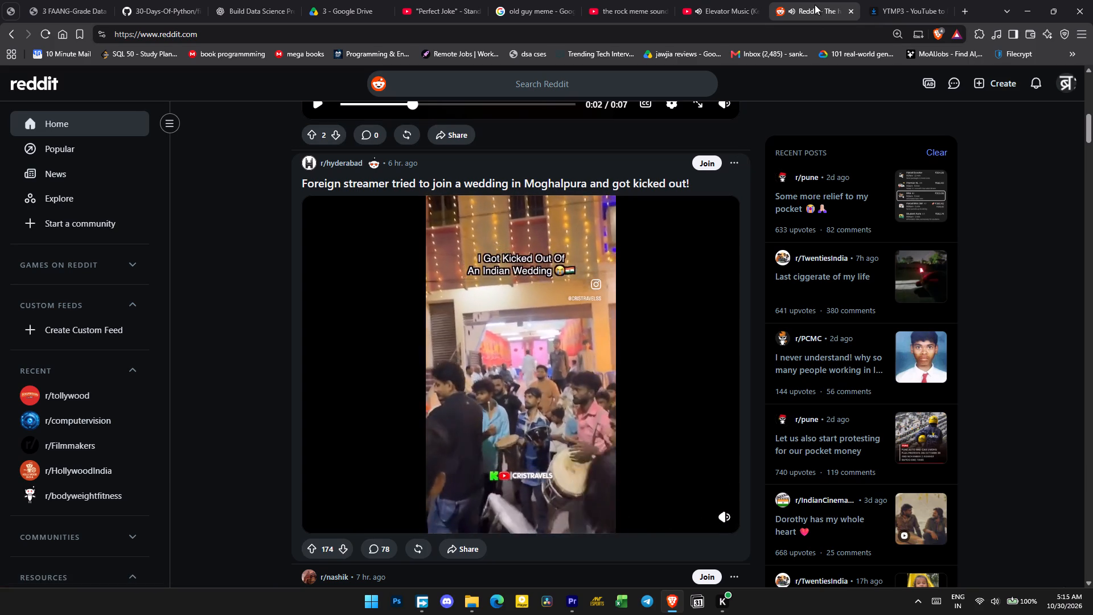
Download the converted "And His Name is JOHN CENA - Sound Effect (HD).mp3" to the Music folder with Free Download Manager.
left_click(896, 0)
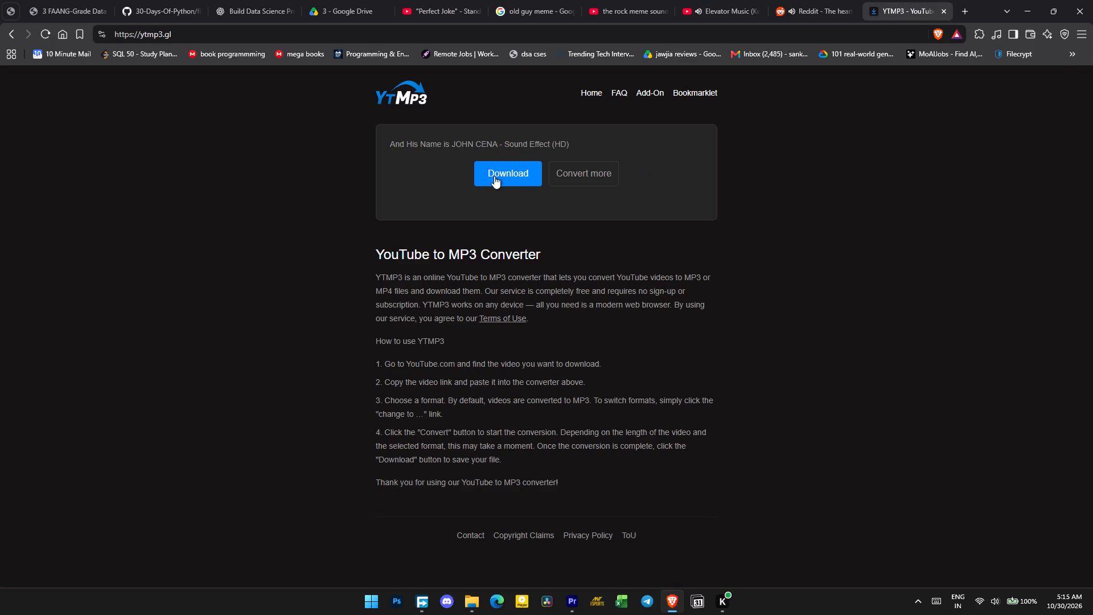
left_click(494, 176)
left_click(651, 0)
left_click(686, 0)
left_click(593, 243)
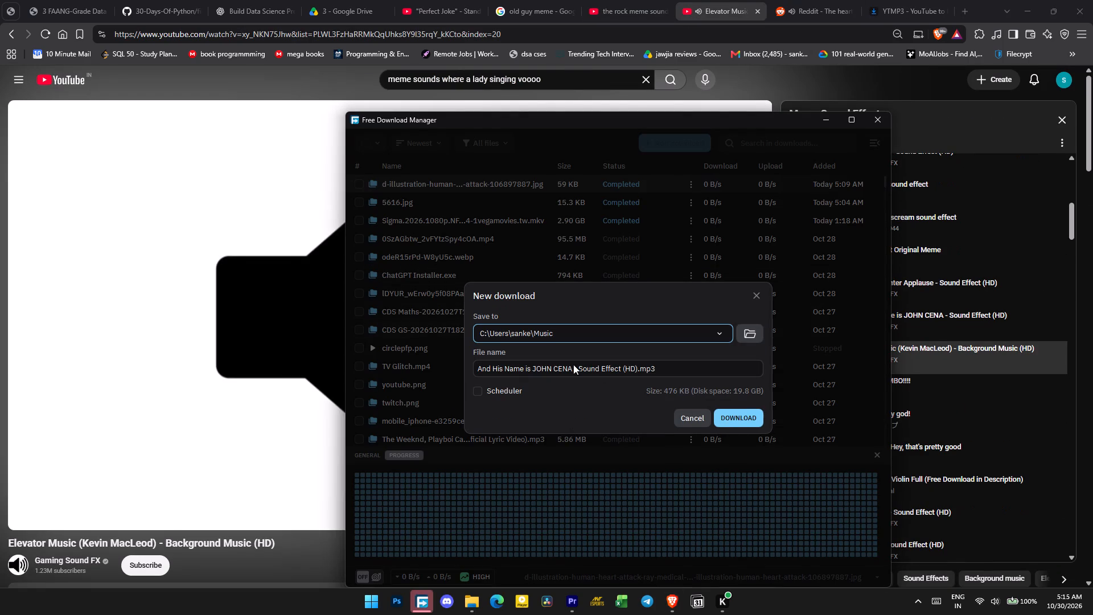
left_click(742, 416)
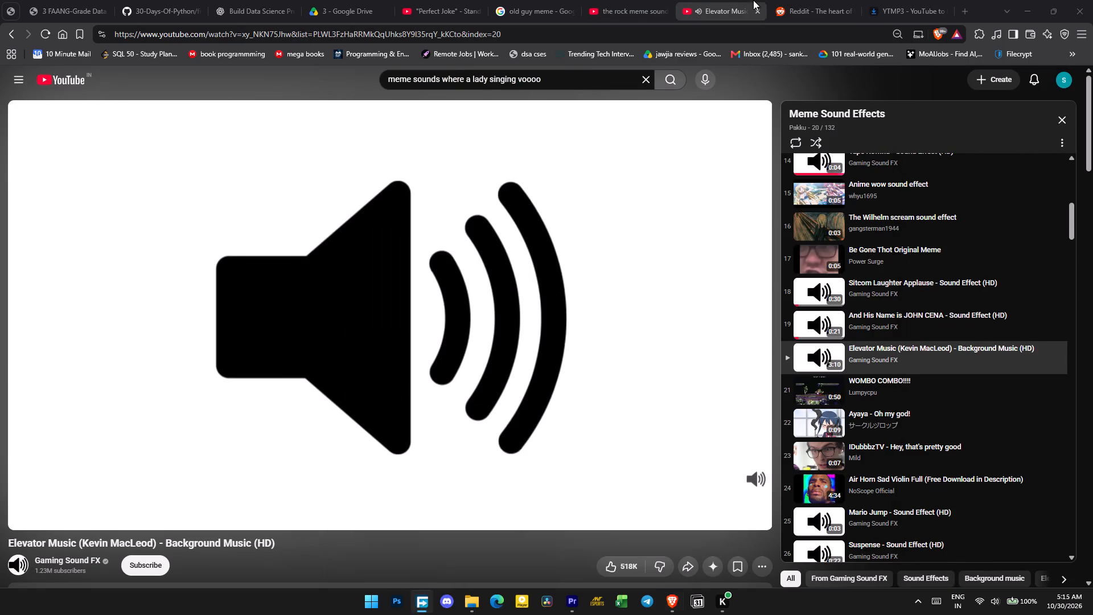
Pause the "Elevator Music" video playing in the YouTube playlist.
left_click(753, 0)
left_click(592, 195)
left_click(639, 215)
Skip through the Reddit video of the foreign streamer kicked out of a wedding and open its comments.
left_click(797, 0)
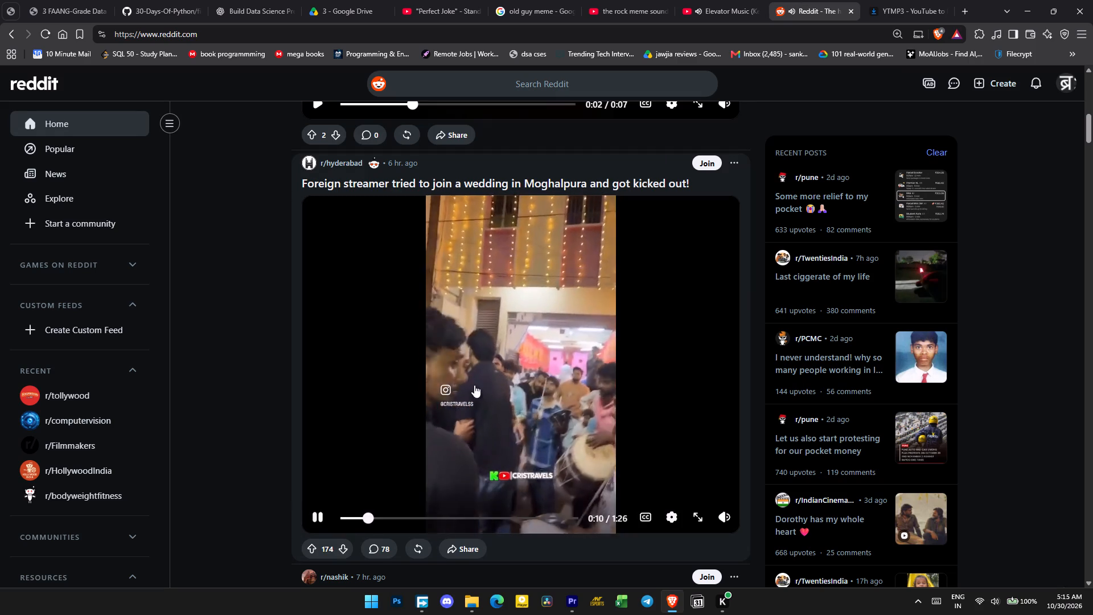
left_click(725, 455)
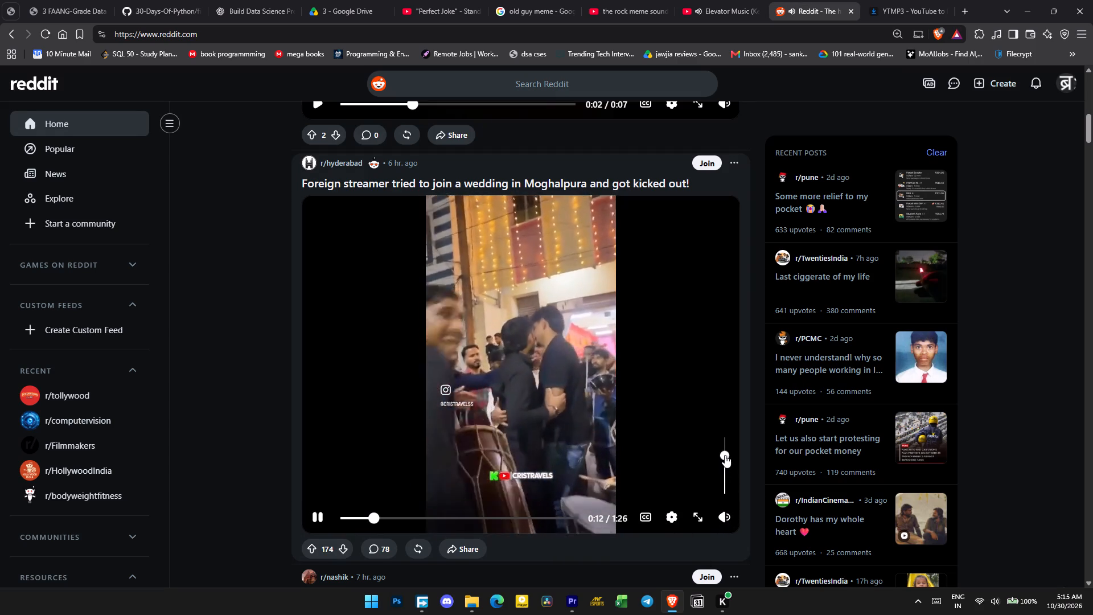
left_click(398, 522)
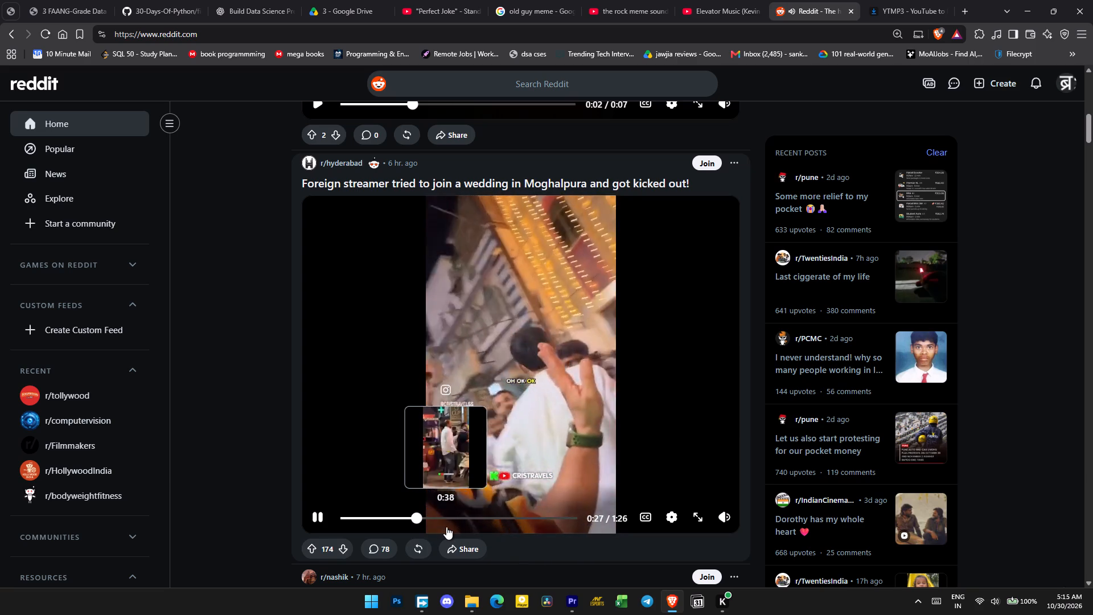
left_click(462, 527)
left_click(502, 527)
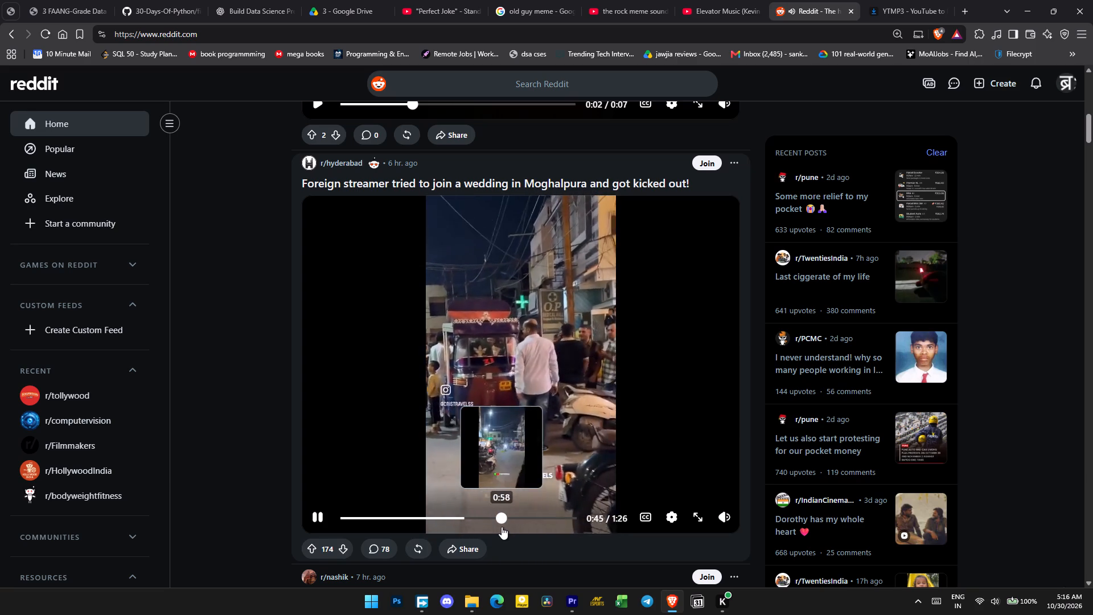
left_click(386, 546)
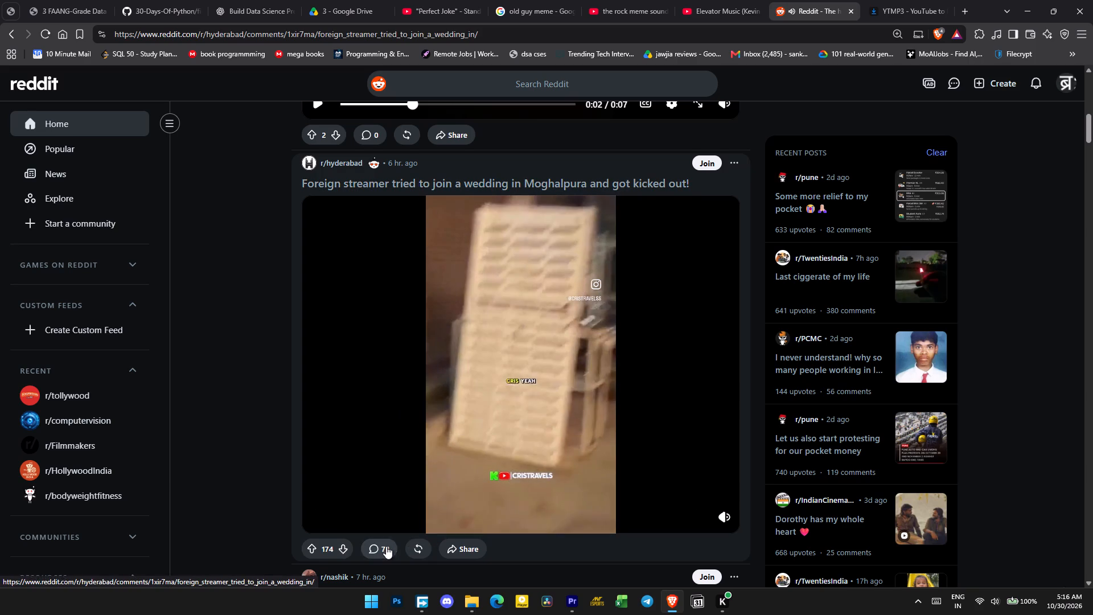
scroll(329, 318, "down", 4)
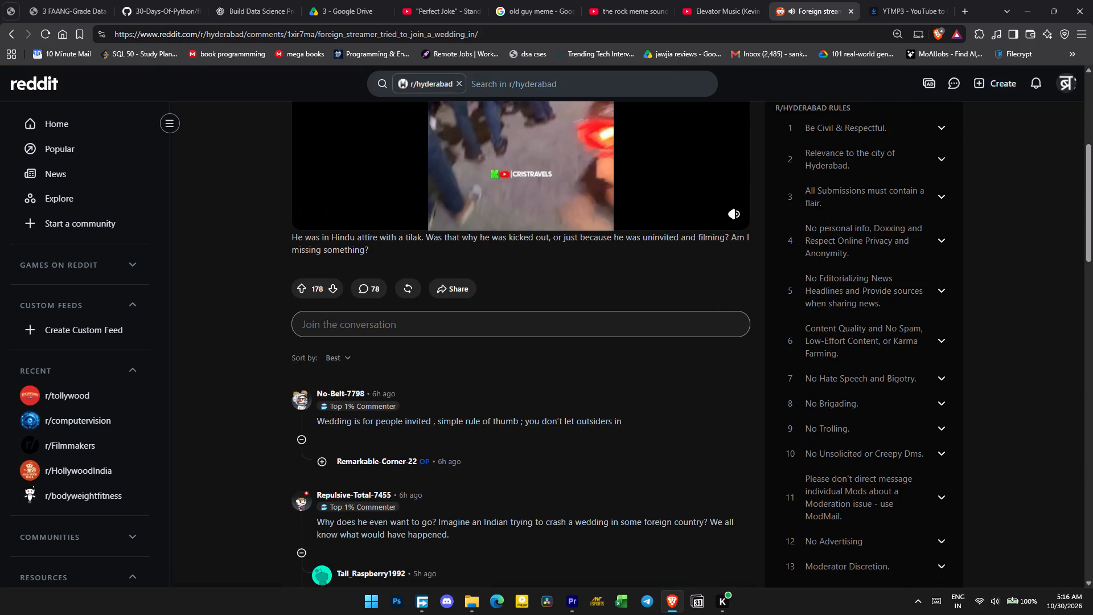
Pause the wedding video, read the comment thread on the r/hyderabad post, and close the Reddit page.
left_click(373, 187)
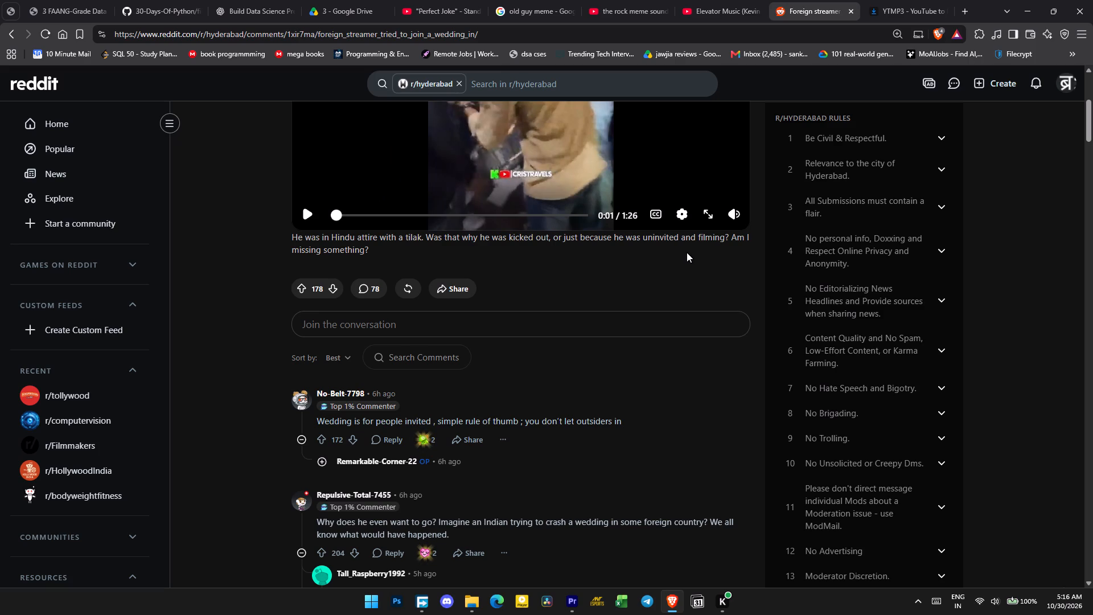
scroll(687, 252, "down", 2)
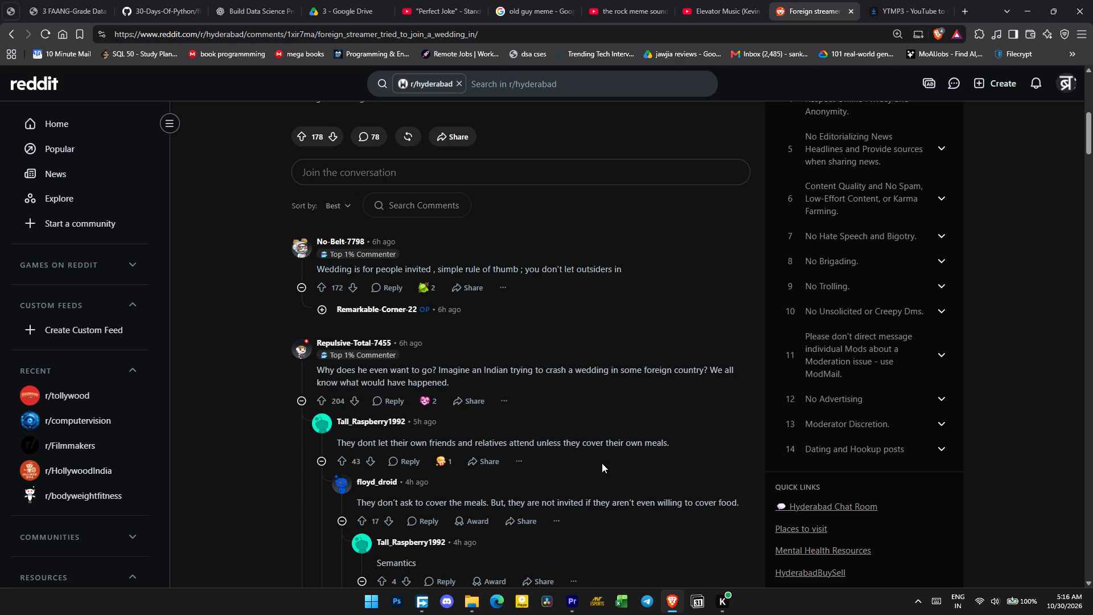
scroll(602, 463, "down", 2)
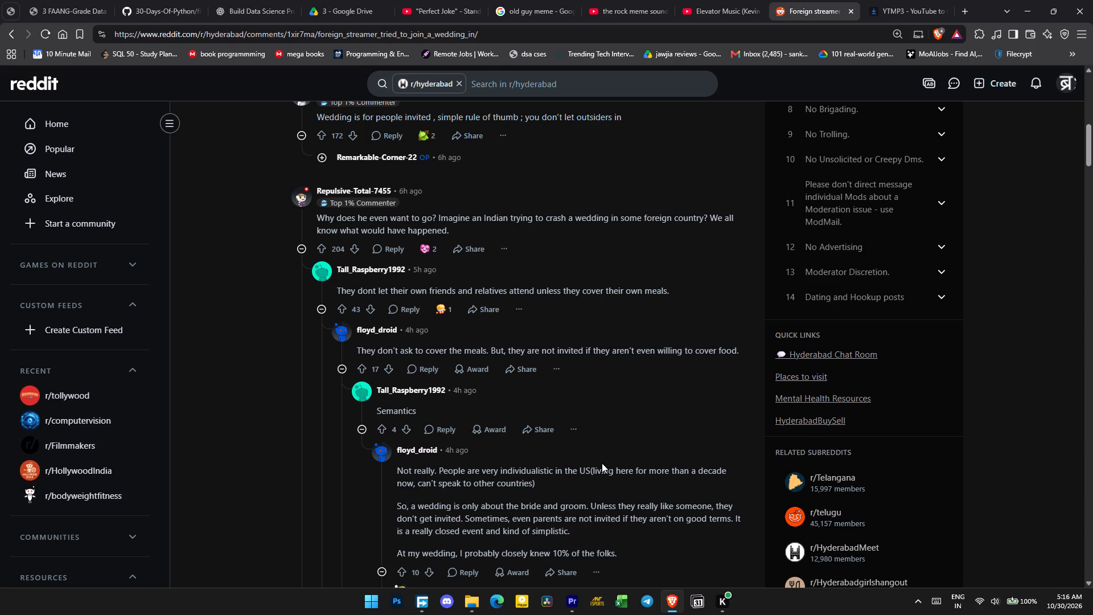
scroll(602, 463, "down", 1)
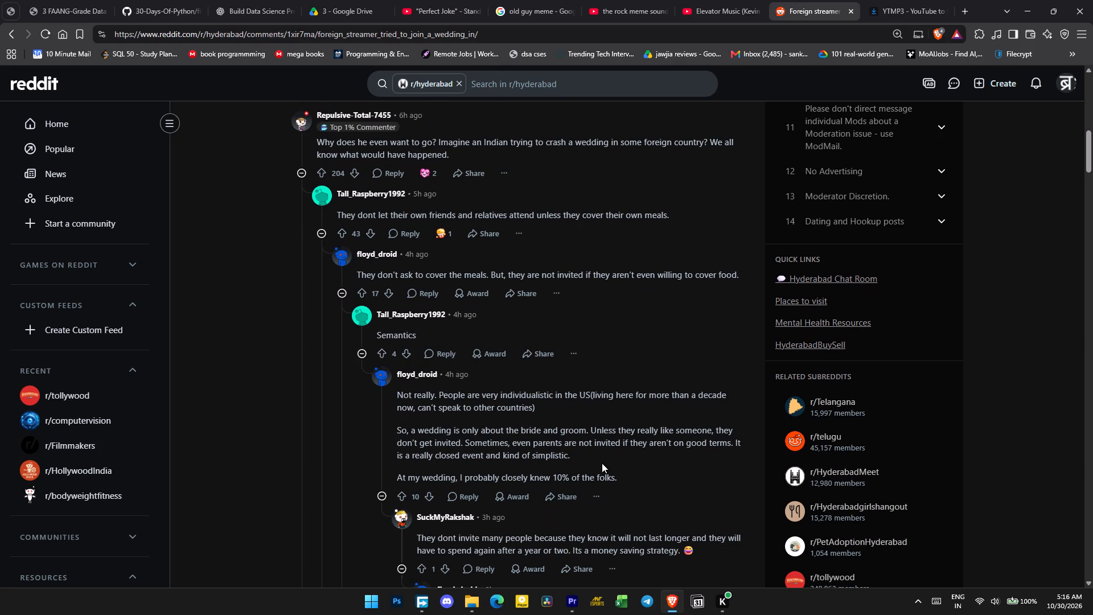
scroll(602, 463, "down", 4)
left_click(602, 463, "ctrl")
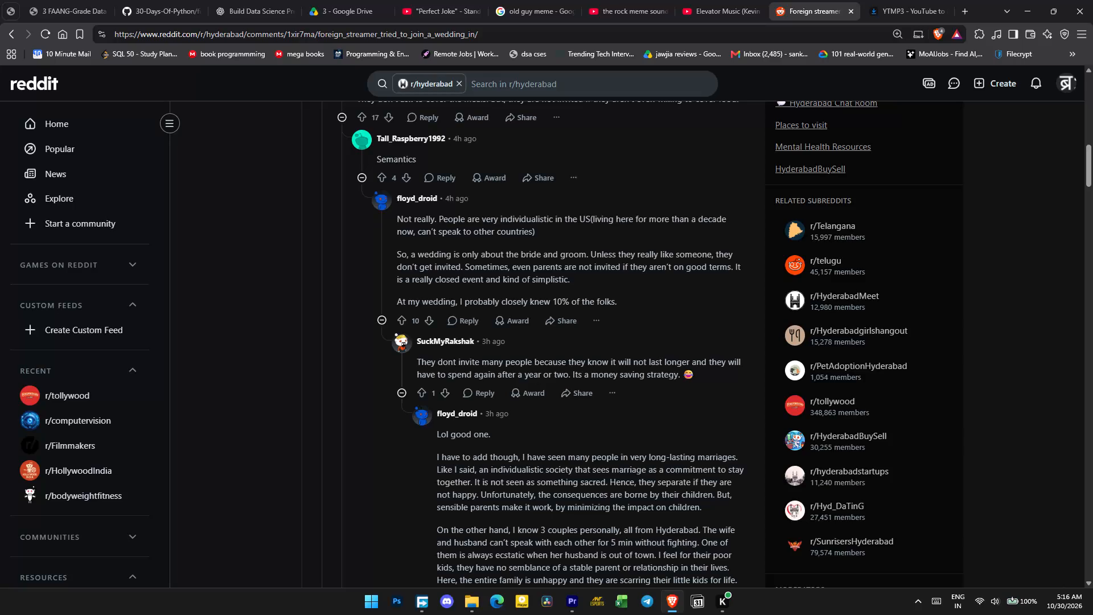
key("ctrl+w")
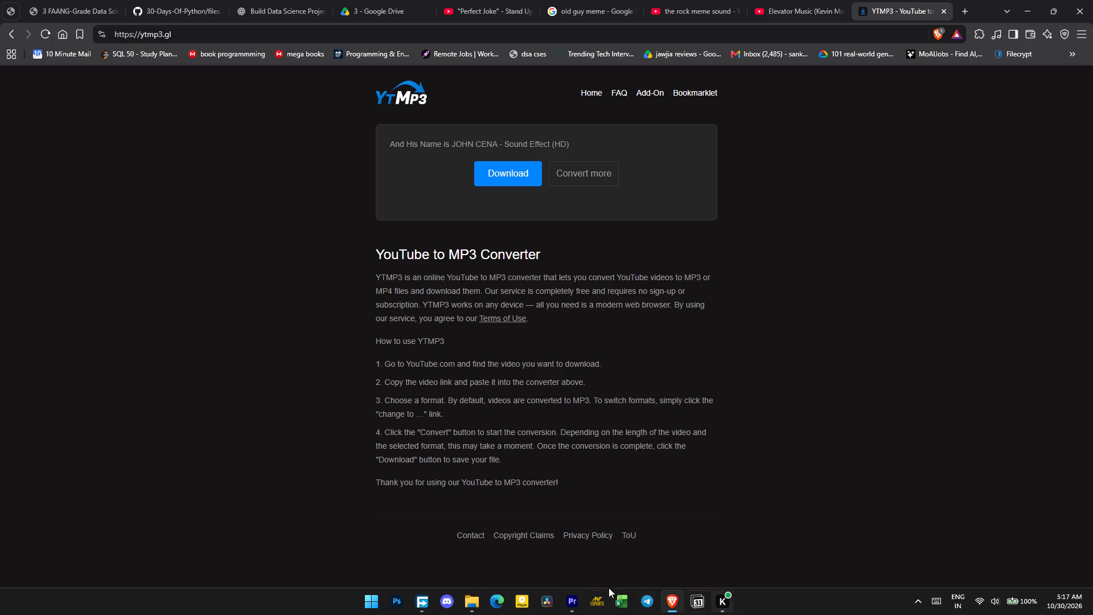
Switch to Discord.
left_click(450, 597)
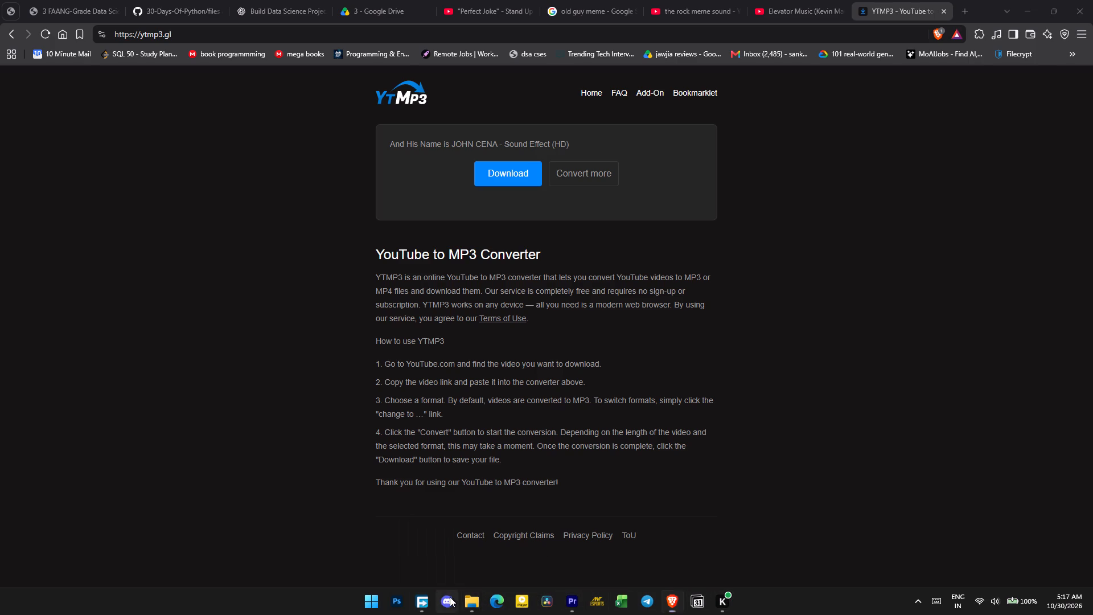
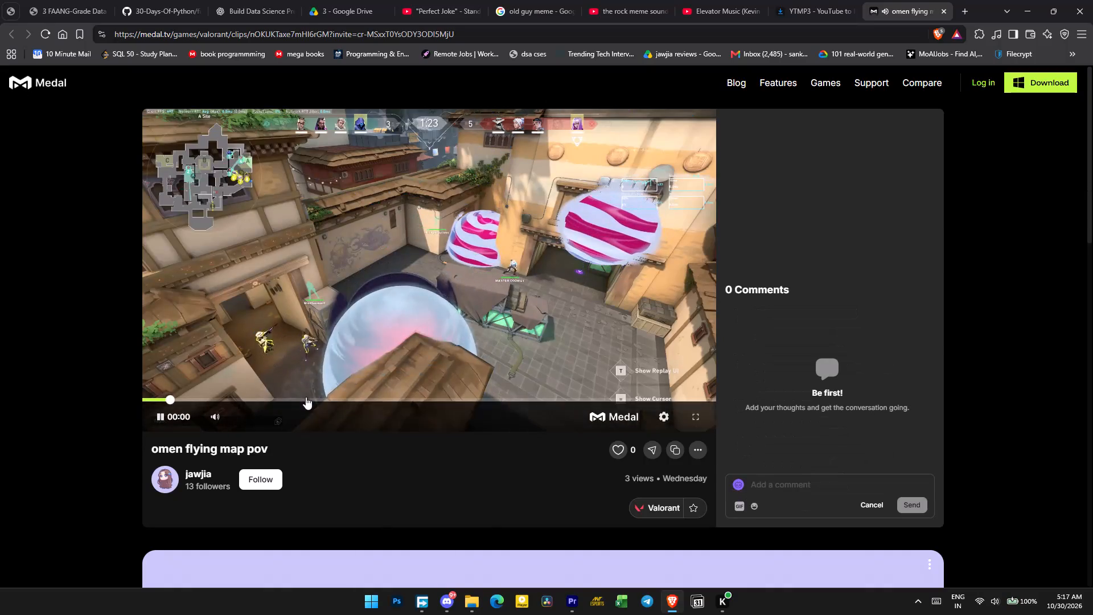
left_click(306, 397)
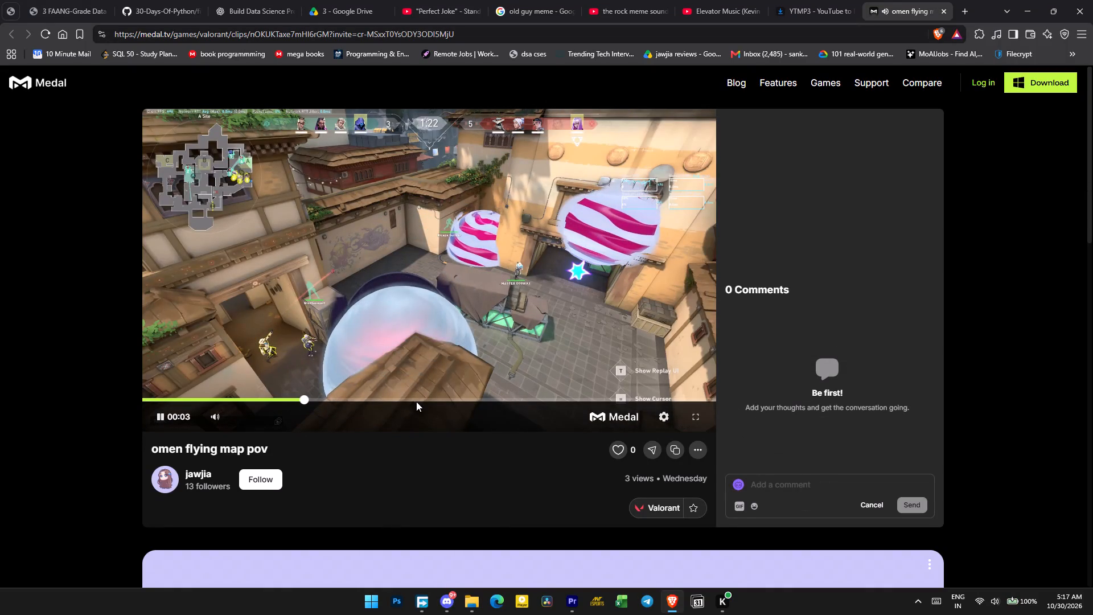
left_click(416, 401)
left_click(474, 398)
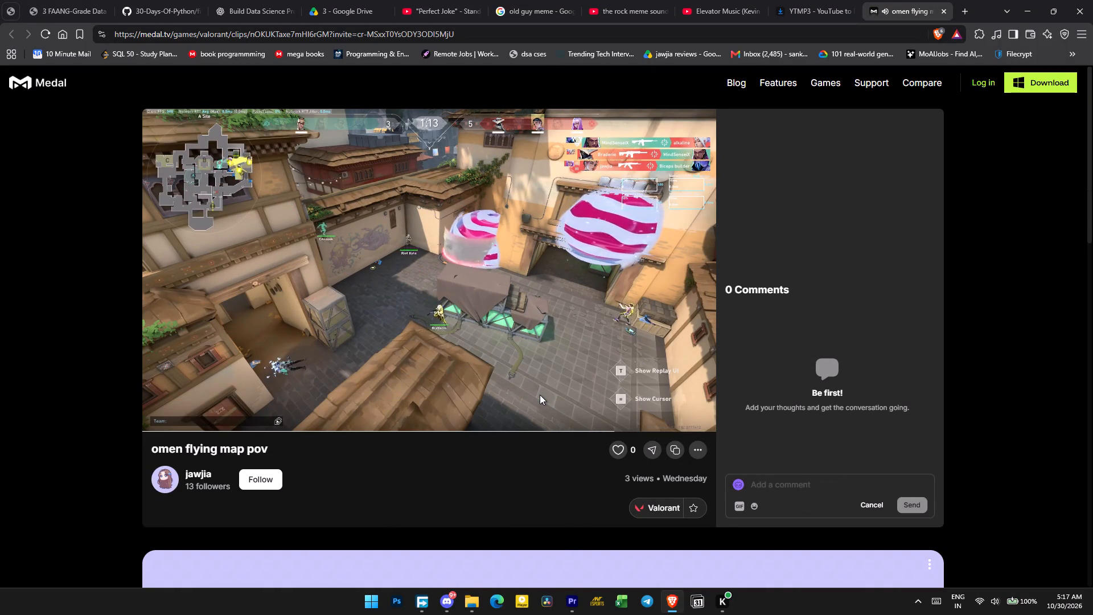
left_click(354, 403)
left_click(360, 397)
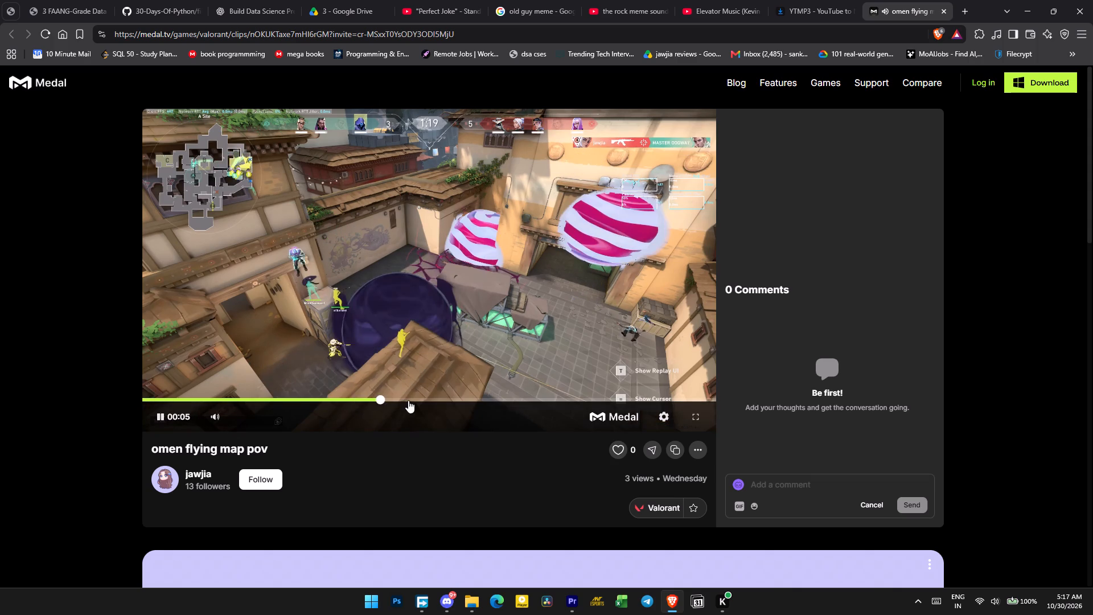
left_click(371, 305)
left_click(371, 305)
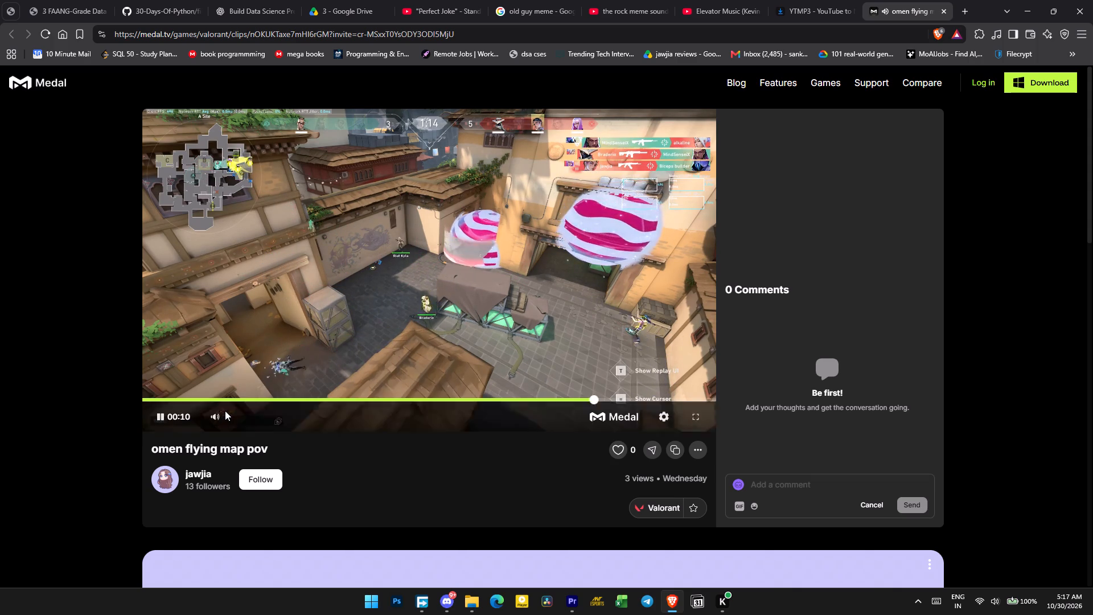
left_click(239, 403)
left_click(243, 398)
key("space")
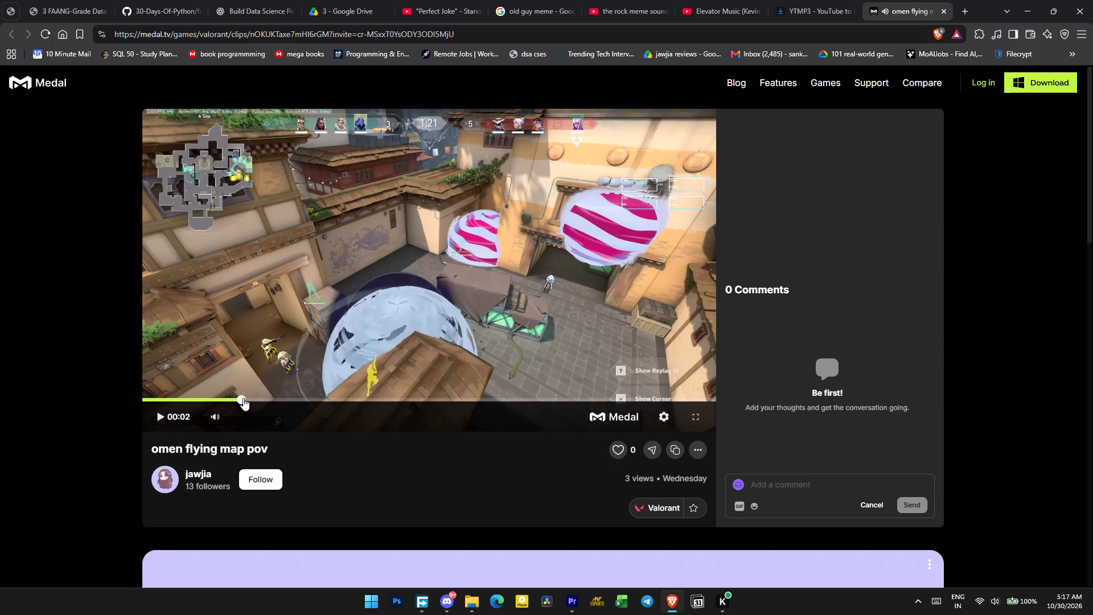
key("ctrl+w")
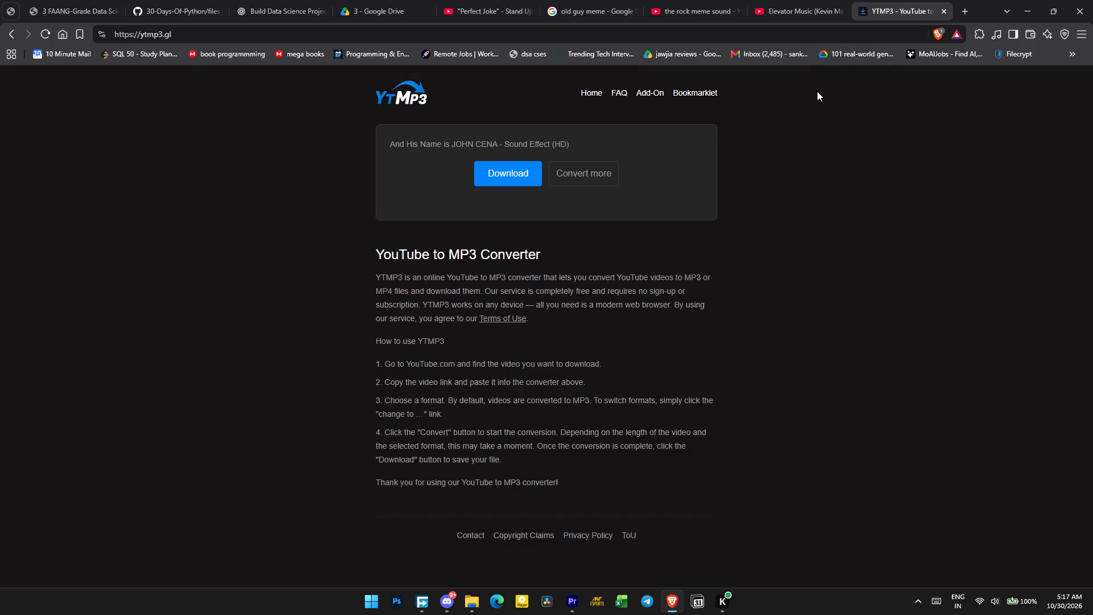
Switch to Premiere Pro with the jawjia project.
left_click(573, 592)
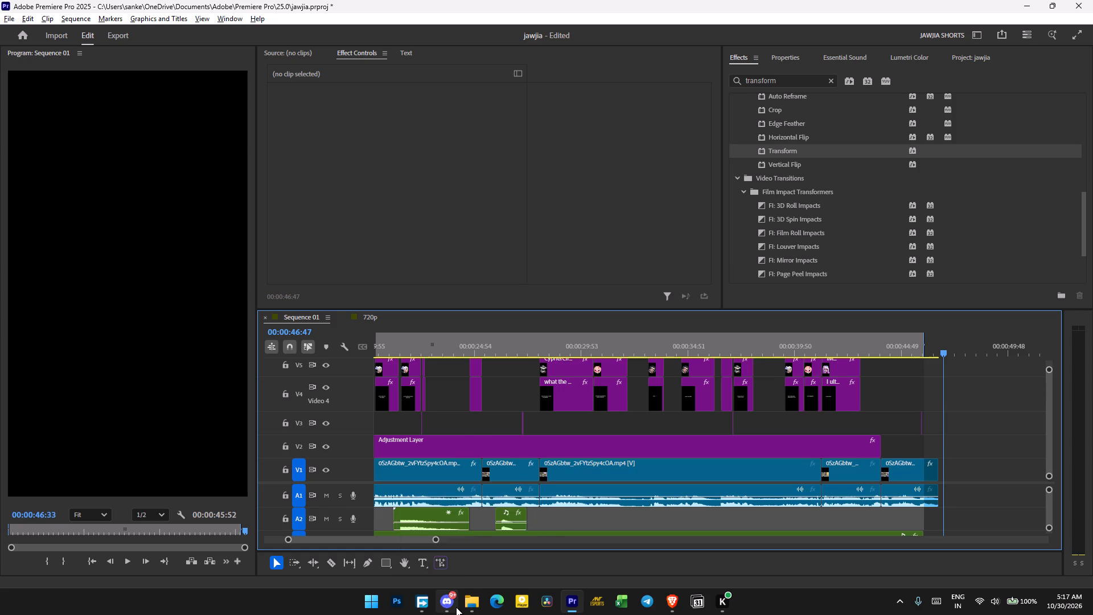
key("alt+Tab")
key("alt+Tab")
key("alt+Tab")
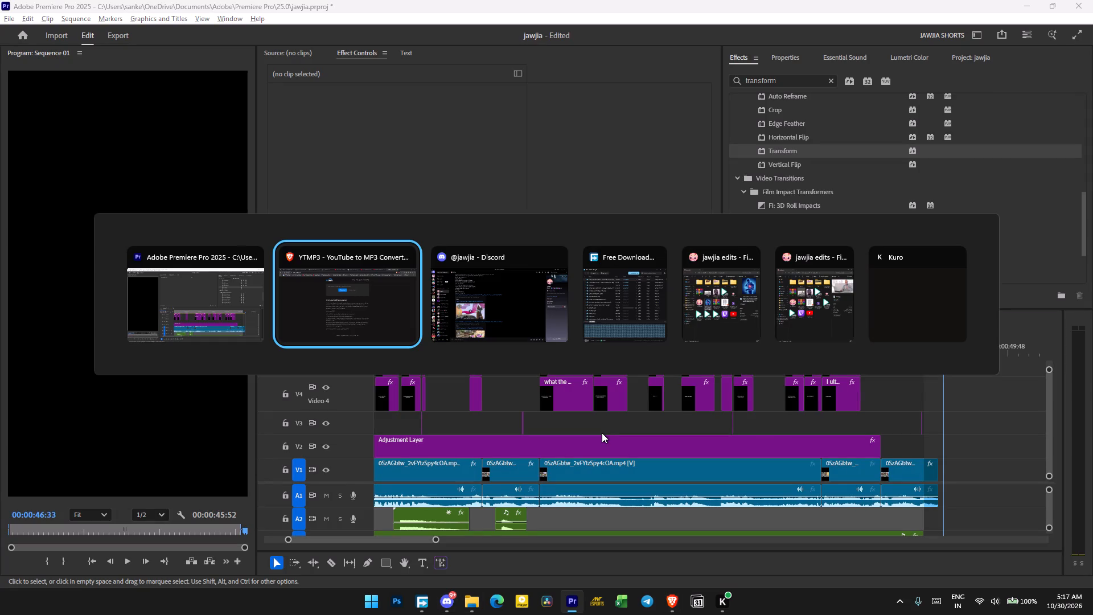
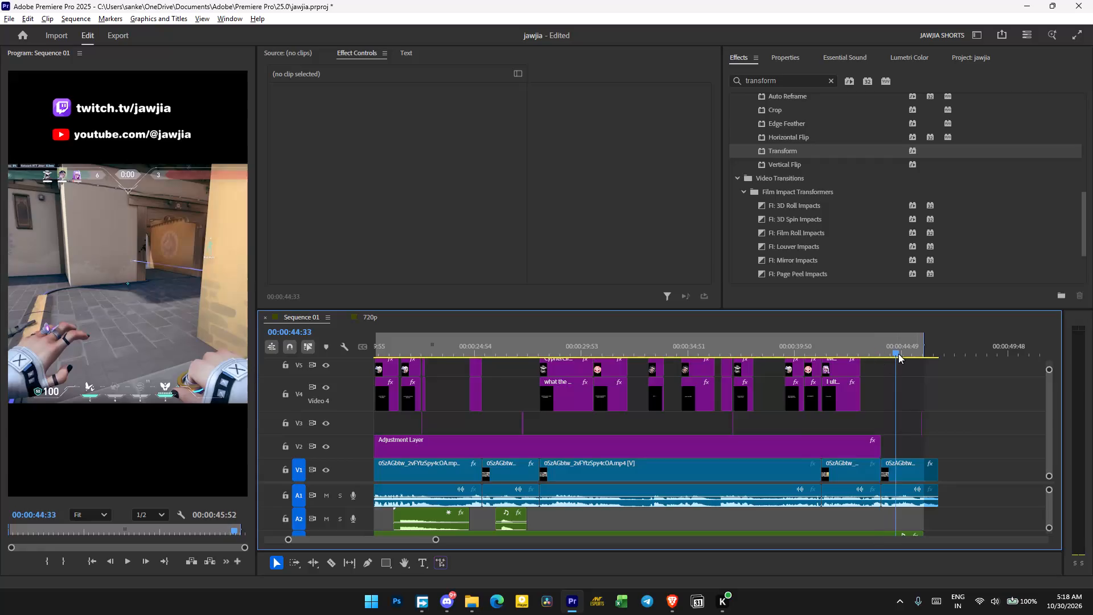
Play Sequence 01's closing seconds, and replay the short from the beginning to review its opening captions, portraits and sound.
key("space")
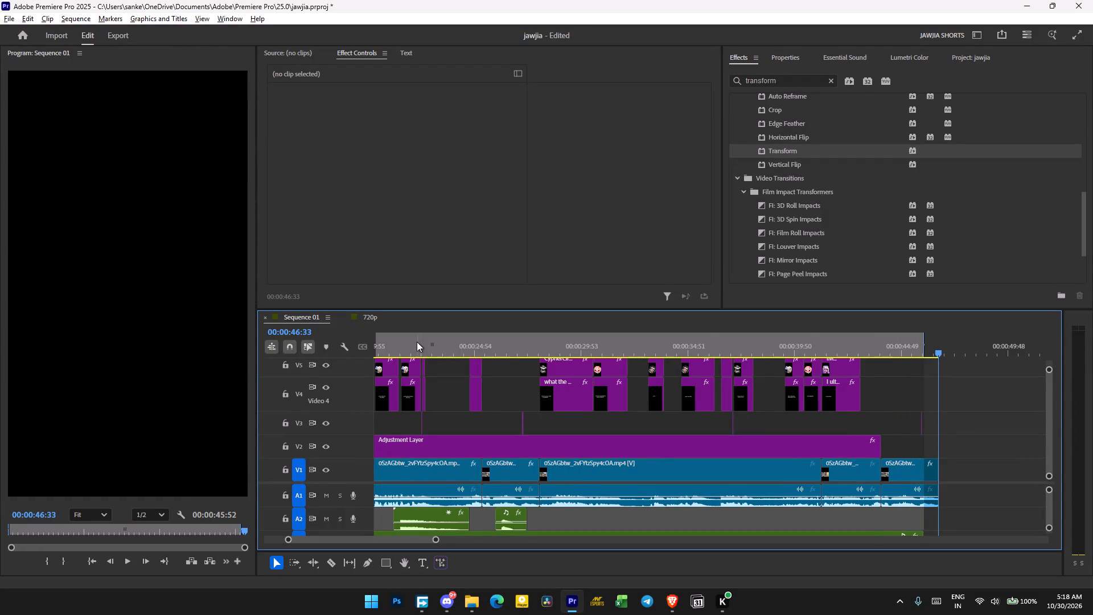
left_click_drag(416, 342, 352, 351)
scroll(535, 384, "down", 5, "alt")
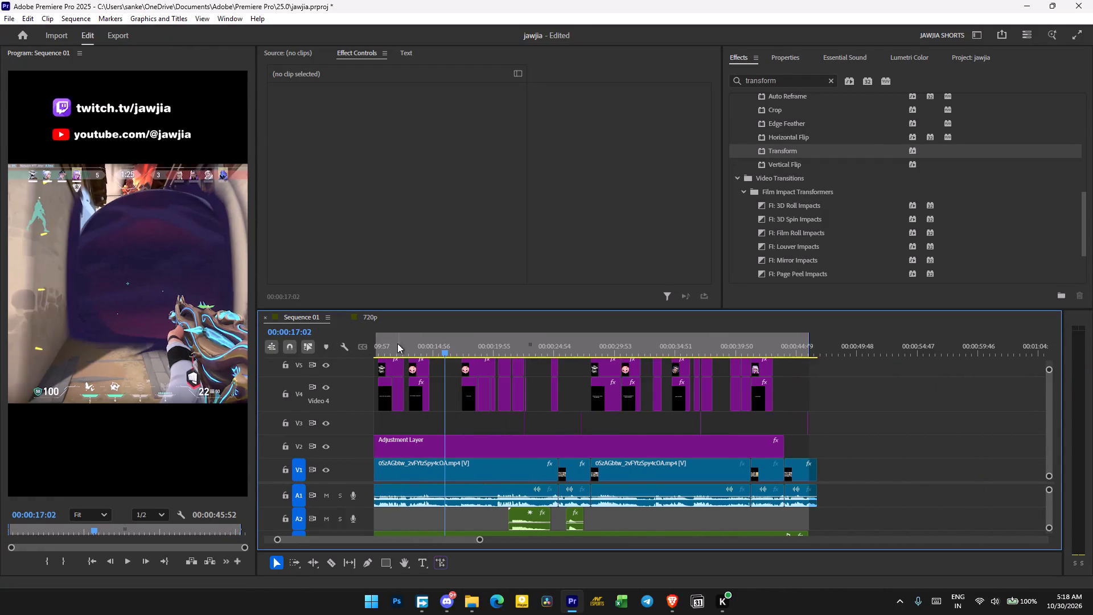
left_click_drag(393, 347, 252, 358)
key("space")
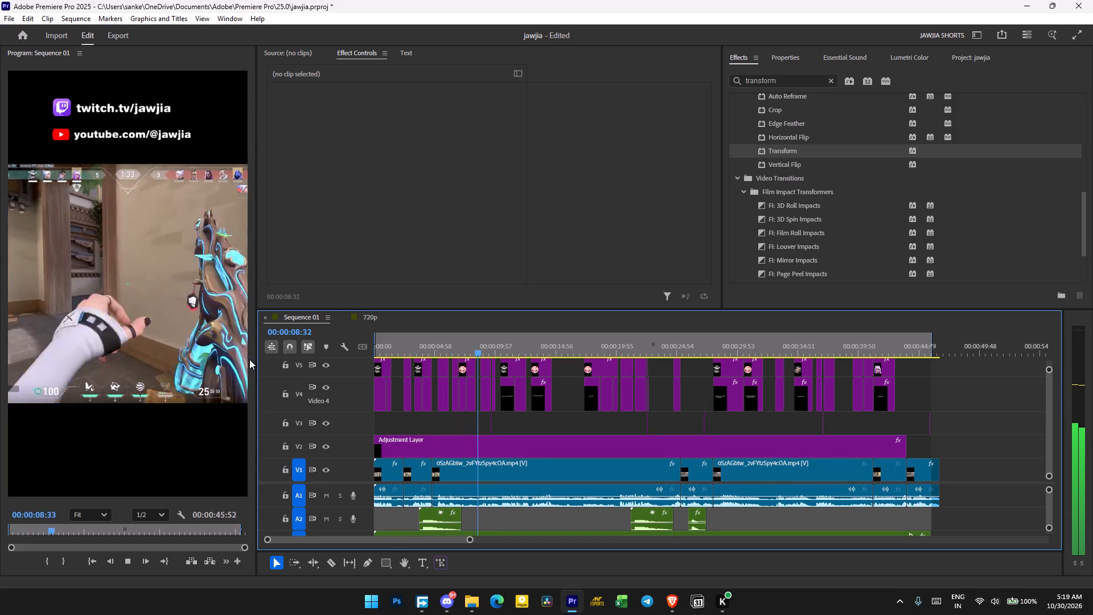
key("space")
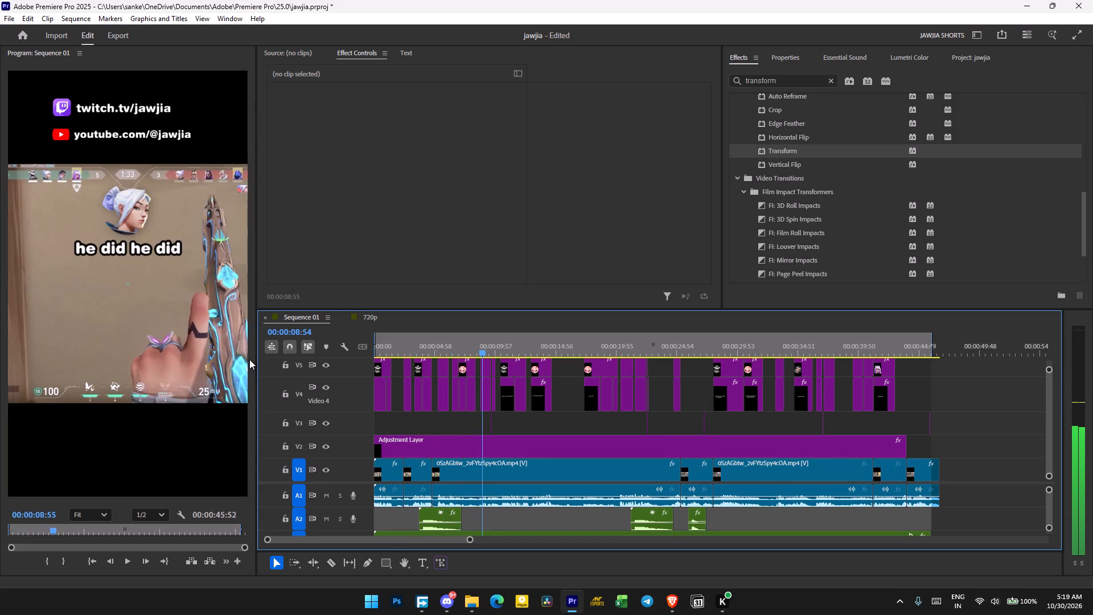
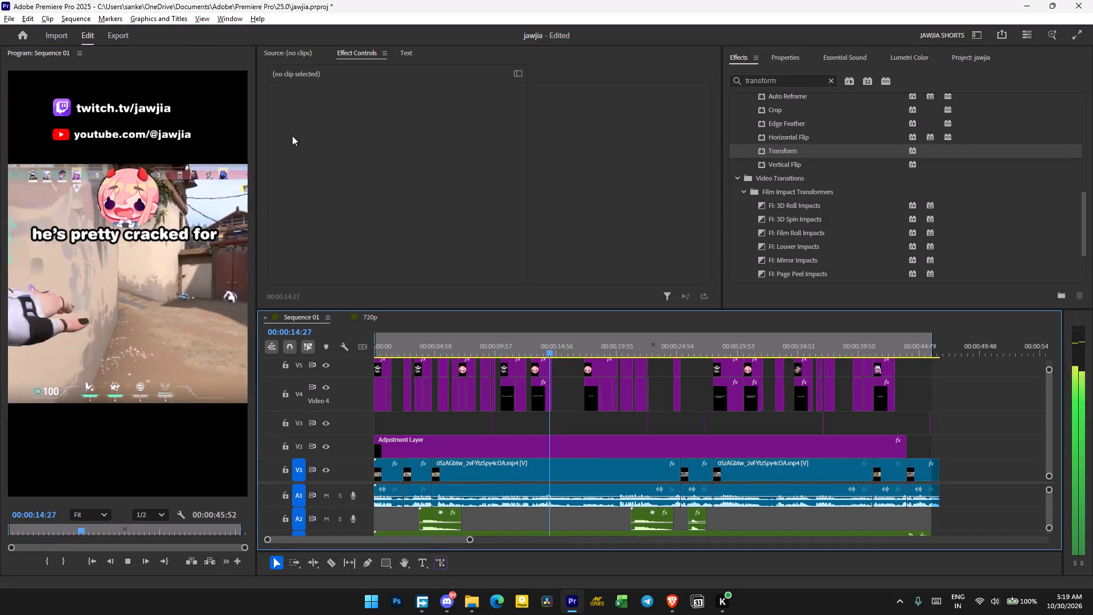
Review Sequence 01 past the "he's pretty cracked for" caption and stop playback at about 00:00:16:04.
key("v")
key("space")
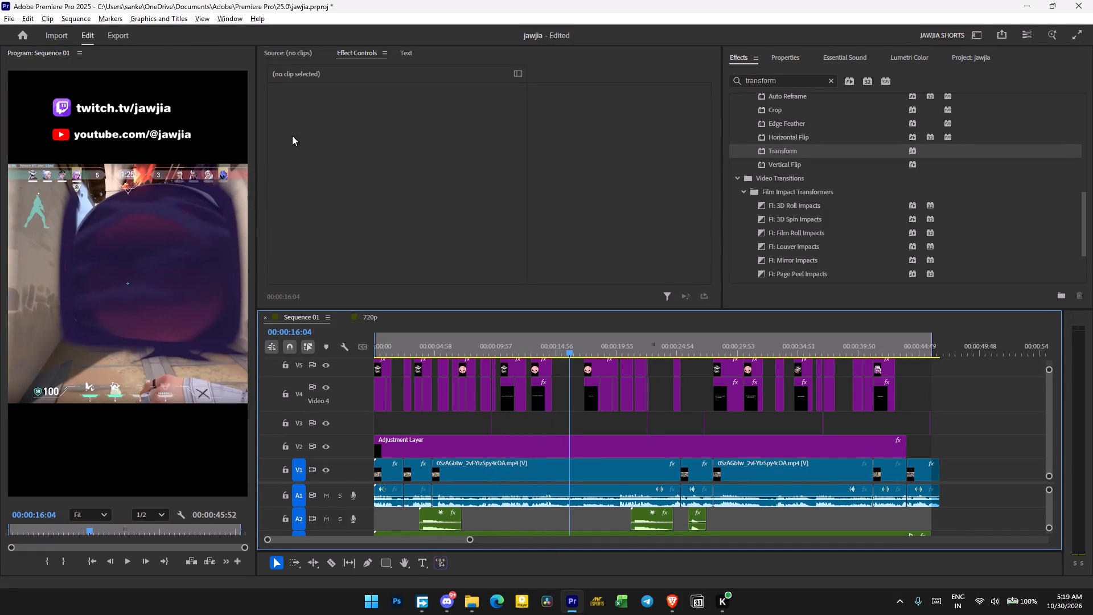
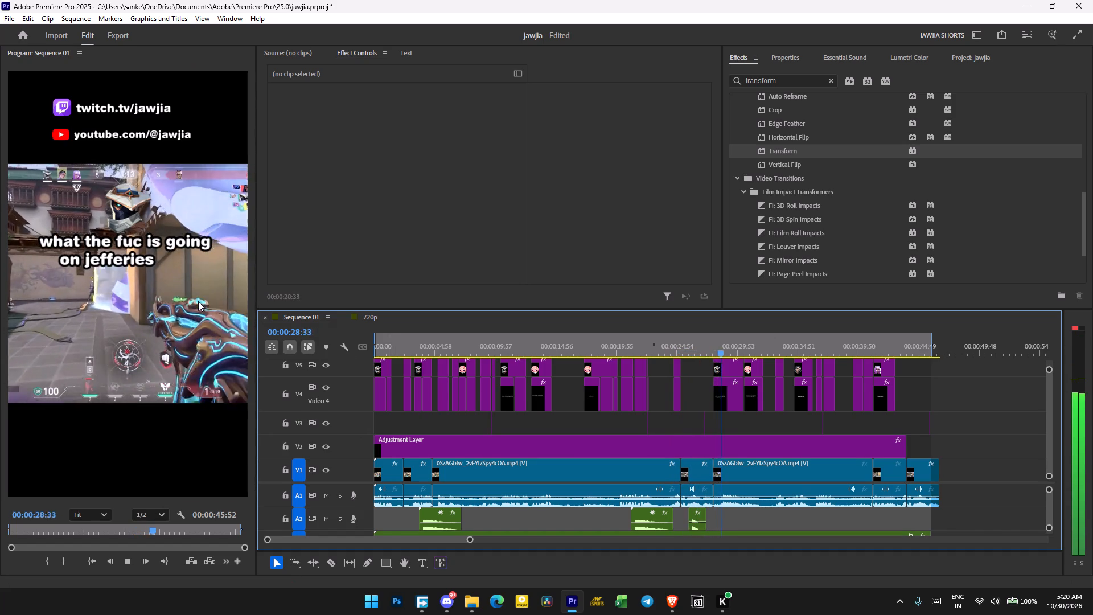
Move Sequence 01's Out point back to the end of the V2 adjustment layer, giving a marked duration of 00:00:43:52.
scroll(642, 438, "down", 1)
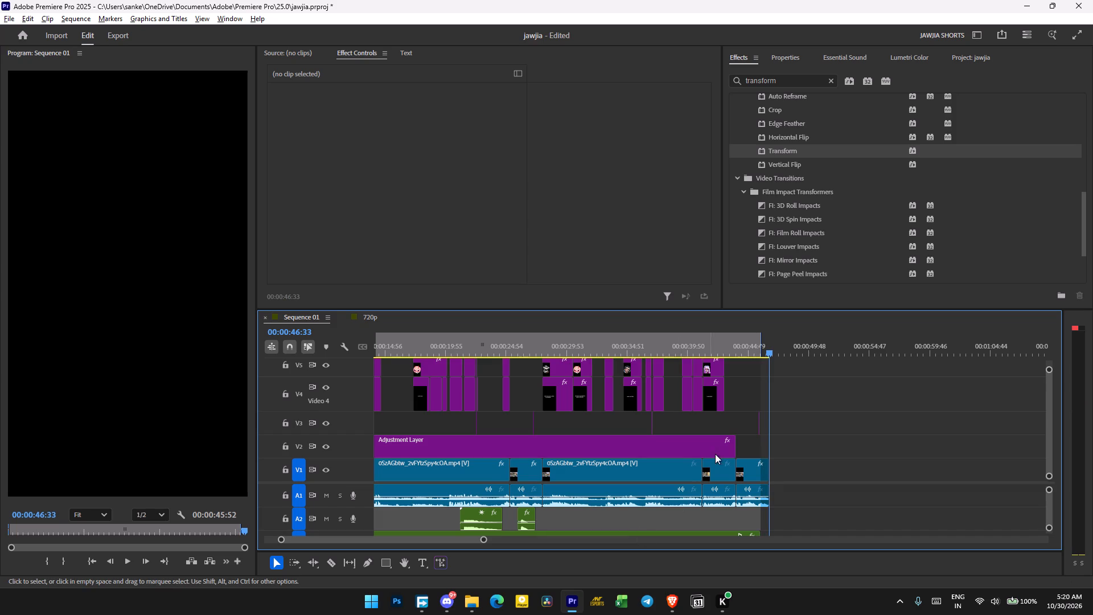
scroll(779, 424, "up", 7, "alt")
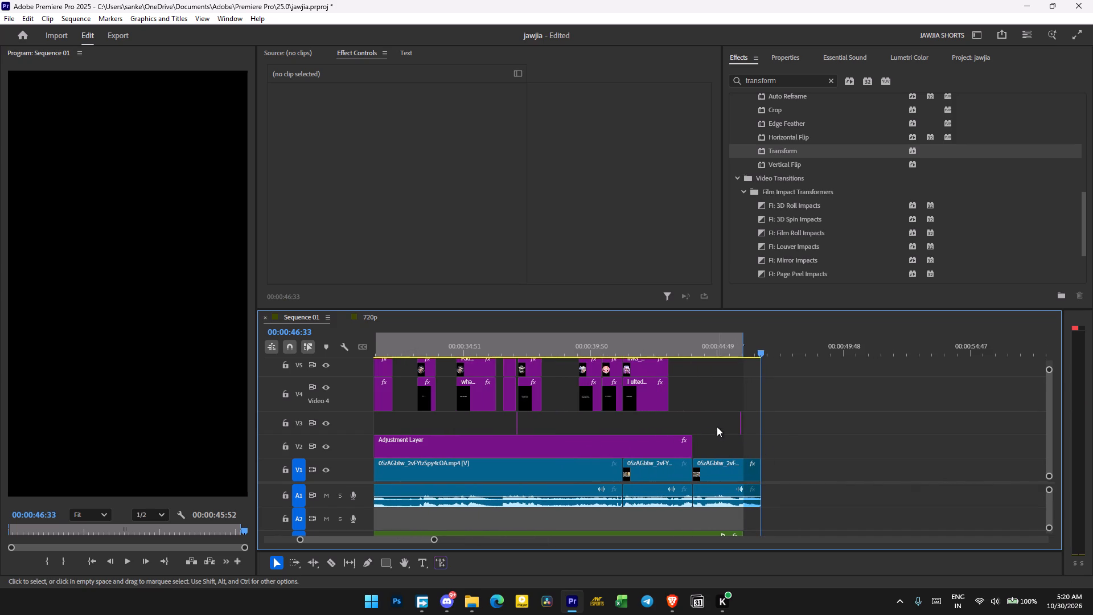
left_click_drag(743, 340, 692, 341)
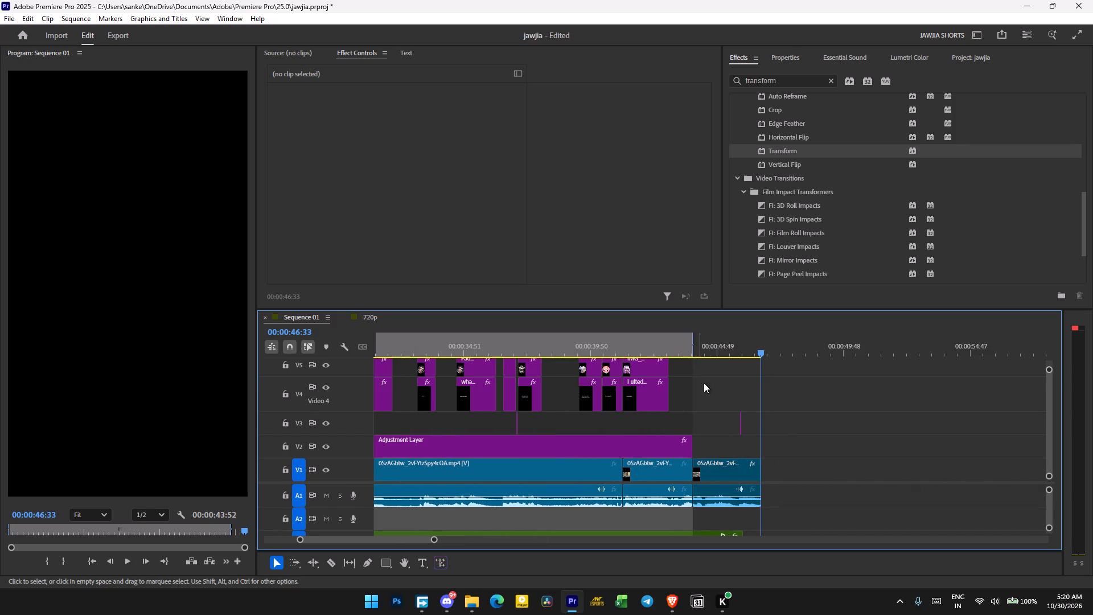
Delete the leftover clips on V3, V1 and A1 that lie beyond the end of the adjustment layer.
left_click_drag(717, 424, 755, 505)
key("Delete")
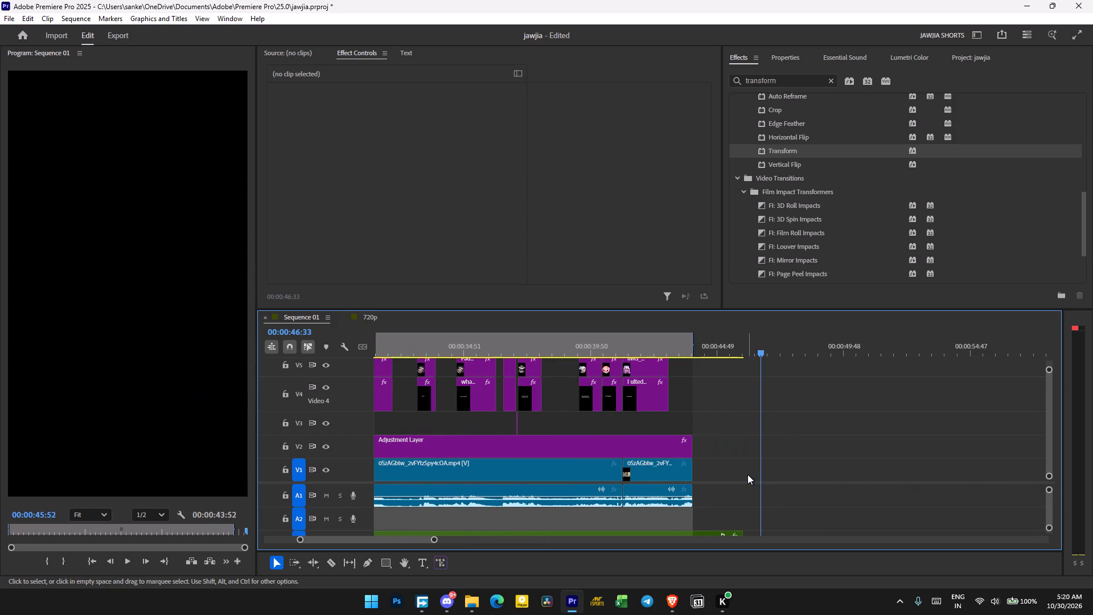
Play Sequence 01's closing seconds to check its ending and music track, and park the playhead at 00:00:43:38.
scroll(736, 490, "down", 3)
left_click(1047, 506)
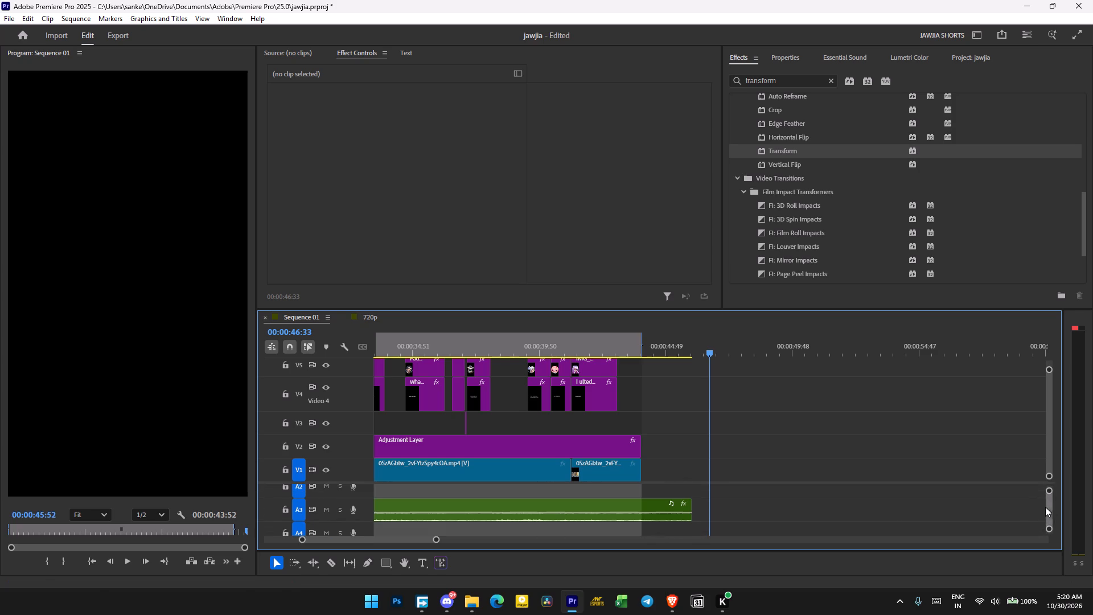
left_click(627, 348)
left_click(584, 344)
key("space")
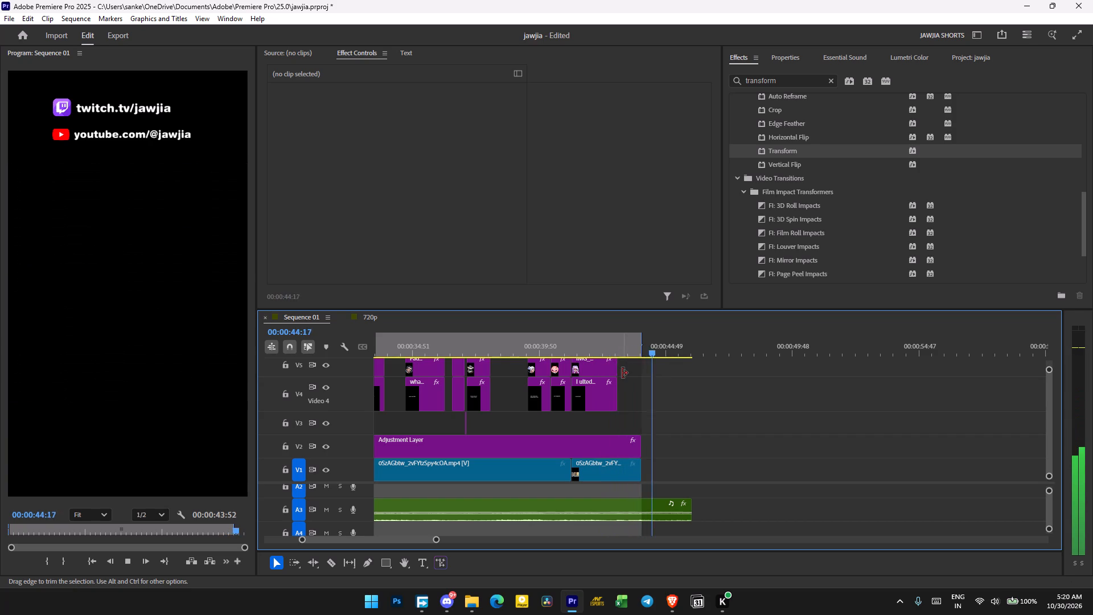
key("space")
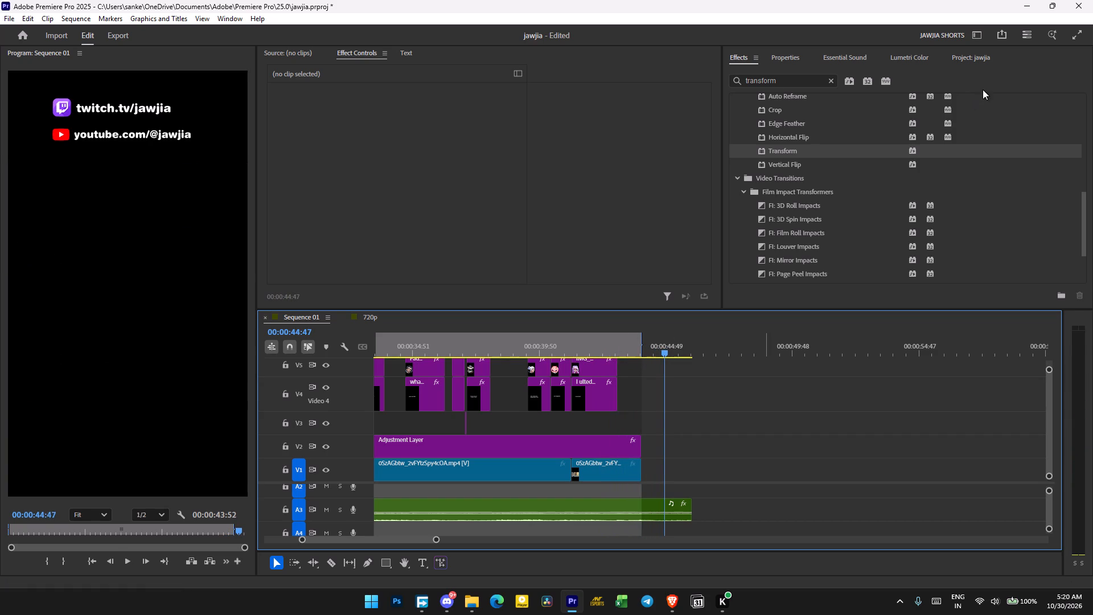
left_click(626, 350)
left_click(635, 348)
left_click(636, 348)
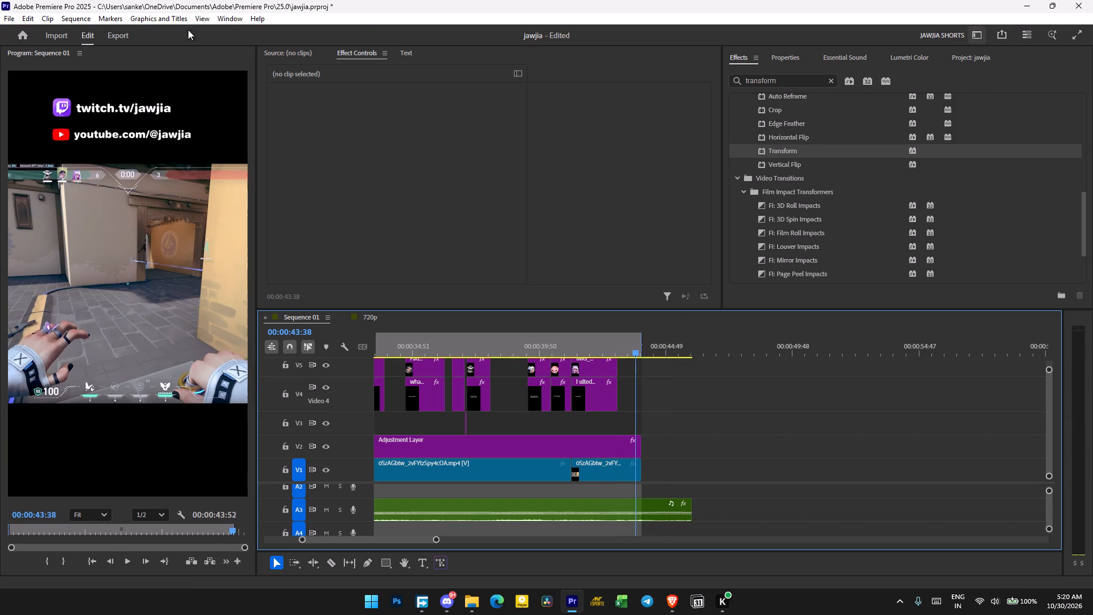
Export Sequence 01's marked range as an H.264 file named "Sequence 3yt.mp4".
left_click(118, 35)
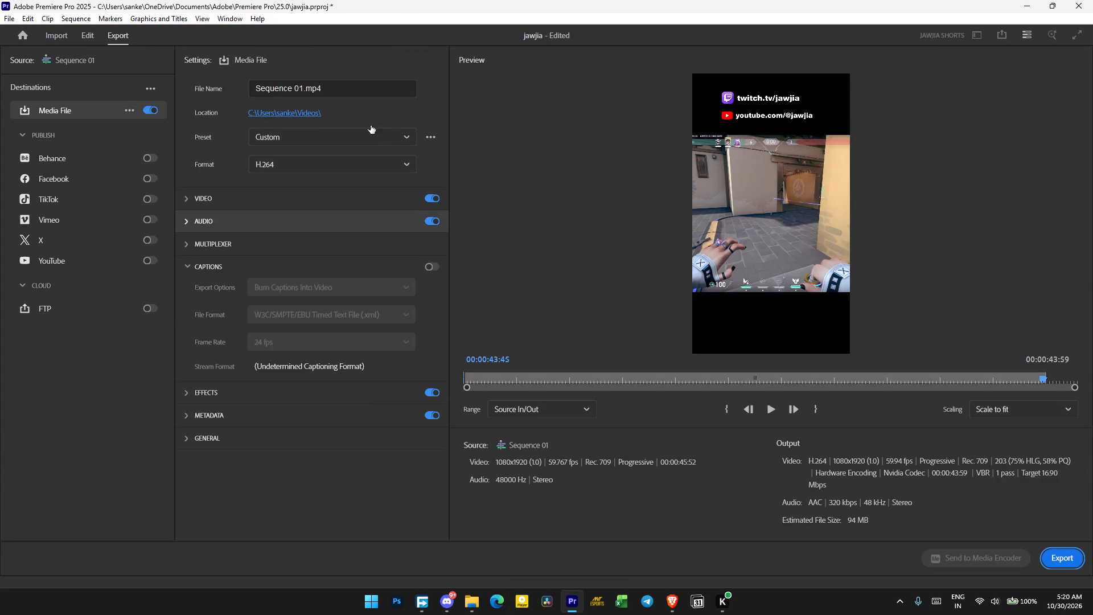
left_click_drag(302, 88, 295, 89)
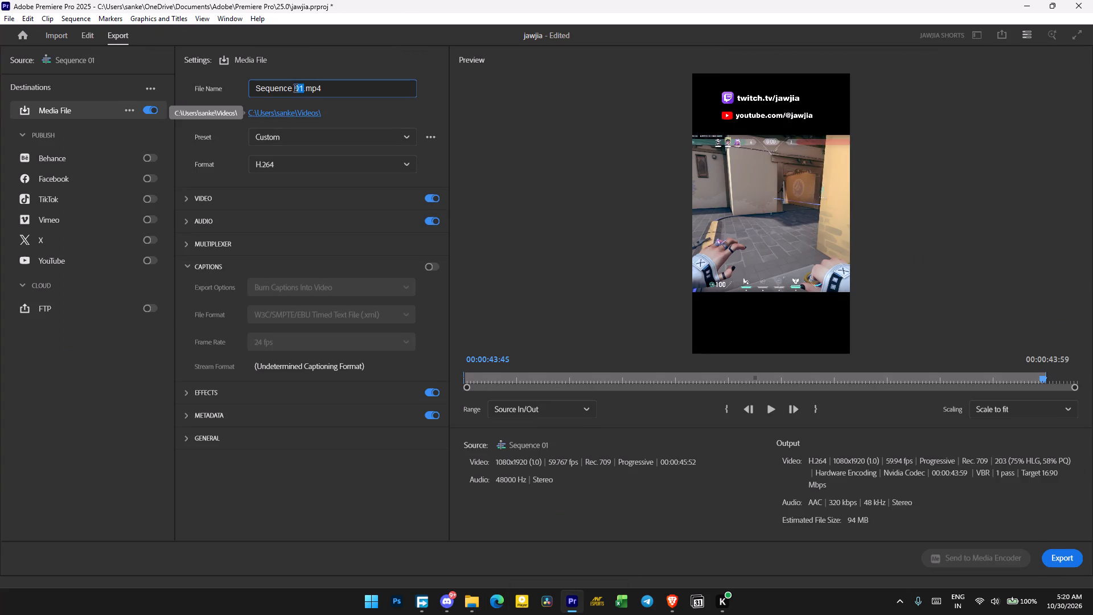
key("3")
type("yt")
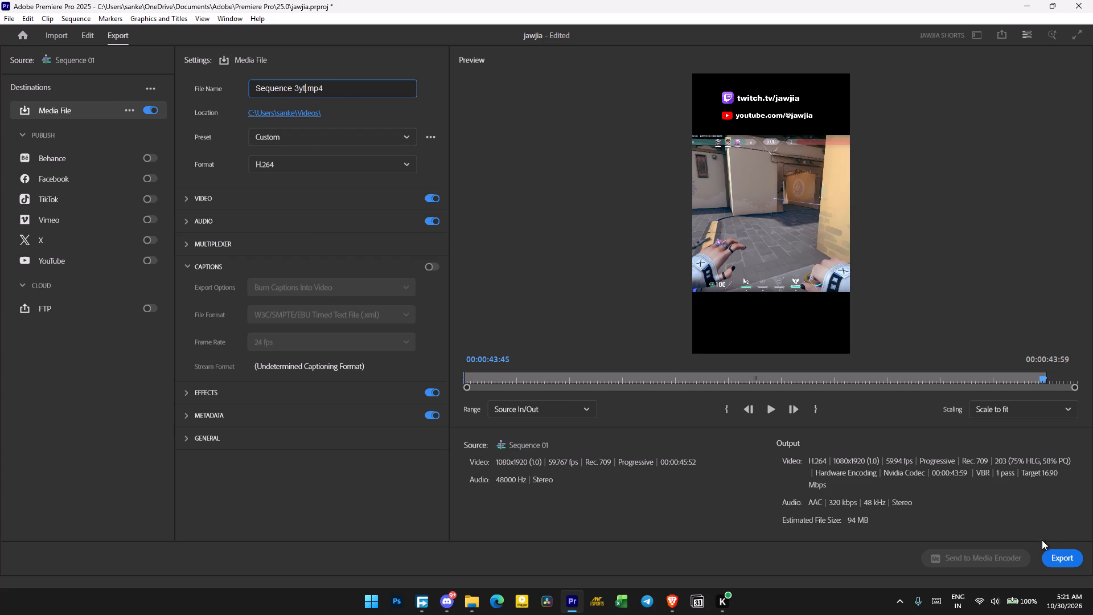
left_click(1052, 555)
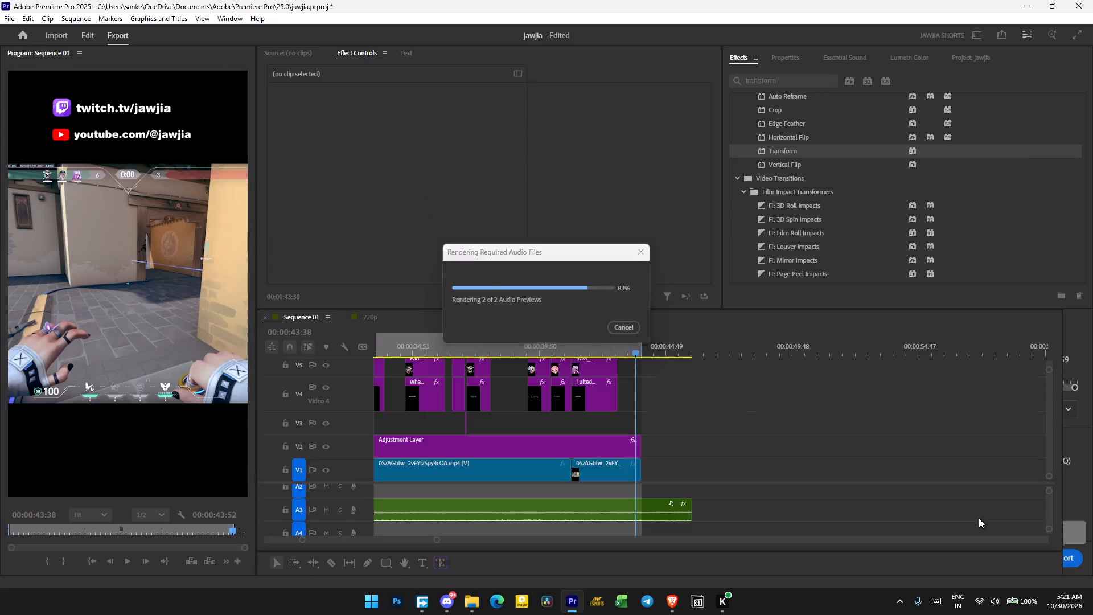
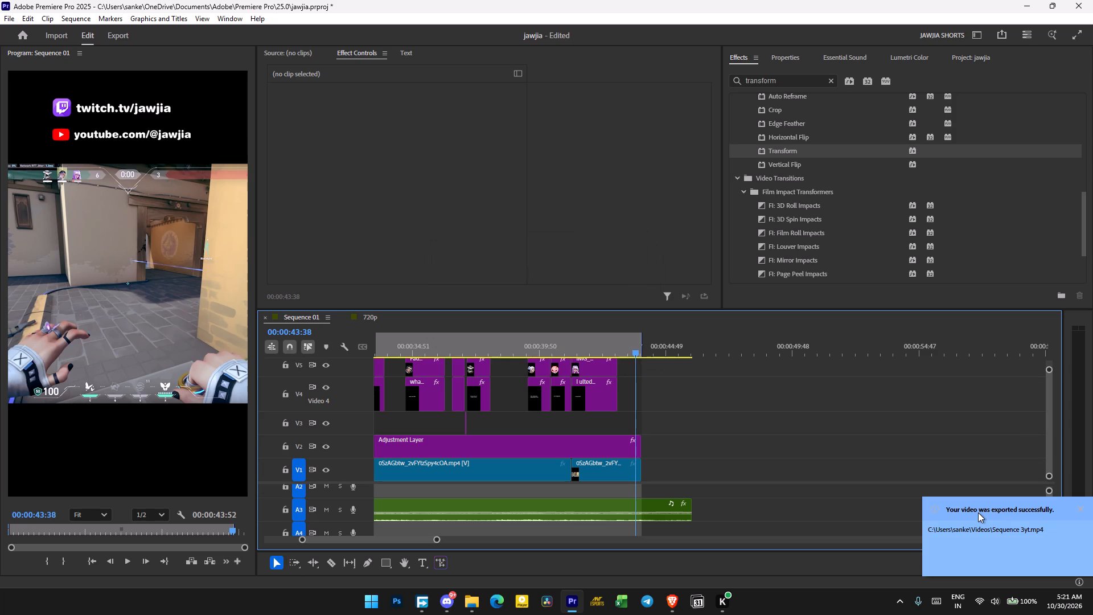
Extend Sequence 01's Out point to the end of the V8–V11 link clips, giving a marked duration of 00:00:45:52.
left_click_drag(702, 309, 701, 149)
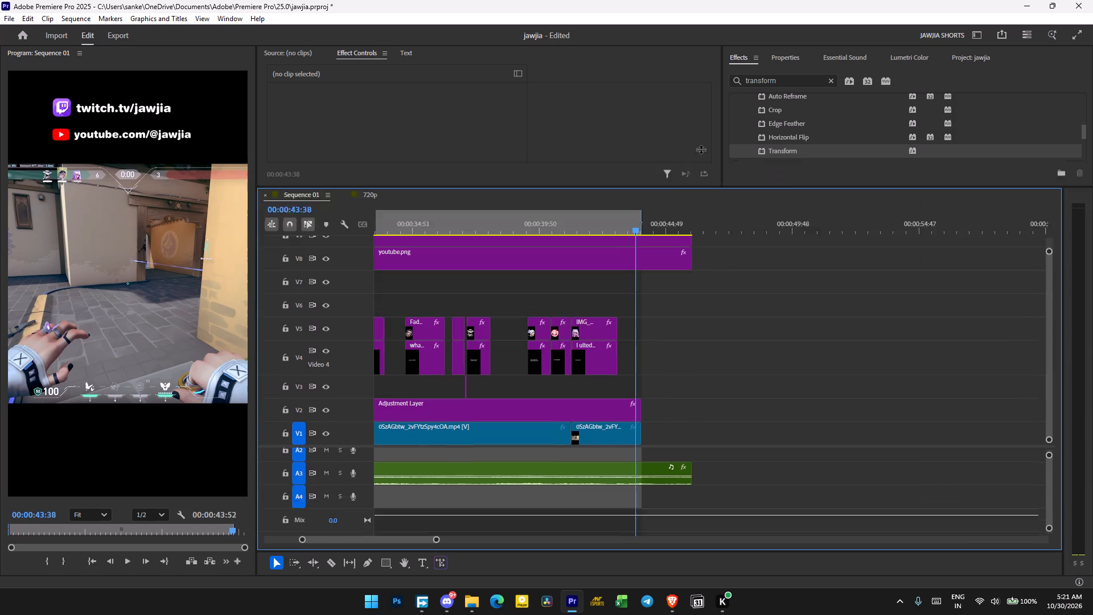
left_click_drag(701, 149, 706, 68)
scroll(762, 284, "up", 4)
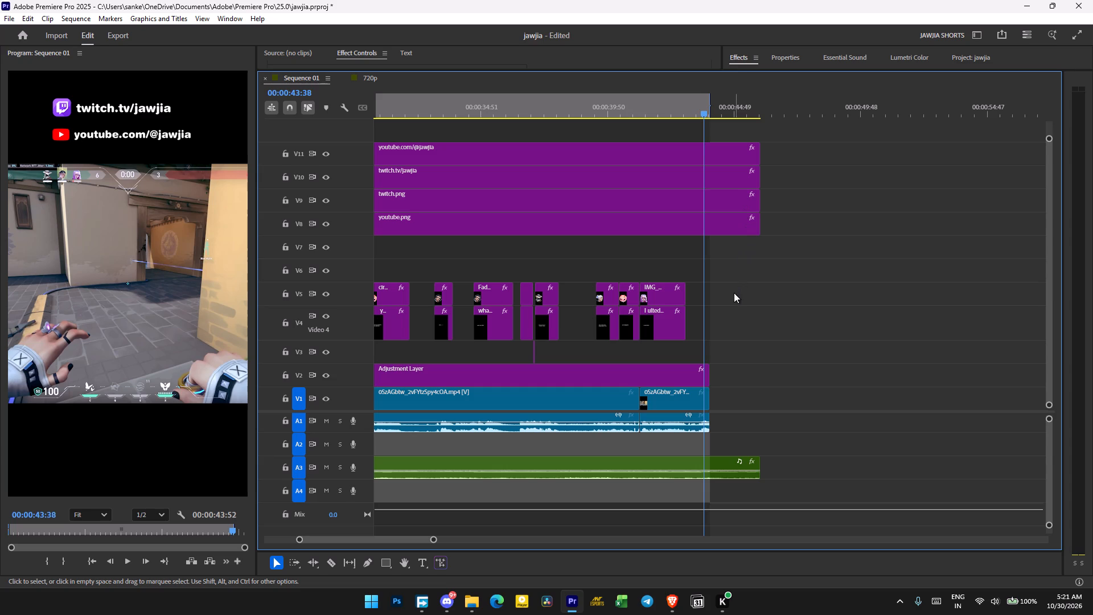
left_click(708, 117)
left_click_drag(710, 108, 754, 106)
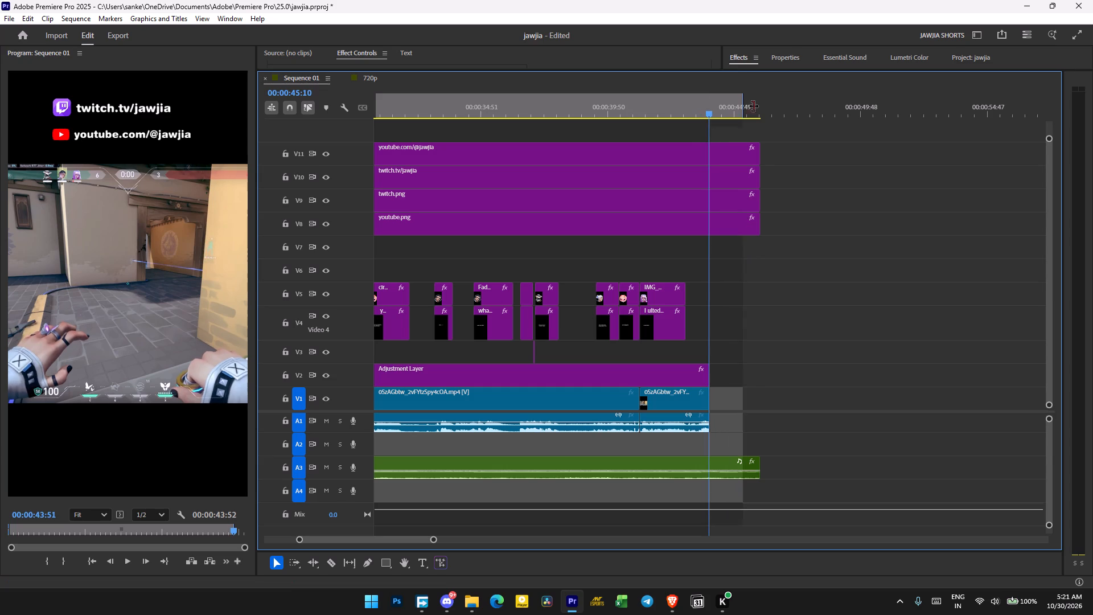
left_click_drag(754, 106, 764, 103)
key("c")
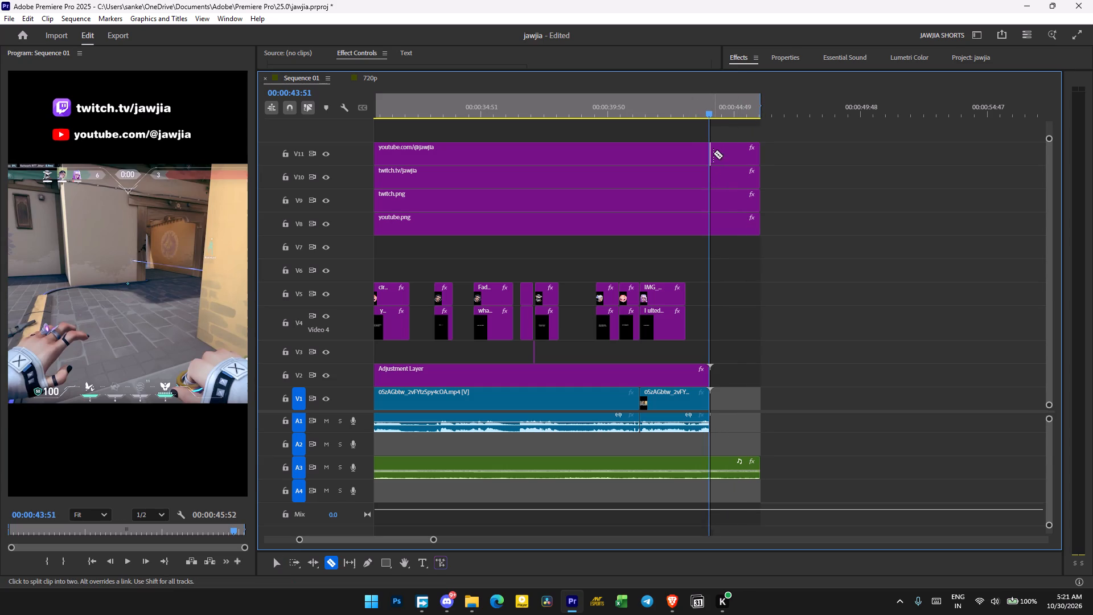
left_click_drag(712, 147, 712, 154)
left_click(712, 176)
Disable the twitch.png and youtube.png logo clips on V9 and V8.
key("c")
left_click_drag(426, 243, 432, 223)
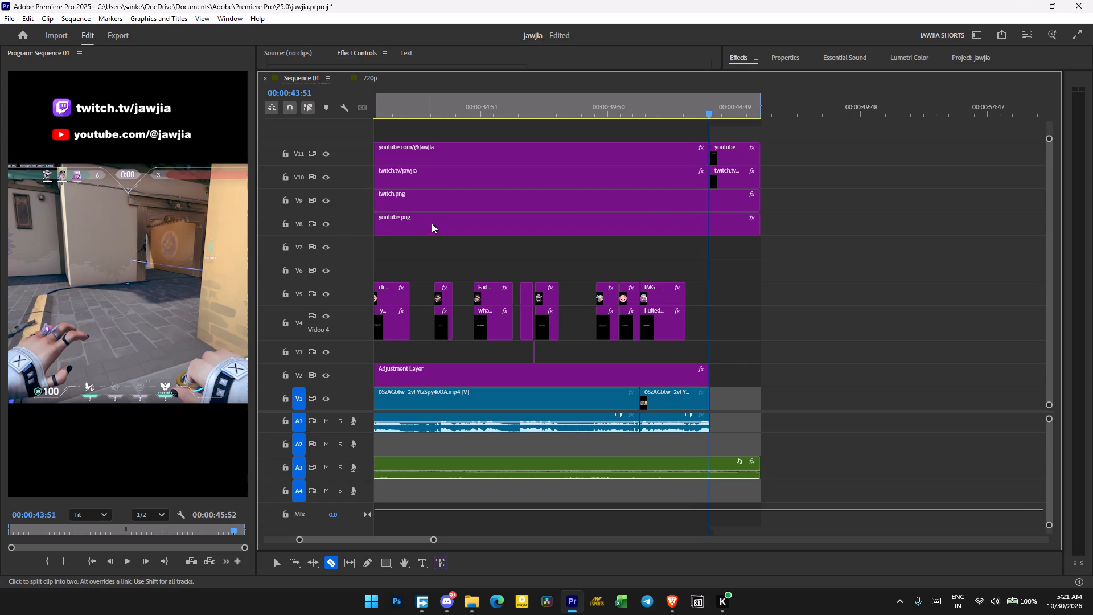
left_click_drag(432, 223, 433, 216)
key("v")
left_click_drag(431, 244, 437, 202)
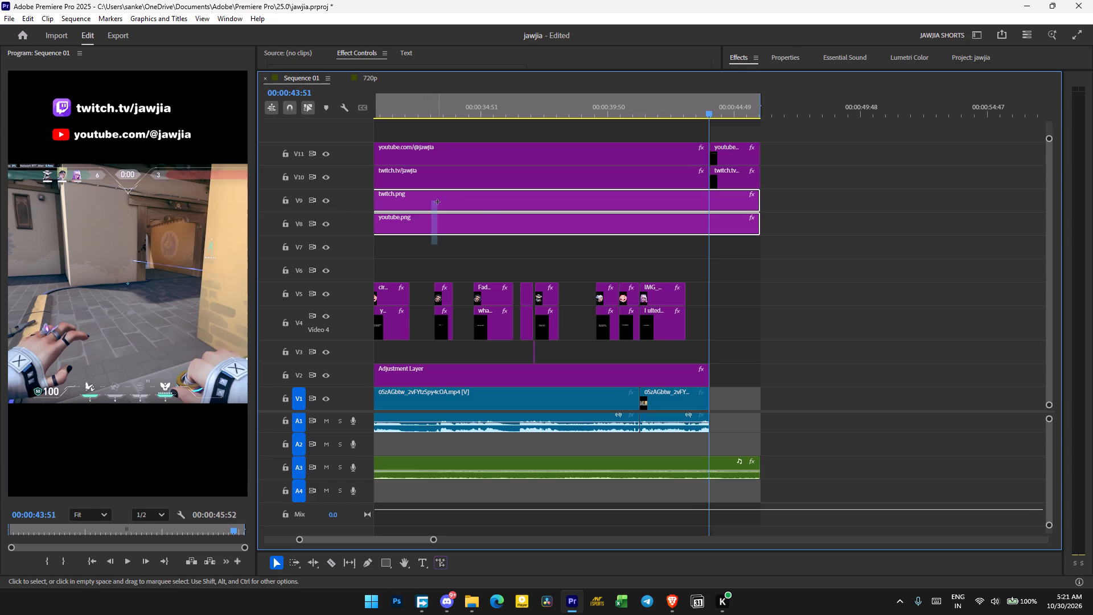
left_click_drag(437, 202, 437, 202)
right_click(630, 203)
left_click(658, 235)
Disable the long text clips before the cut on V11 and V10, and play on to 00:00:44:34.
left_click_drag(506, 133, 506, 155)
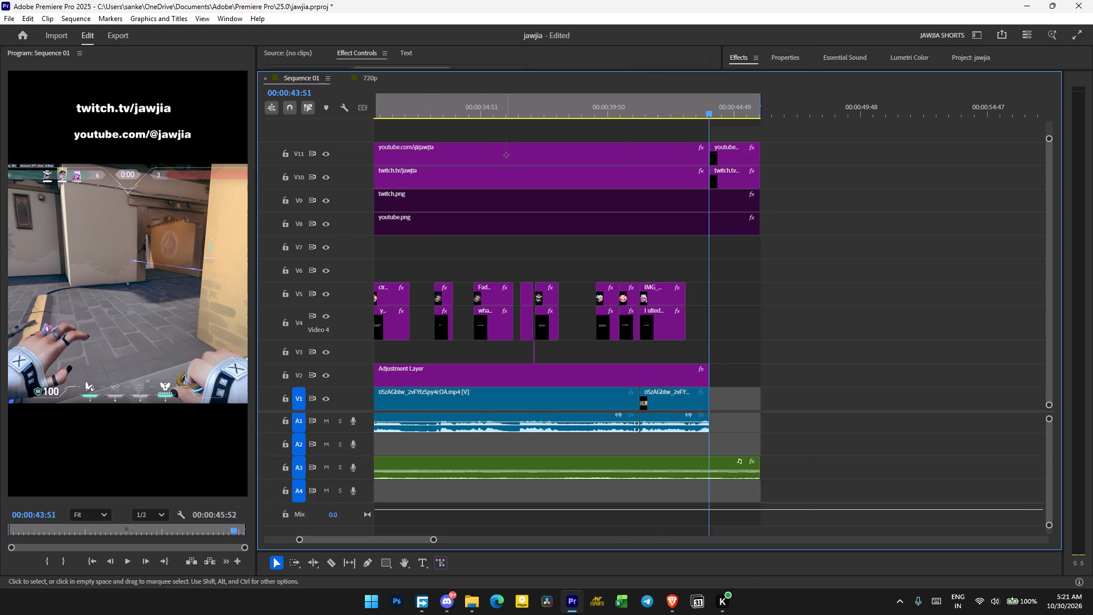
left_click_drag(506, 155, 507, 177)
right_click(507, 177)
left_click(558, 237)
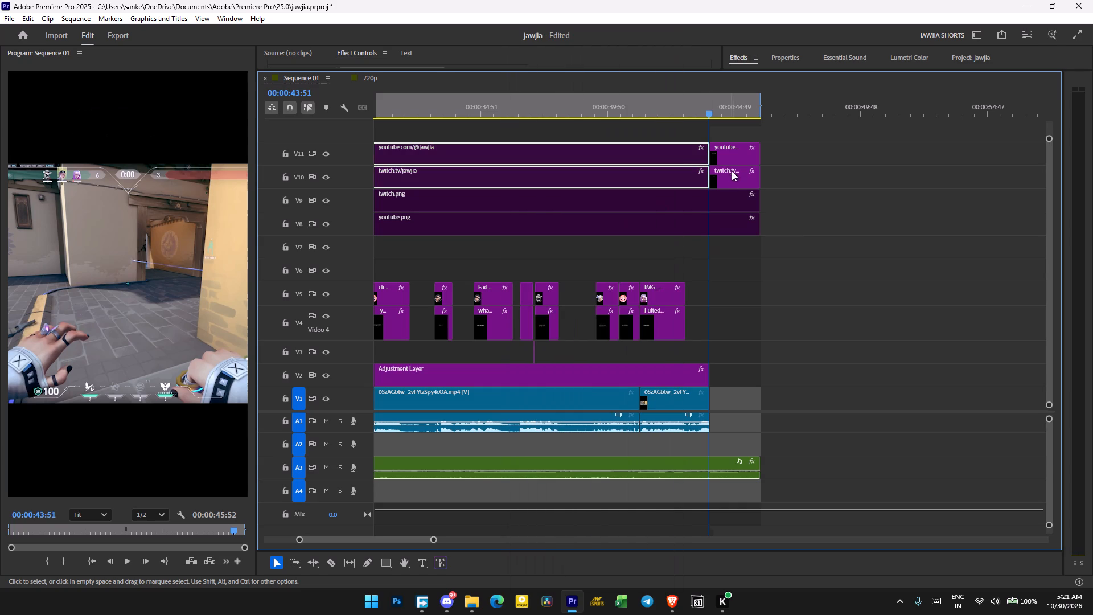
key("space")
key("space")
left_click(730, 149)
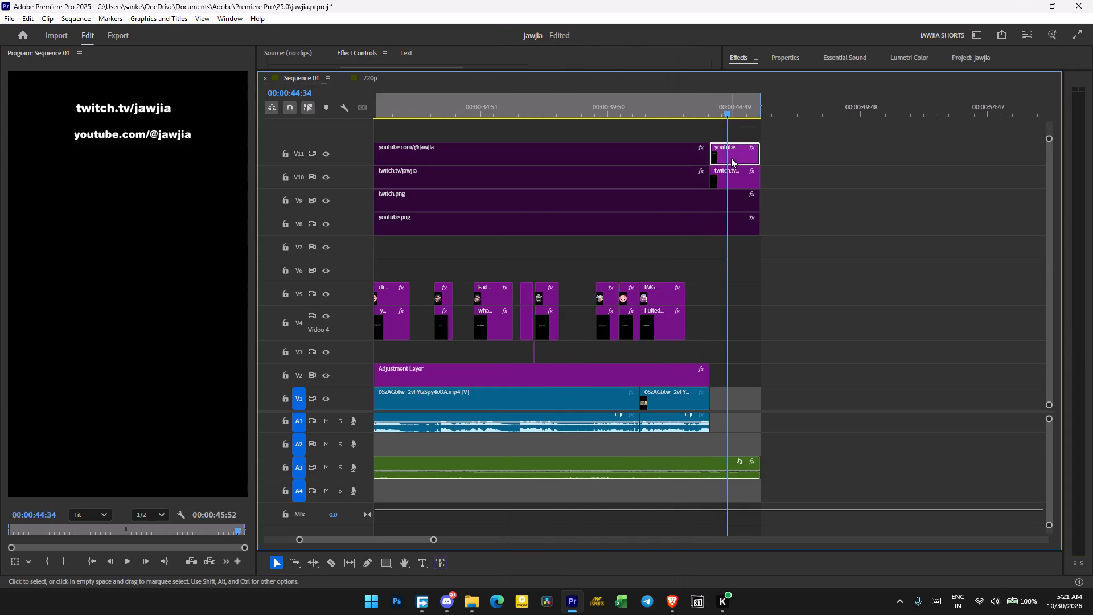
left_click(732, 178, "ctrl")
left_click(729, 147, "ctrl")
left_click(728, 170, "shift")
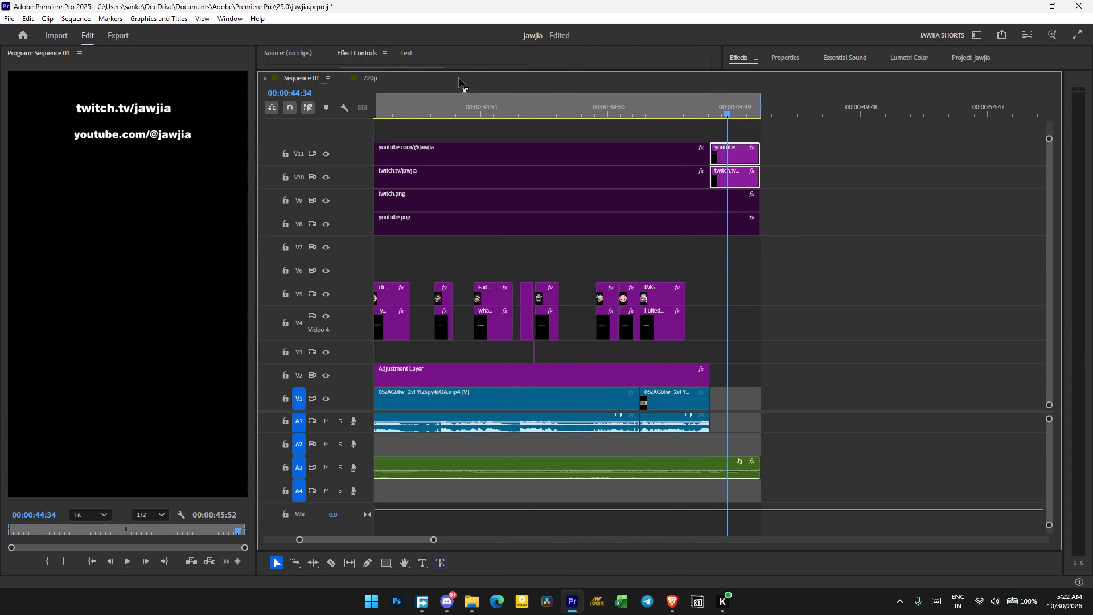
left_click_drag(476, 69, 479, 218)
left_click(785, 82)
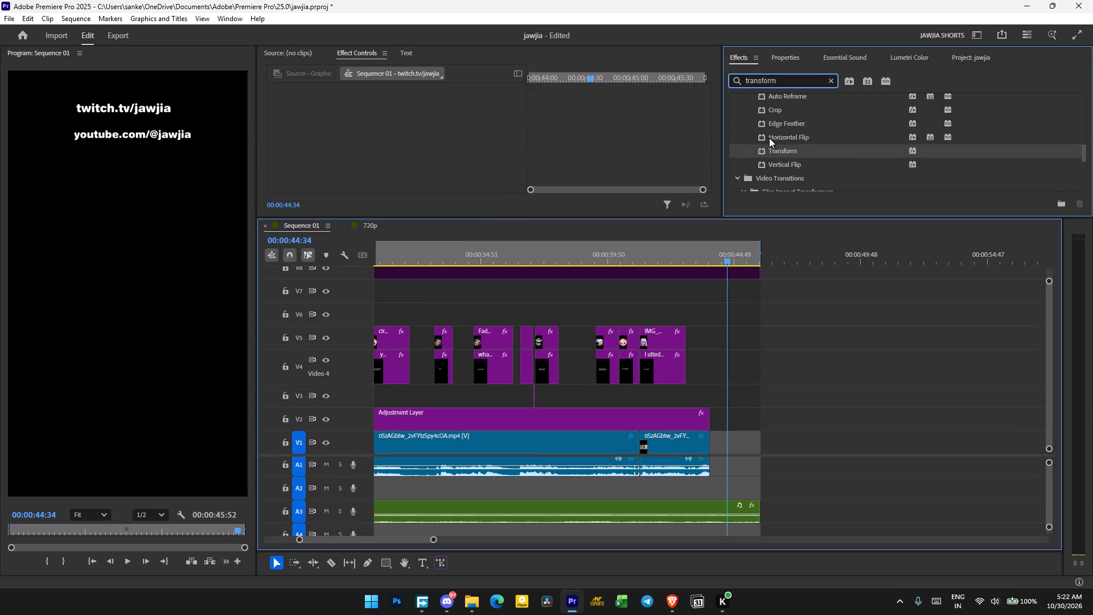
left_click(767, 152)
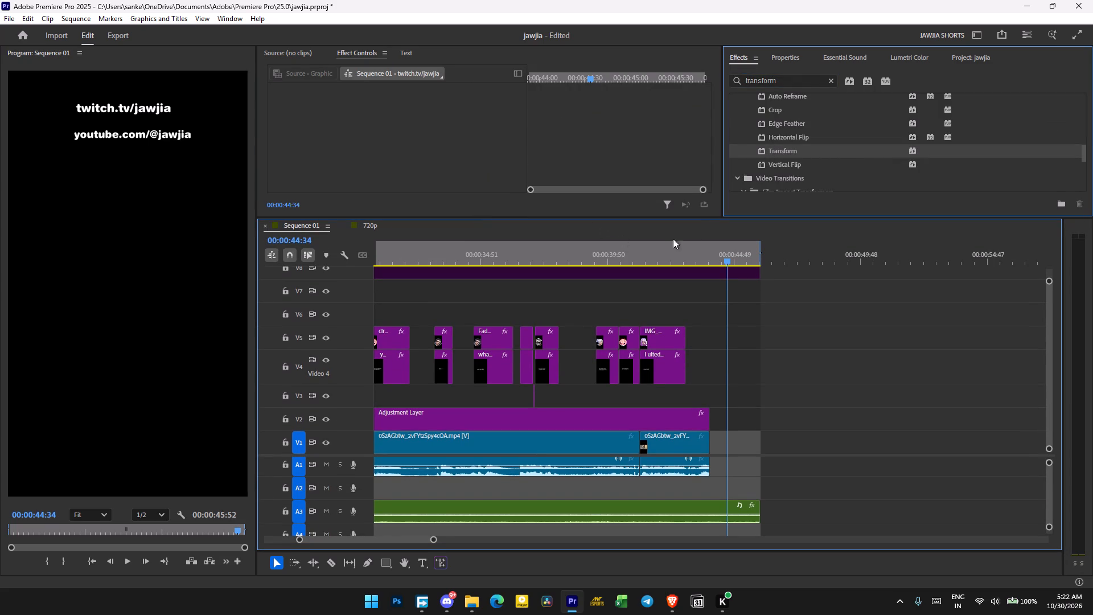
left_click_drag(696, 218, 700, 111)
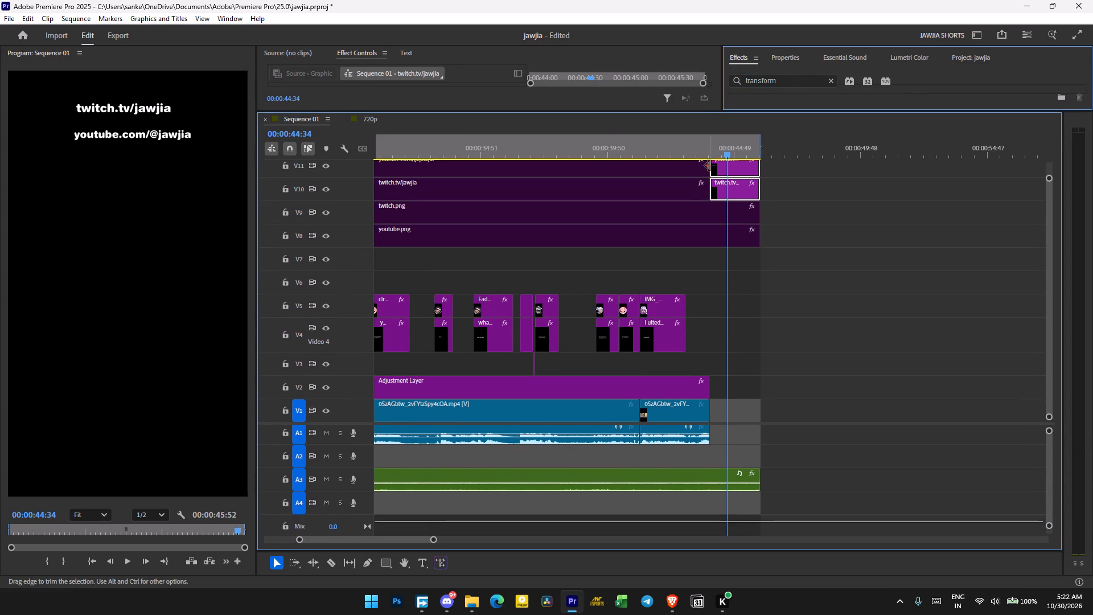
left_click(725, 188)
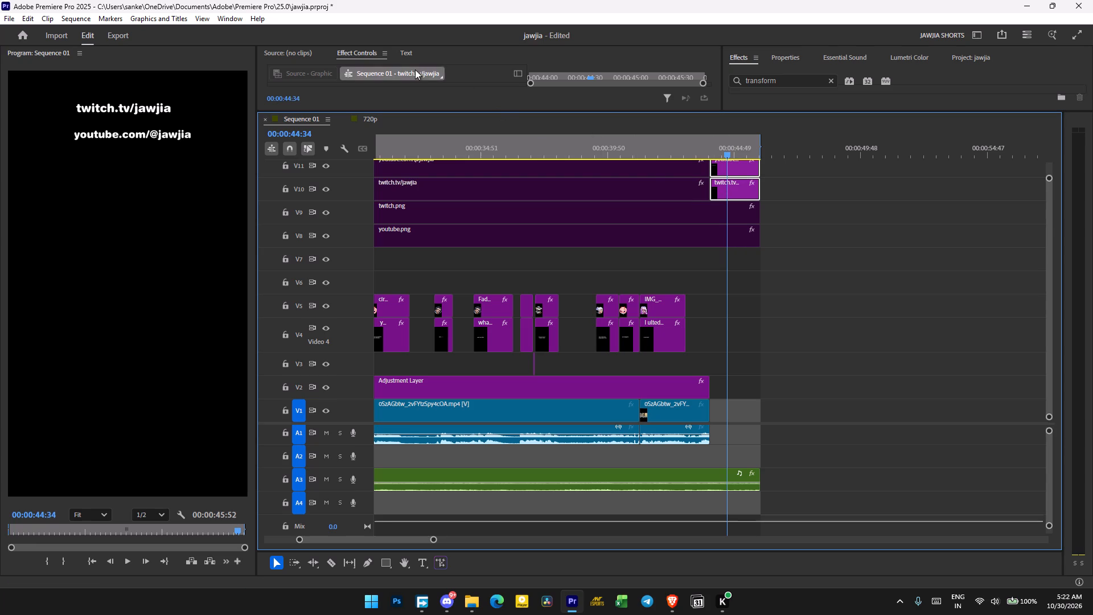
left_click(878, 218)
Move the short end twitch.tv/jawjia text on V10 down by setting its Transform effect's vertical Position to 1618.
left_click(741, 186)
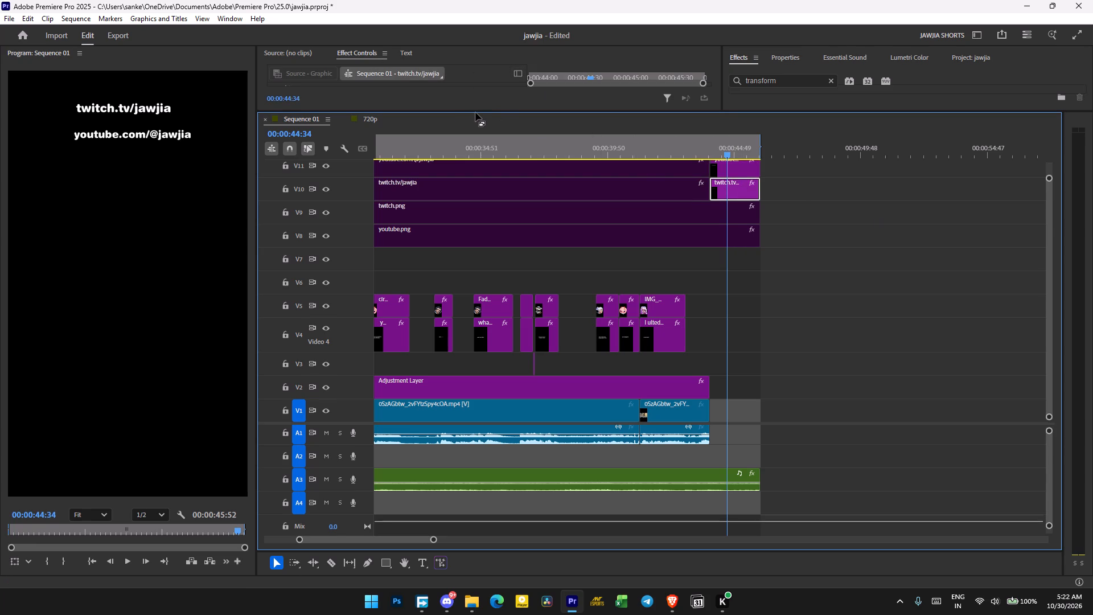
left_click_drag(482, 110, 478, 278)
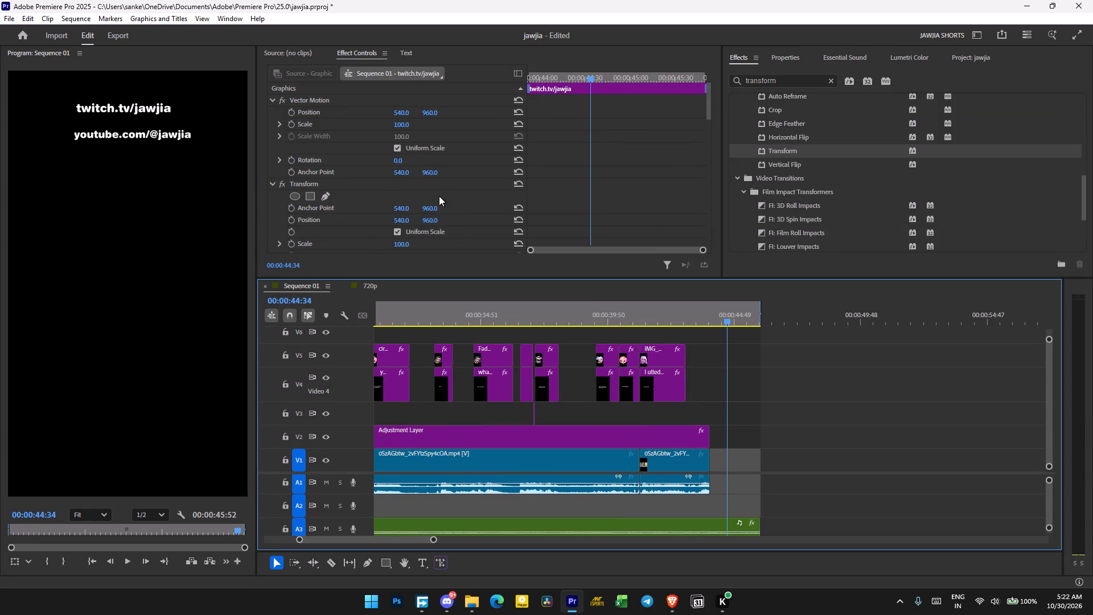
left_click_drag(431, 219, 494, 221)
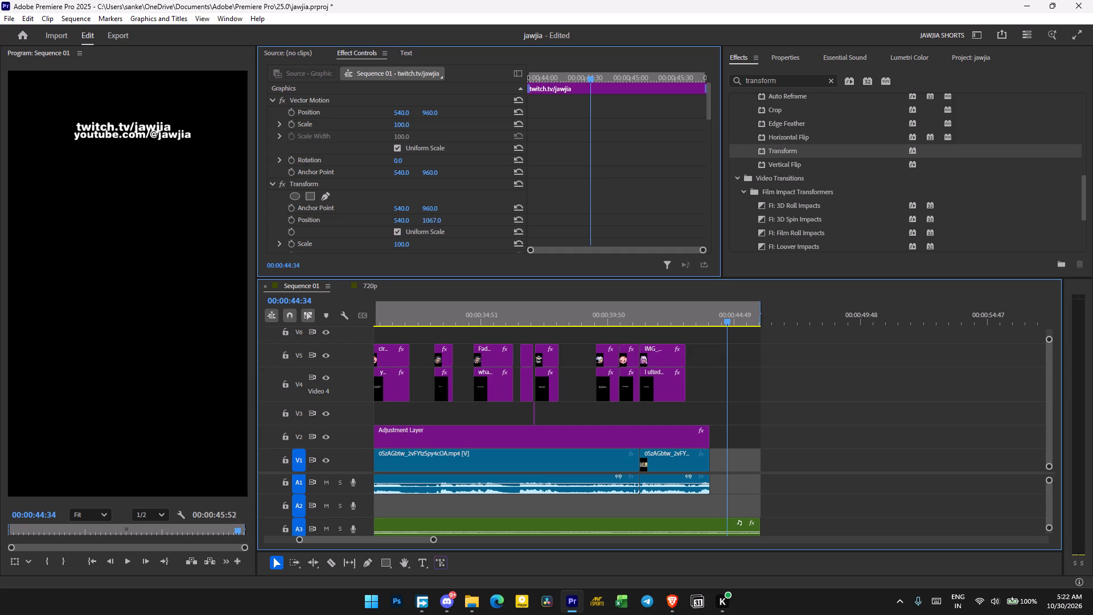
left_click_drag(494, 221, 806, 202)
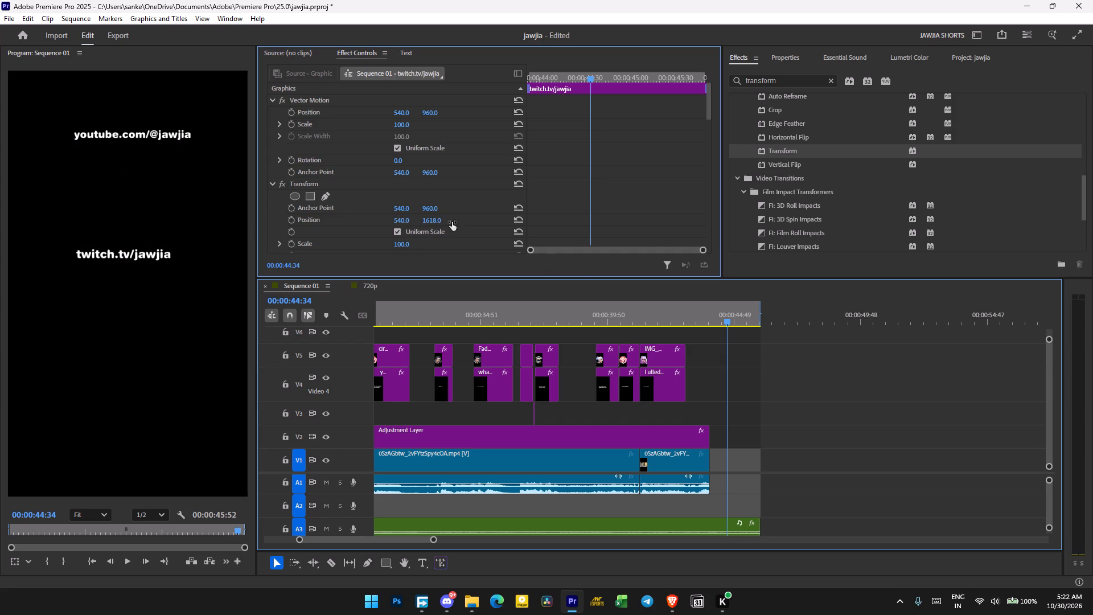
left_click(797, 279)
left_click_drag(798, 277, 803, 160)
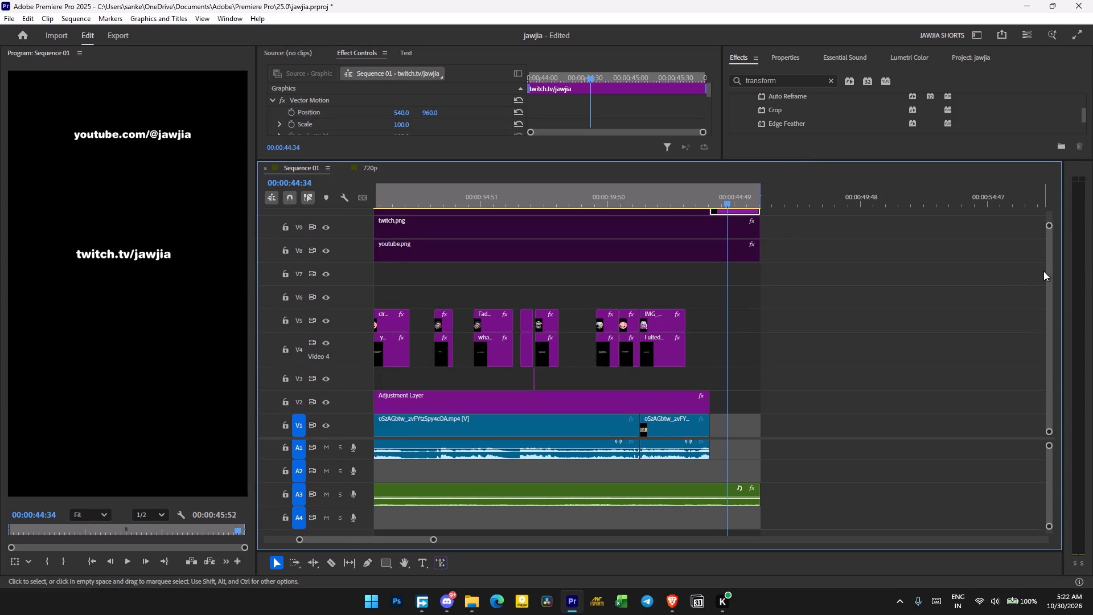
left_click_drag(1048, 264, 1048, 256)
left_click(738, 278)
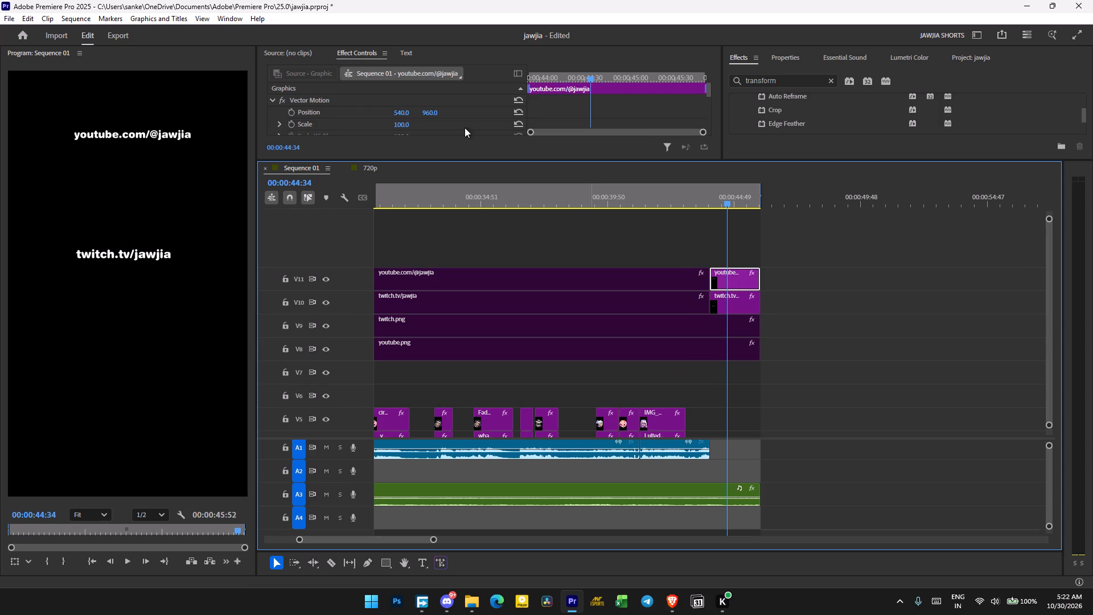
left_click_drag(478, 159, 473, 222)
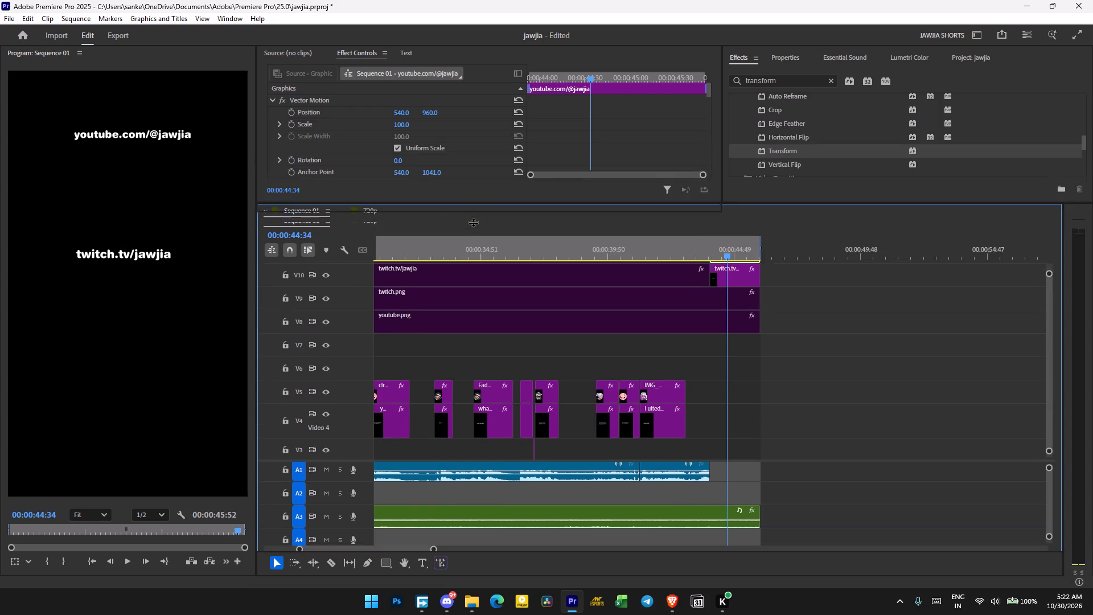
left_click_drag(473, 222, 472, 225)
left_click_drag(432, 172, 99, 211)
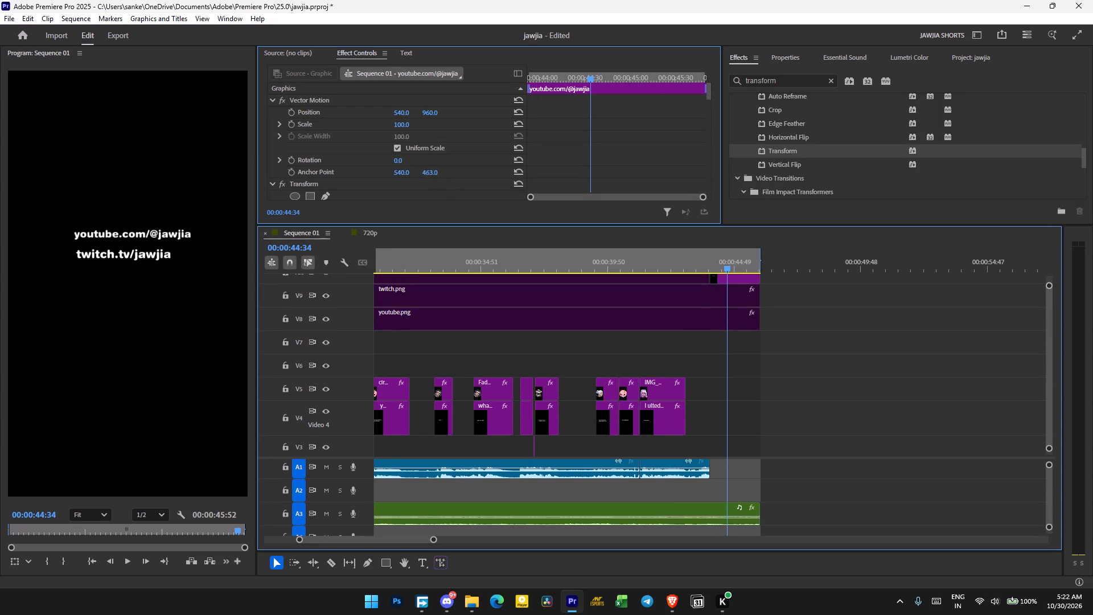
left_click_drag(99, 211, 51, 219)
left_click_drag(398, 170, 412, 170)
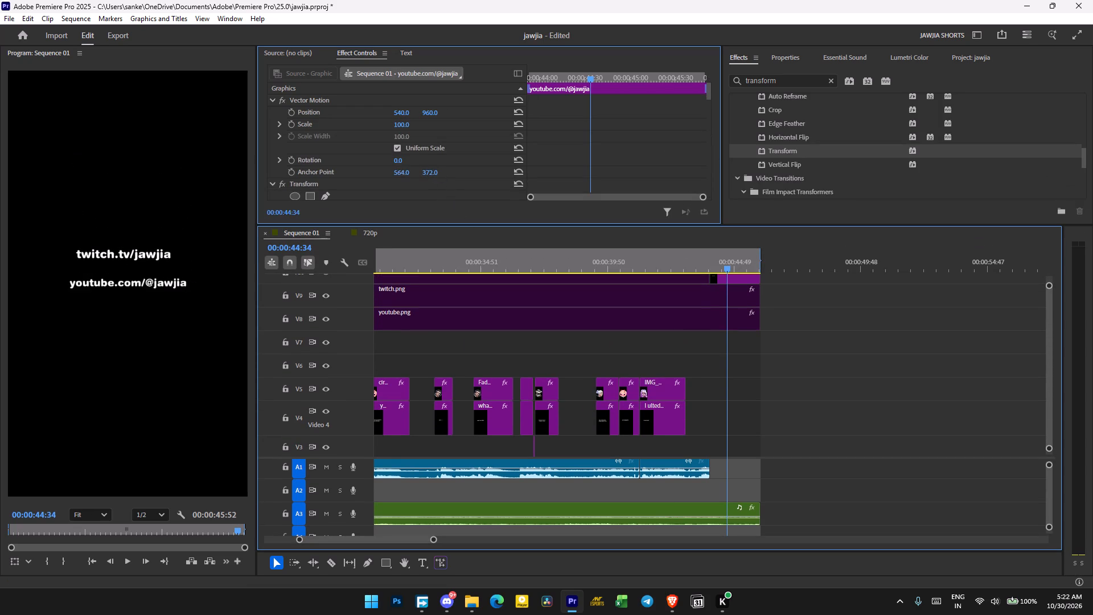
left_click_drag(412, 170, 405, 172)
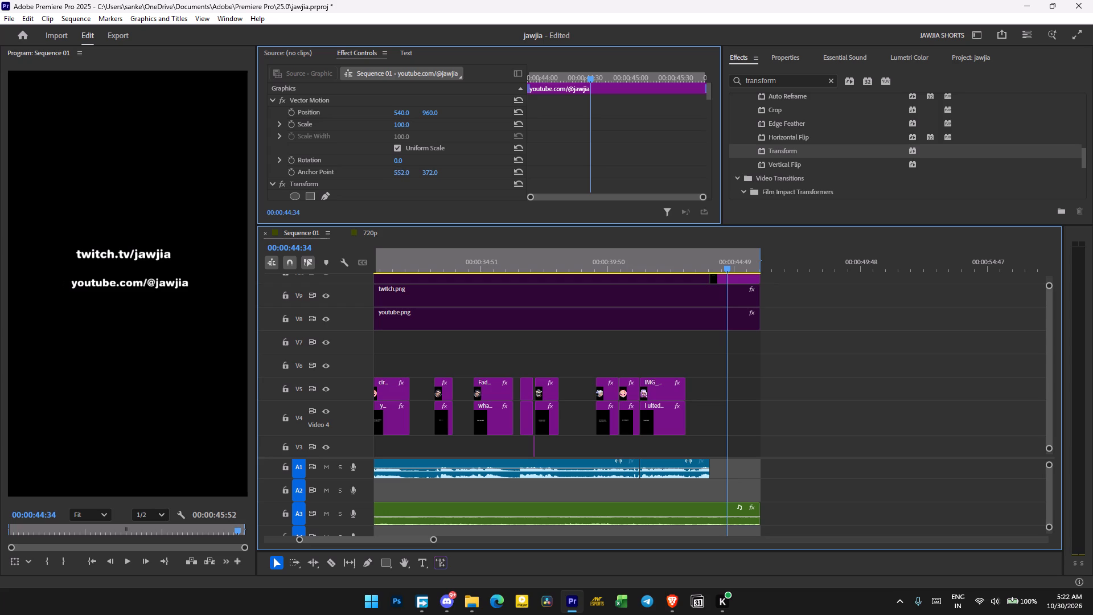
left_click_drag(405, 172, 418, 170)
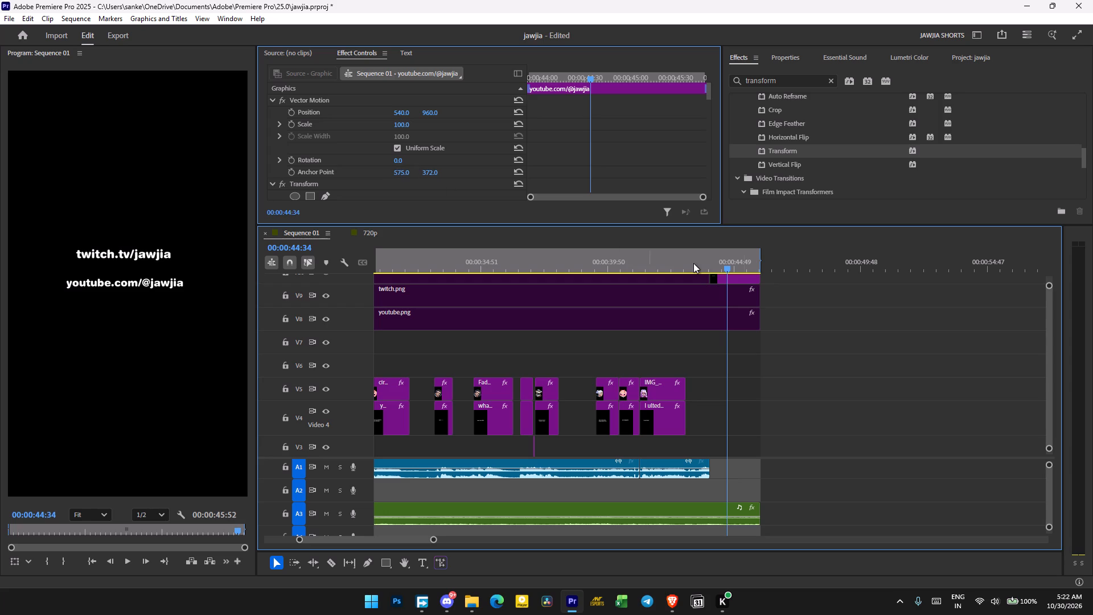
left_click(859, 354)
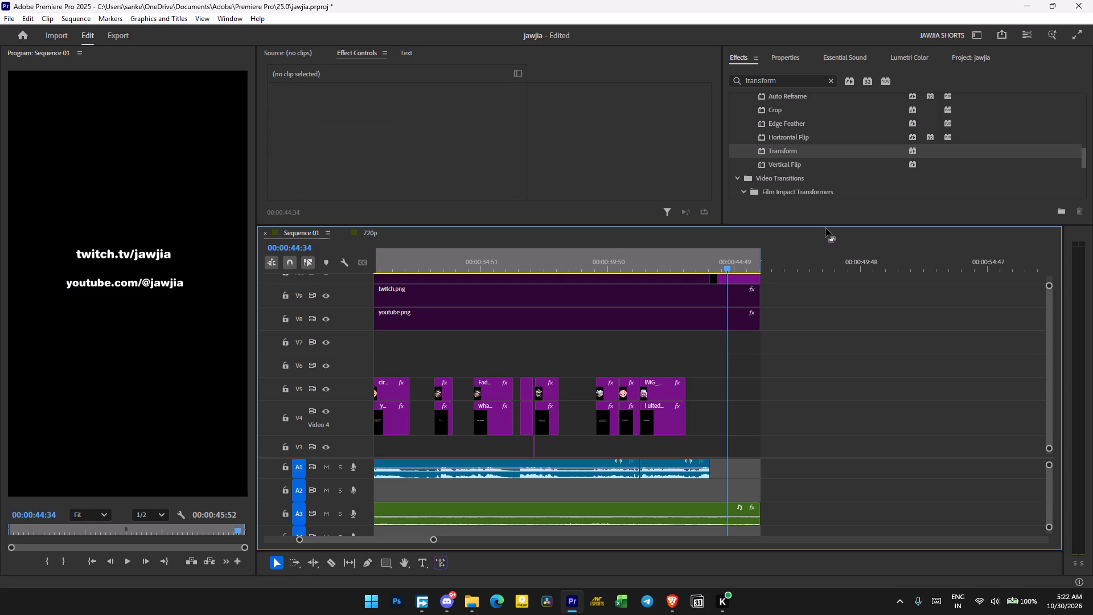
Enlarge the timeline and play the short from about 00:00:40:56 through the closing Twitch and YouTube text to check the ending.
left_click_drag(826, 225, 824, 142)
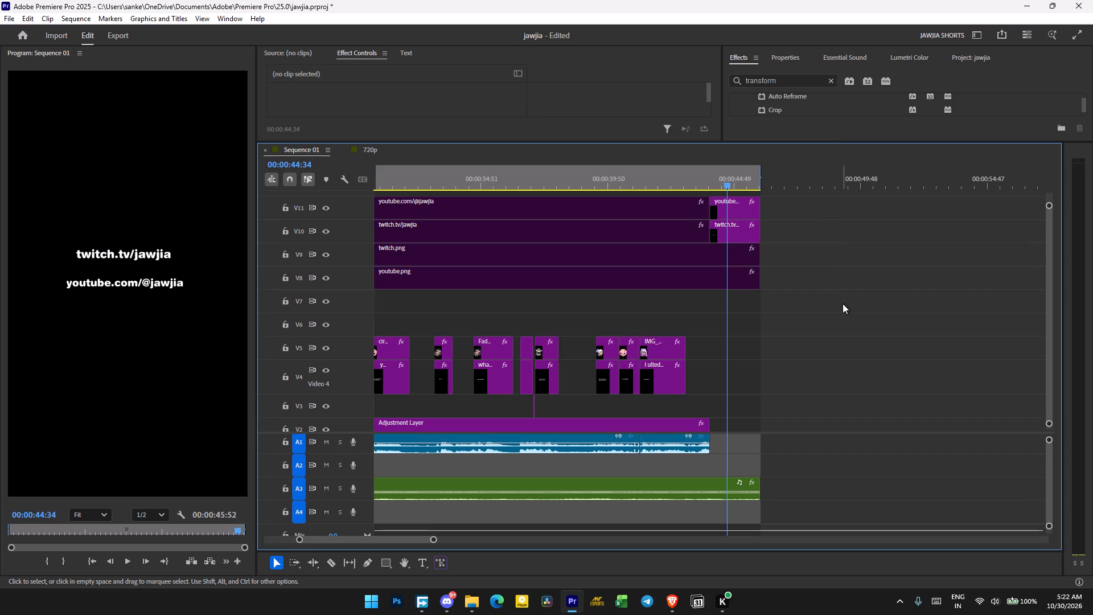
left_click(1050, 275)
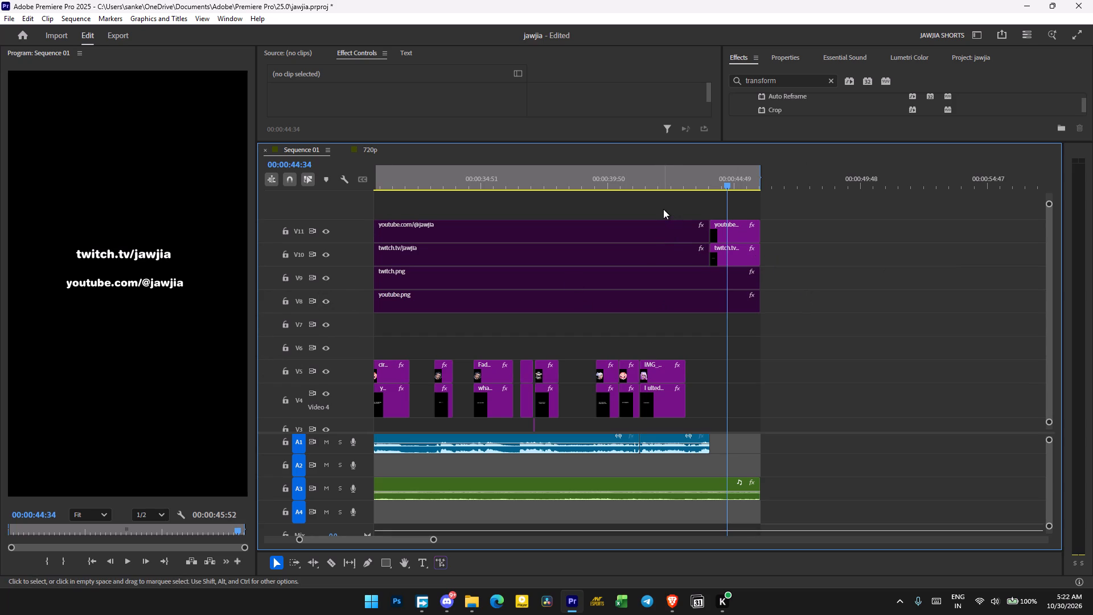
left_click(711, 187)
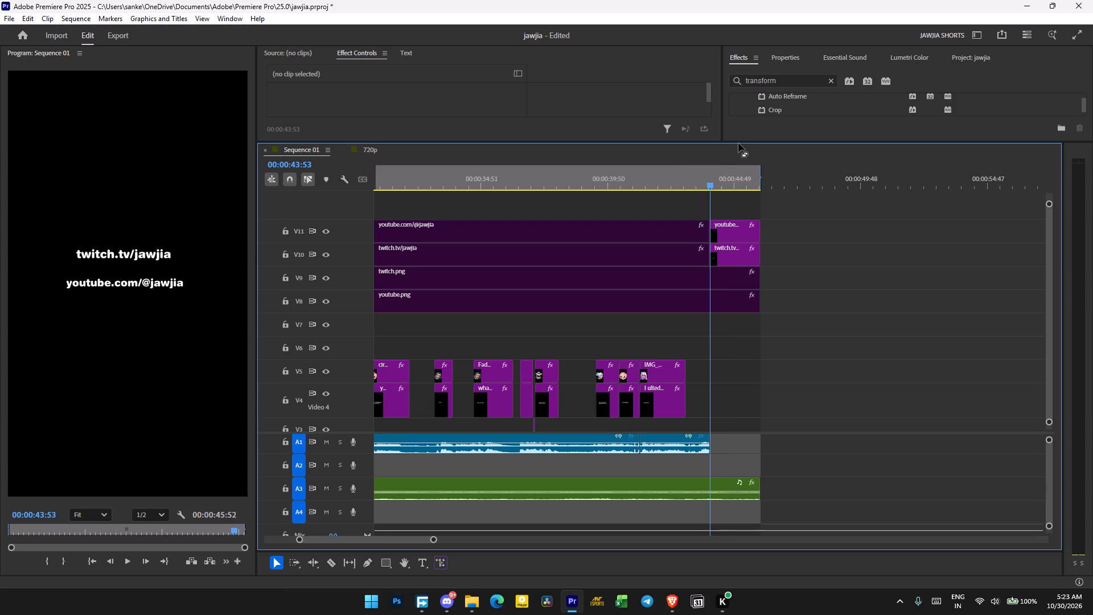
left_click(684, 190)
key("space")
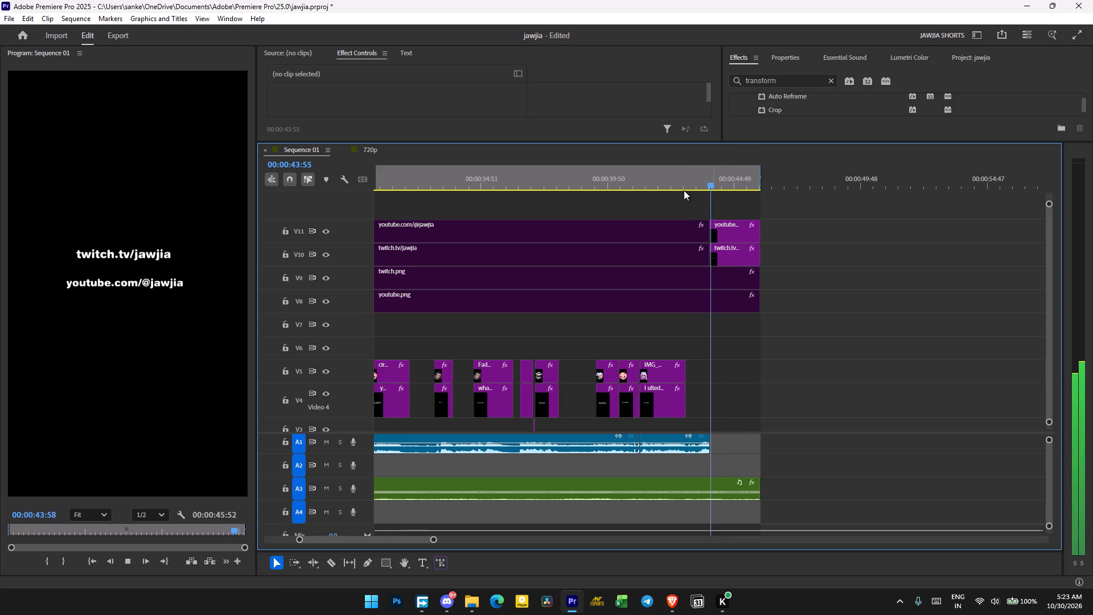
left_click(637, 186)
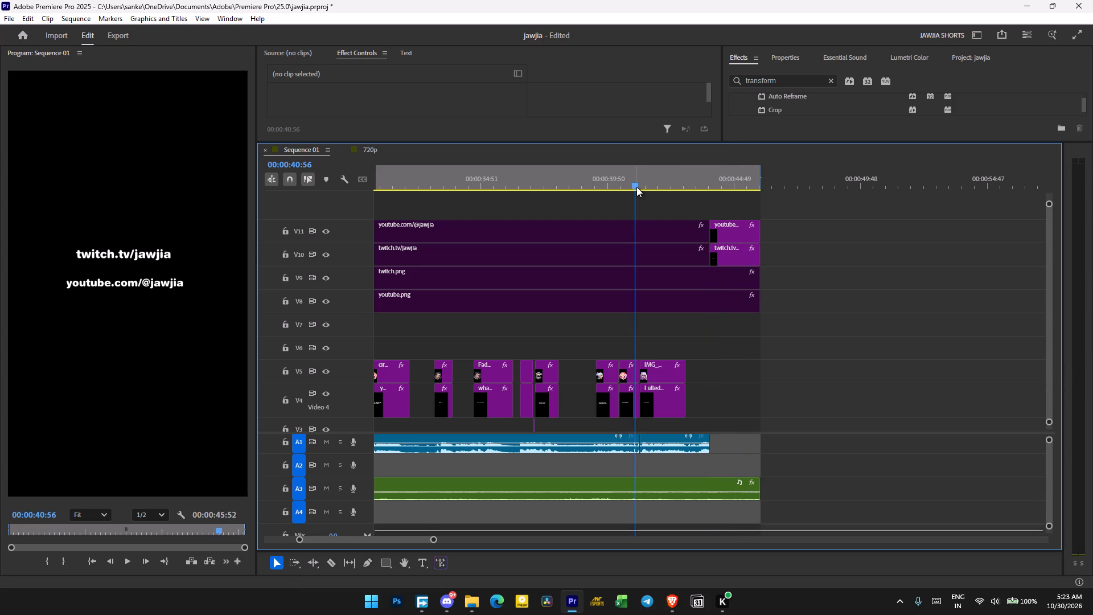
key("space")
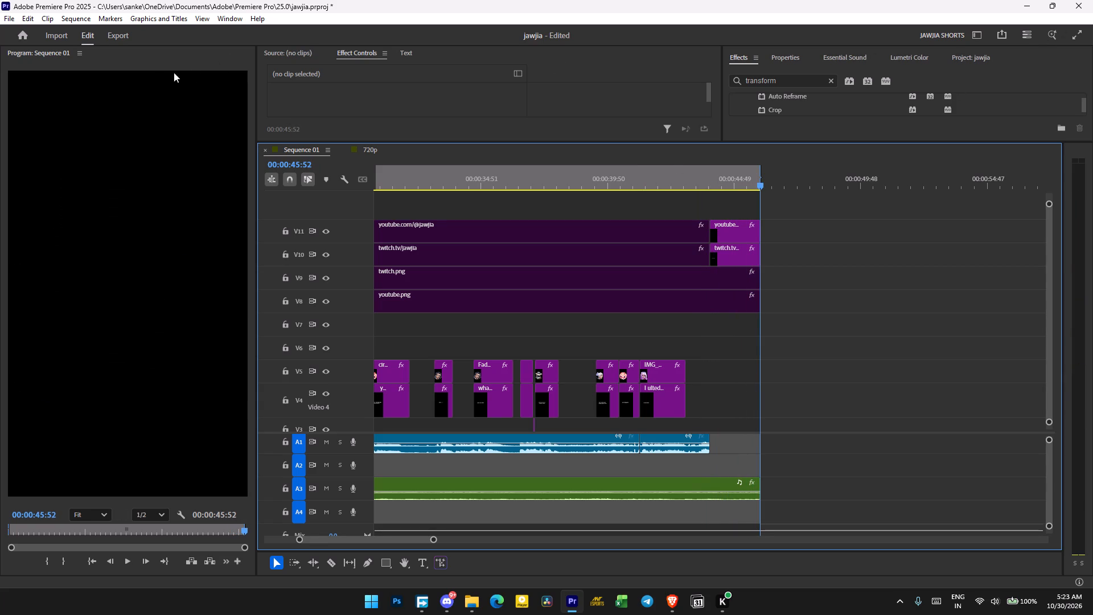
scroll(566, 239, "down", 8, "alt")
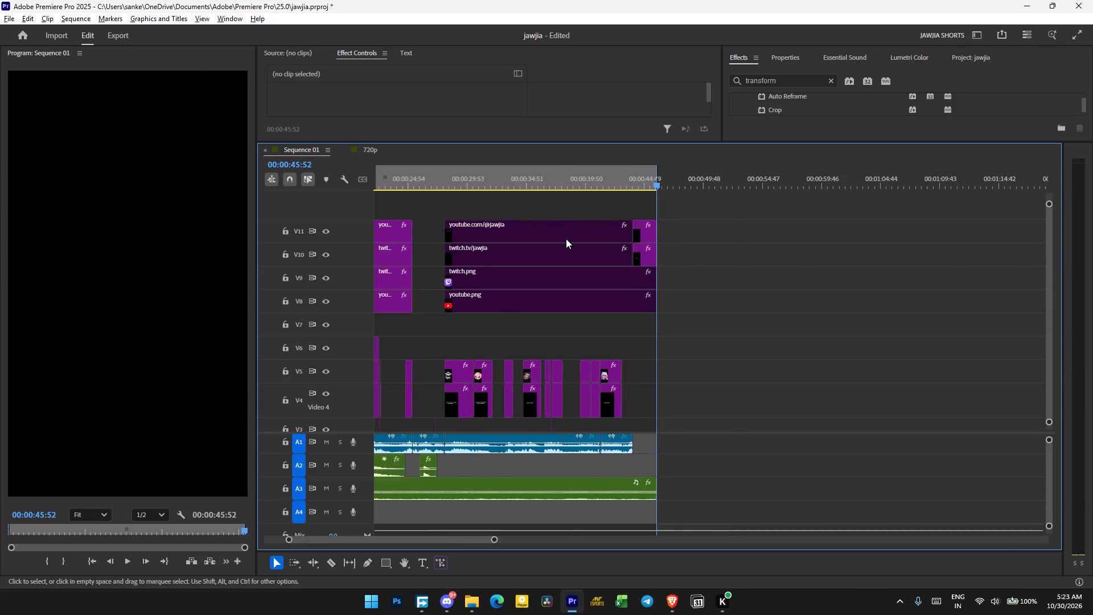
scroll(566, 239, "down", 5, "alt")
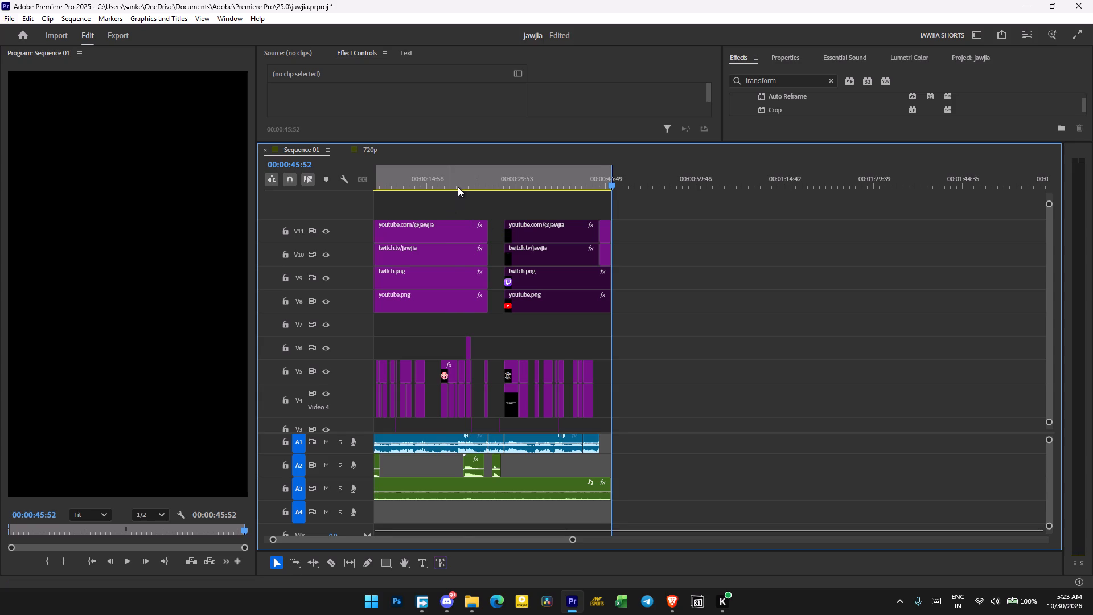
left_click_drag(458, 187, 460, 264)
left_click_drag(415, 199, 413, 304)
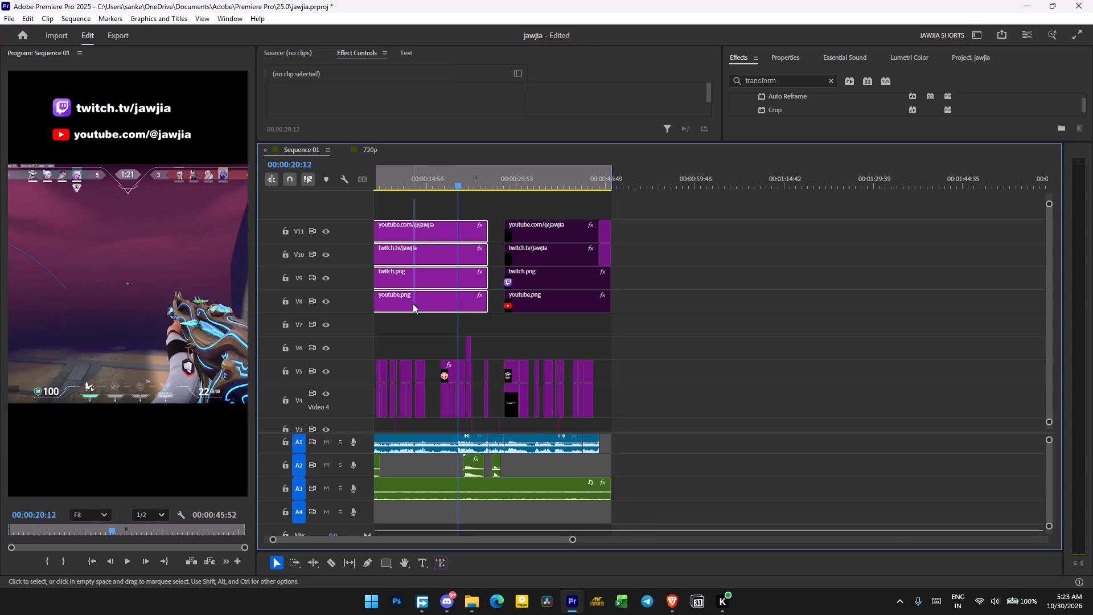
right_click(413, 304)
left_click(465, 241)
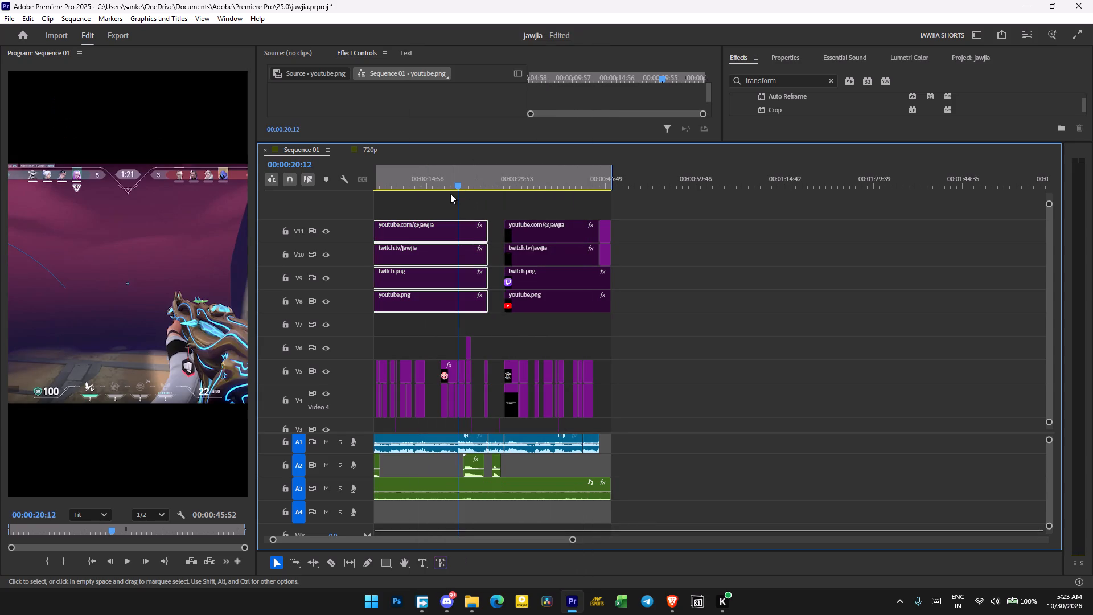
Disable the short opening group of Twitch and YouTube text and logo clips on V11 to V8 at the sequence start.
scroll(555, 270, "up", 3)
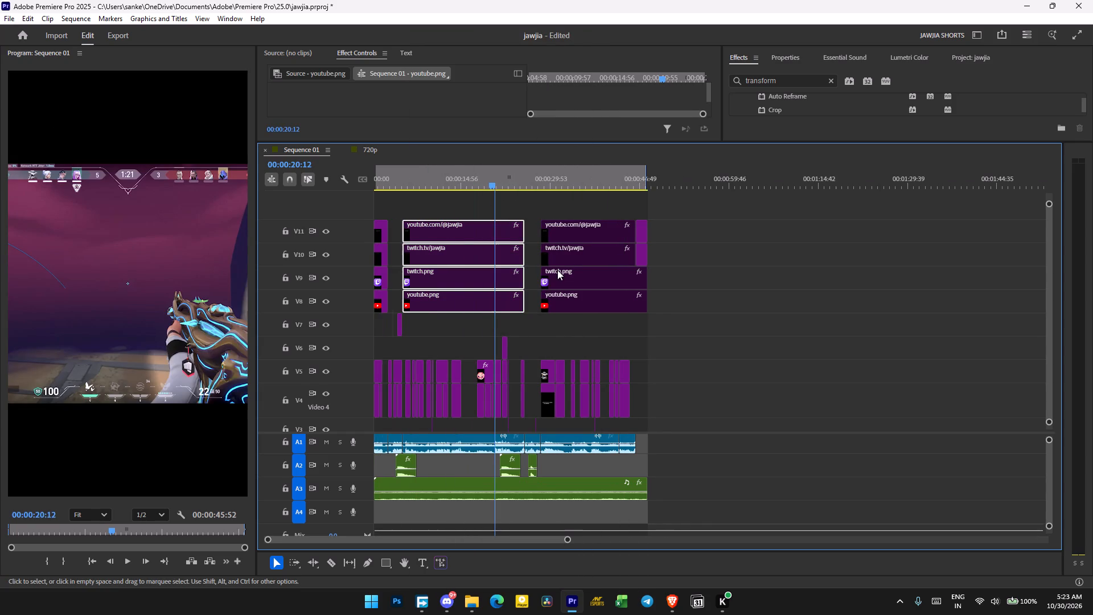
scroll(557, 270, "up", 8)
left_click_drag(392, 207, 368, 297)
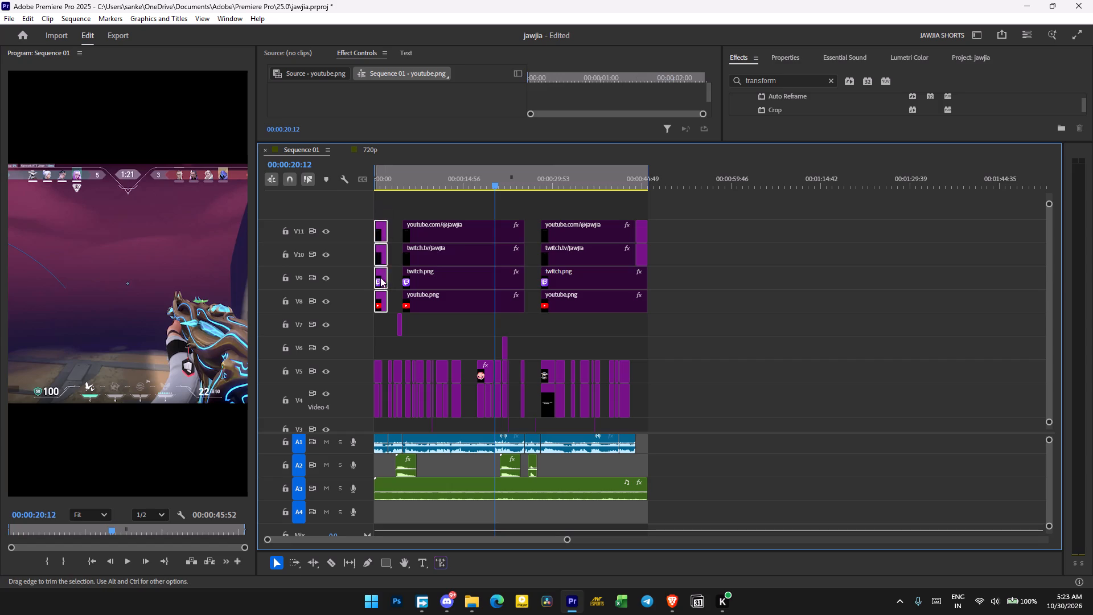
right_click(385, 266)
left_click(417, 241)
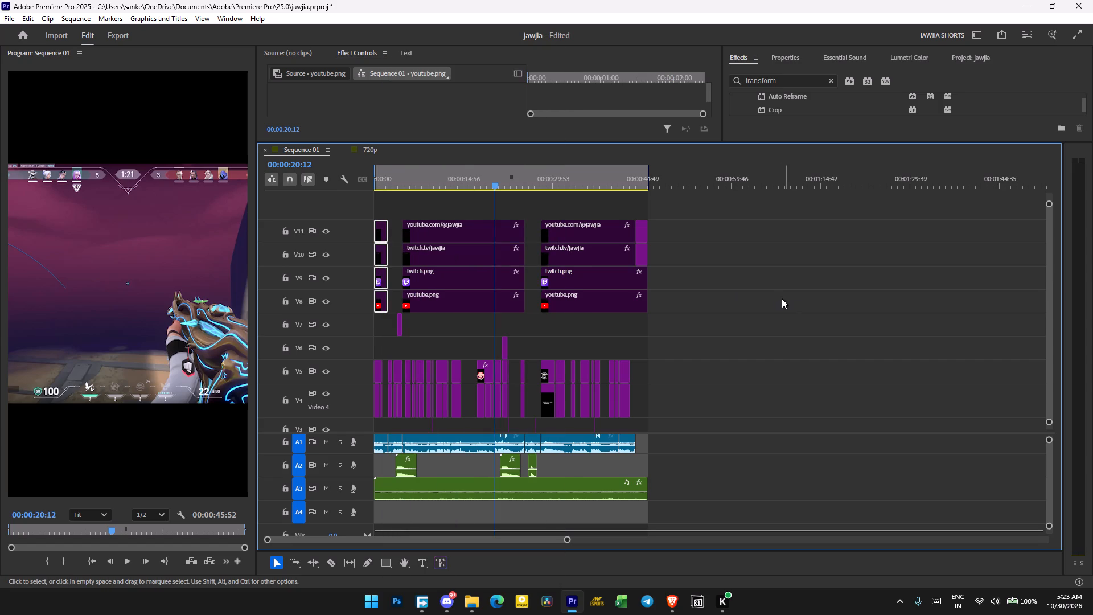
Export the sequence as an H.264 video named Sequence 03 tiktok.mp4 to the Videos folder.
left_click(126, 34)
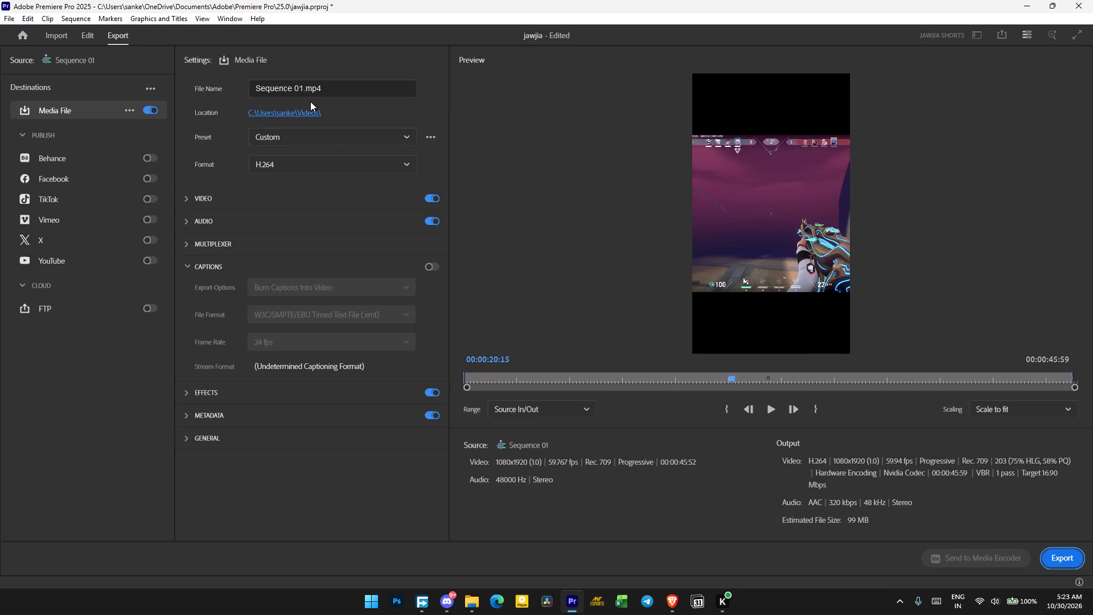
left_click(304, 89)
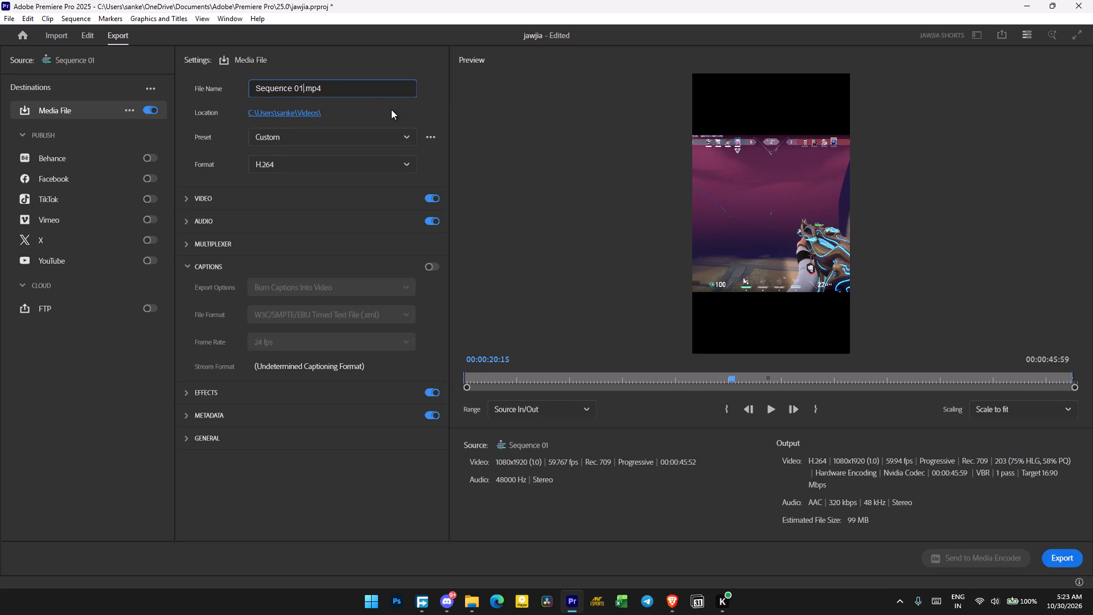
key("BackSpace")
key("BackSpace")
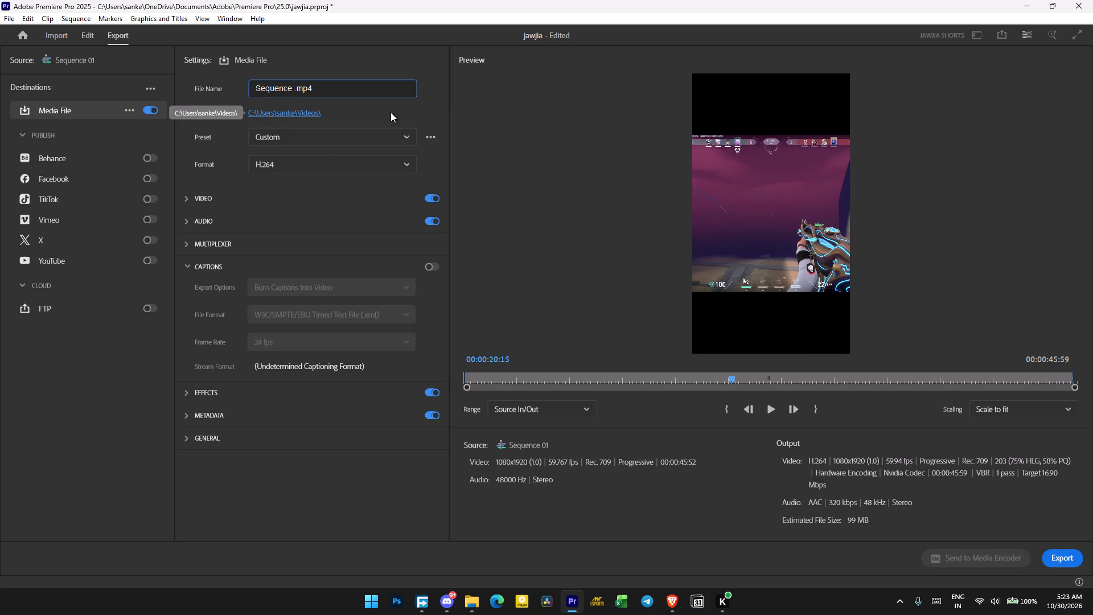
type("03")
key("space")
type("tiktok")
key("Return")
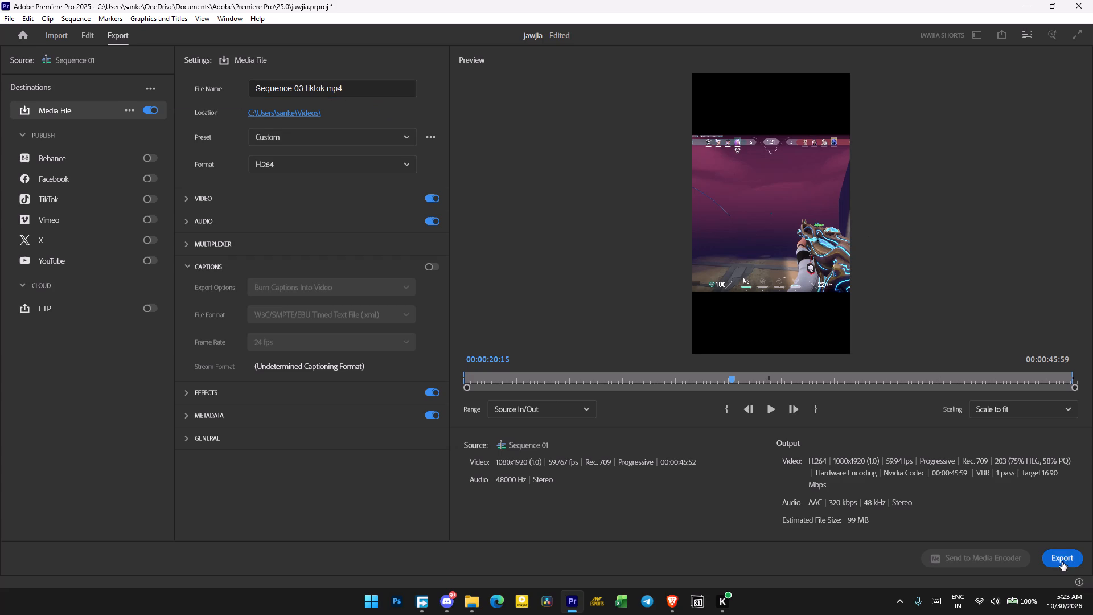
left_click(1062, 561)
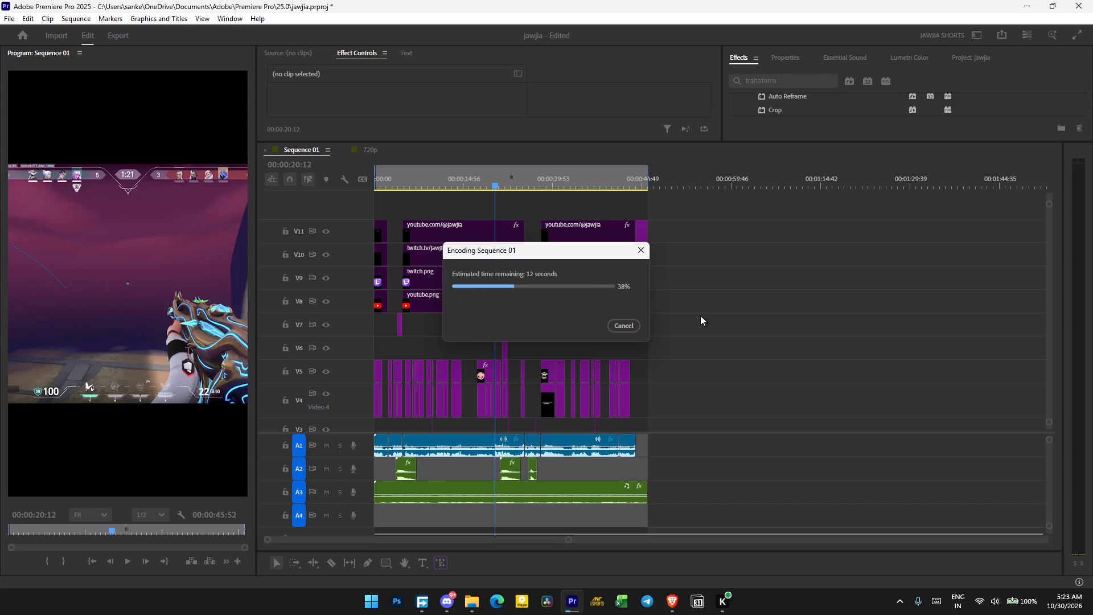
Switch to File Explorer, open the Videos folder and play Sequence 3yt.mp4 full screen in PotPlayer.
left_click(463, 605)
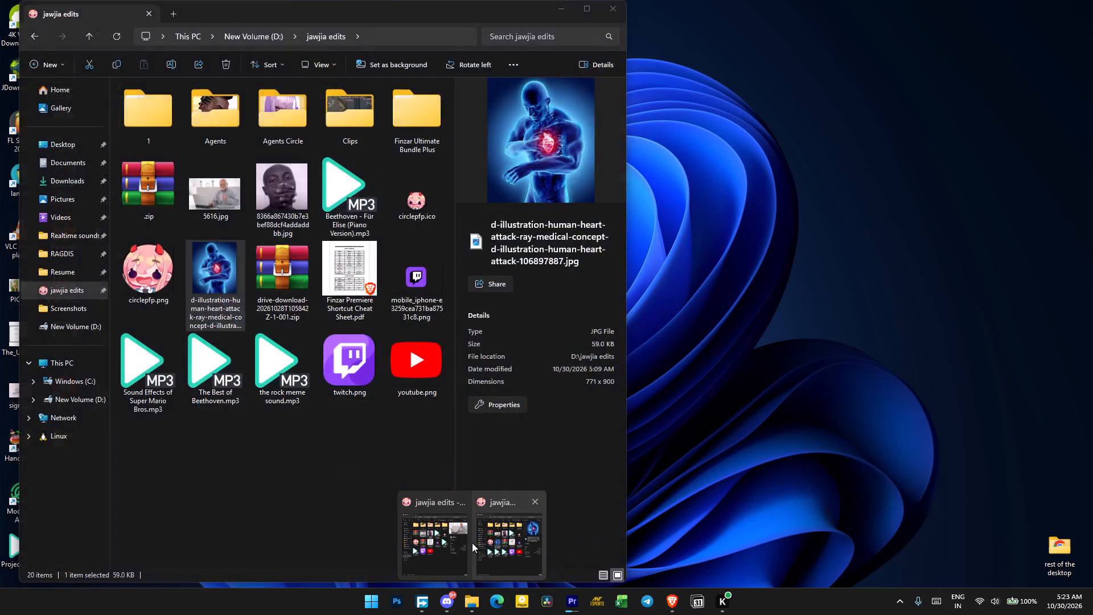
left_click(451, 540)
left_click(41, 294)
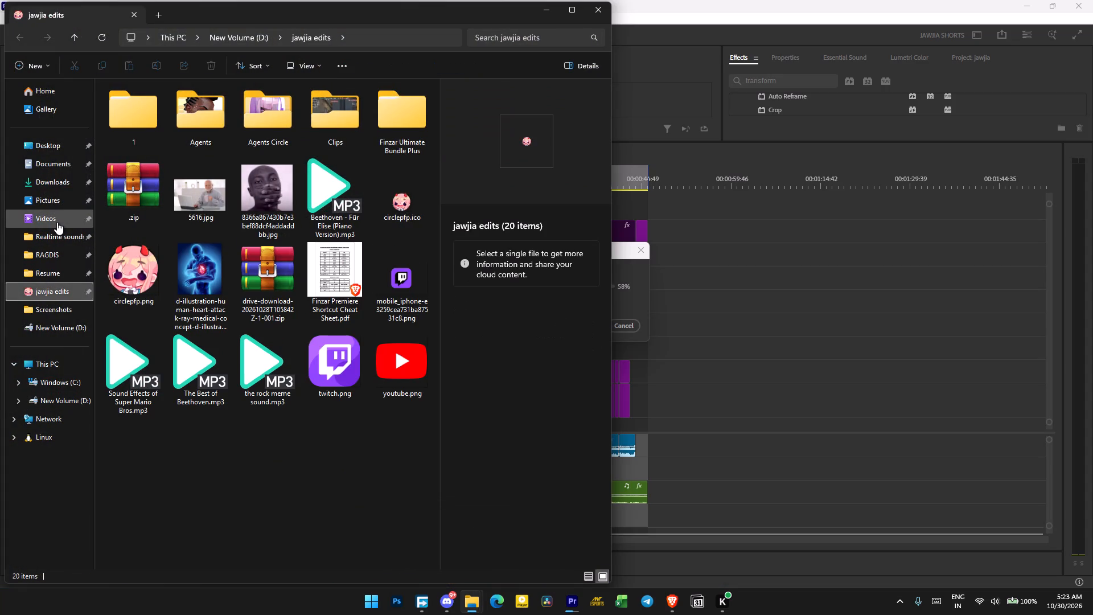
left_click(57, 222)
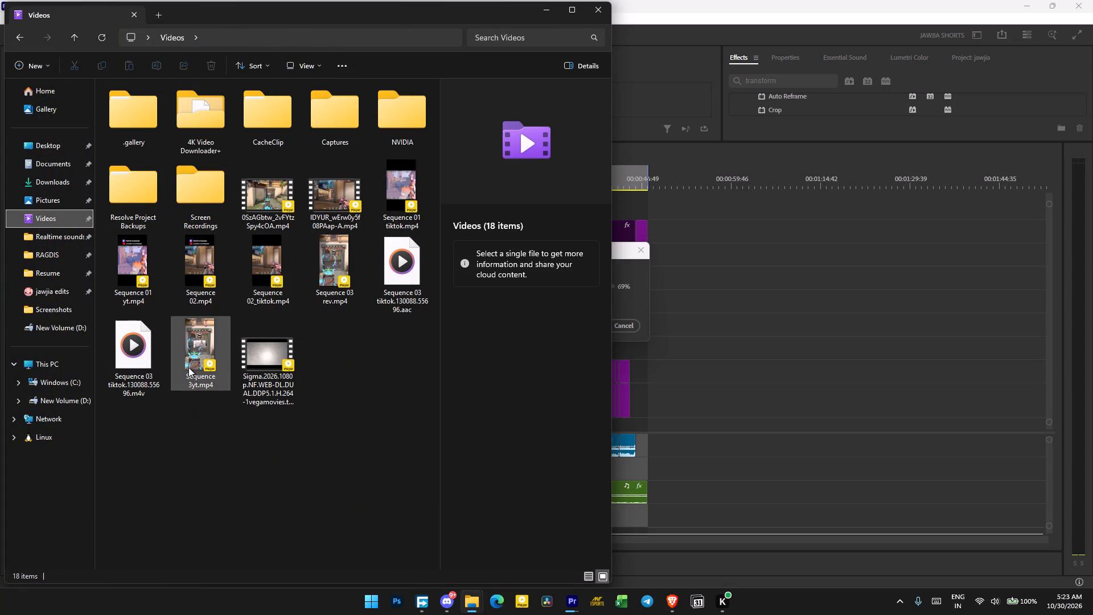
double_click(188, 367)
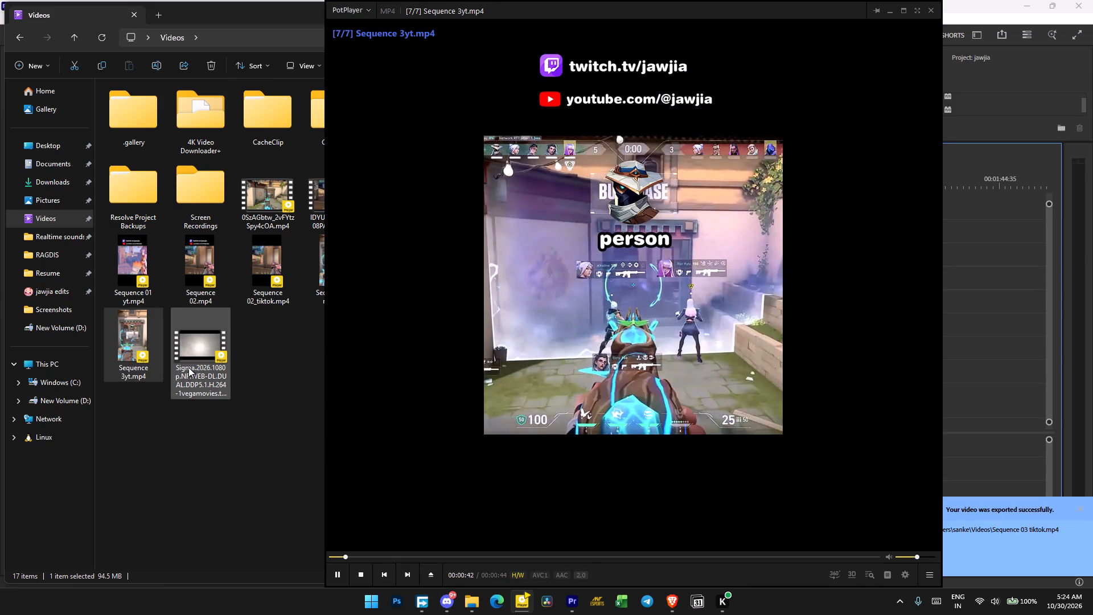
key("Return")
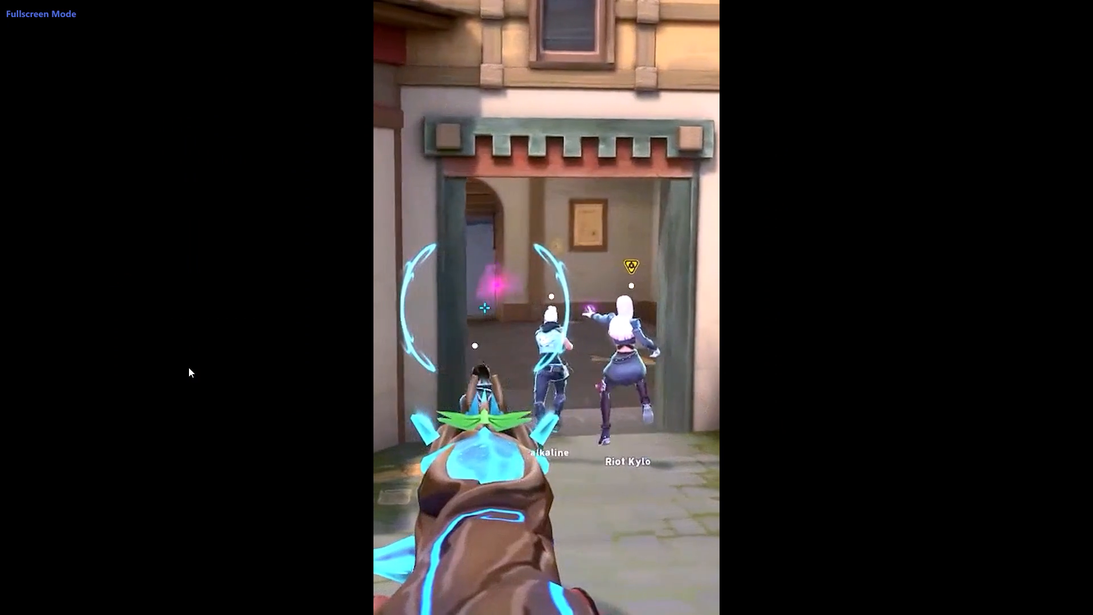
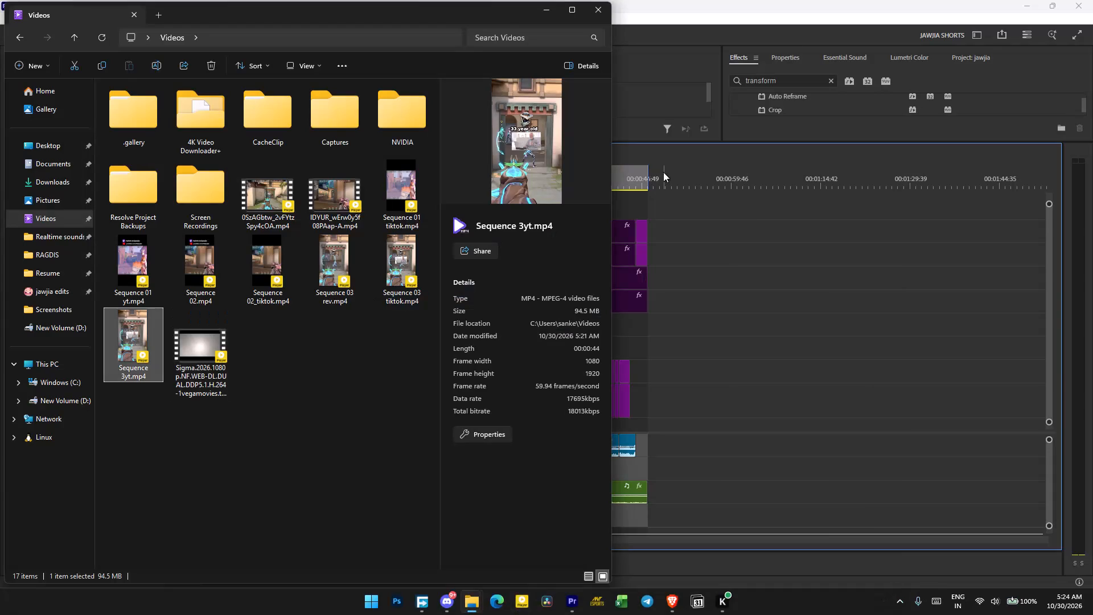
Play Sequence 03 tiktok.mp4 in PotPlayer, skip through it to the end to check the export, and close the player.
double_click(416, 252)
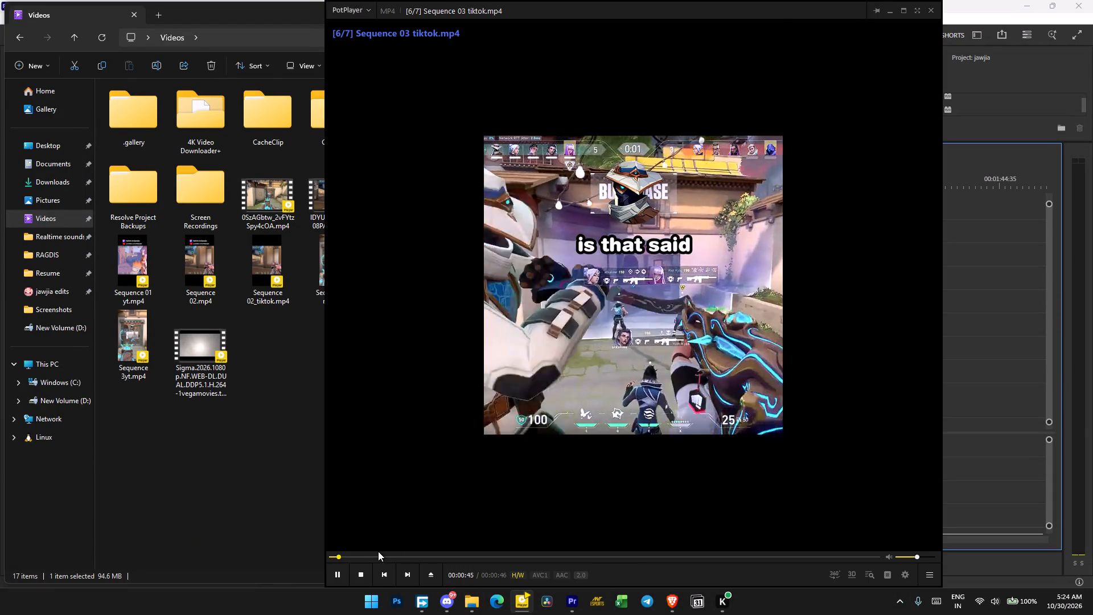
left_click(377, 553)
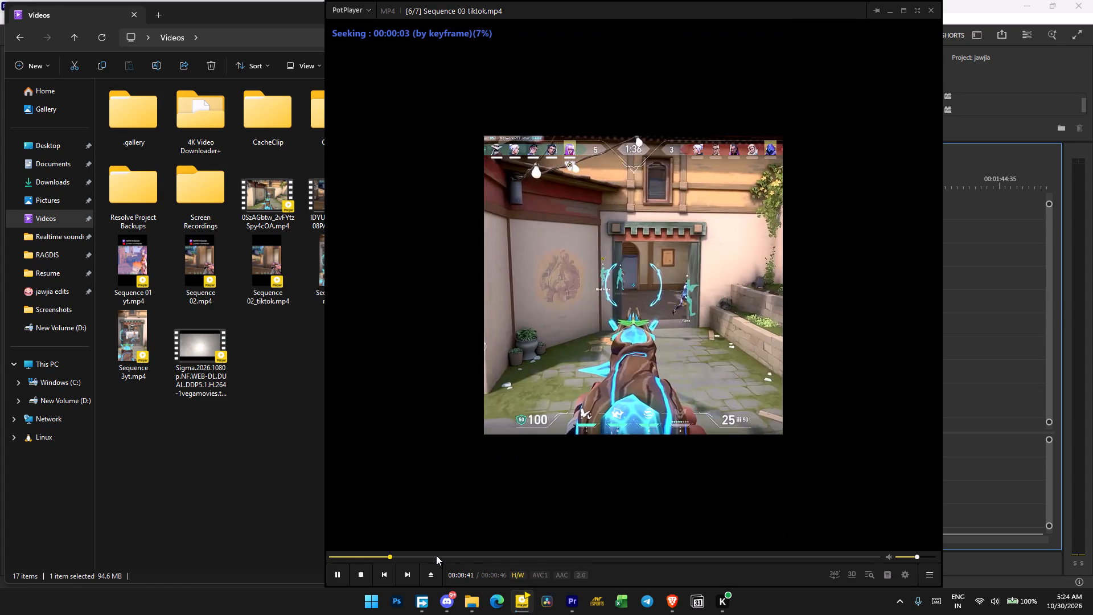
left_click(530, 560)
left_click(621, 559)
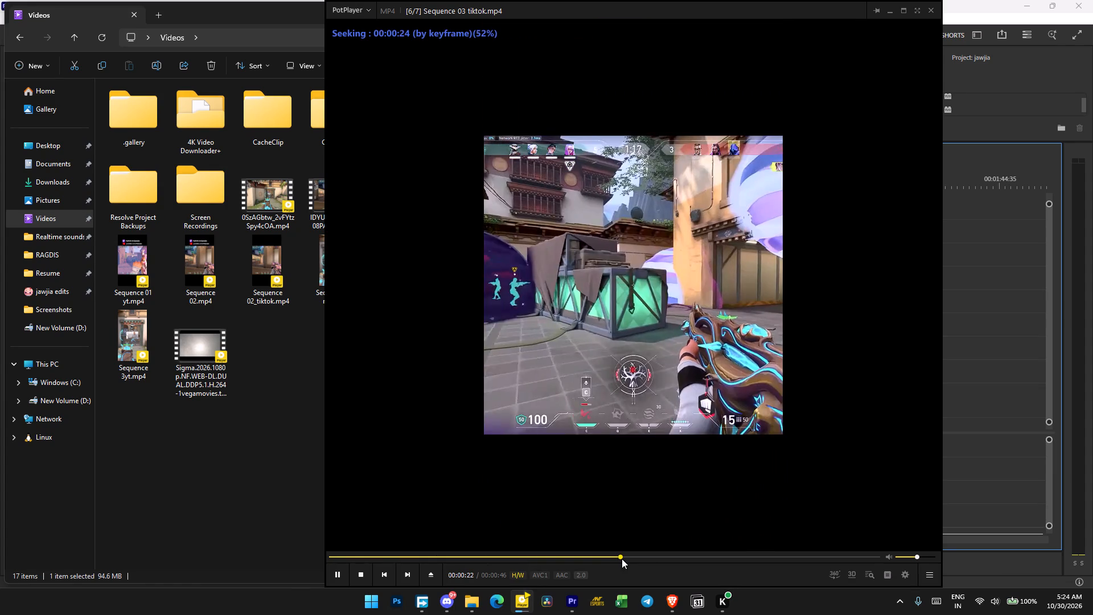
left_click(675, 556)
left_click(724, 554)
left_click(800, 553)
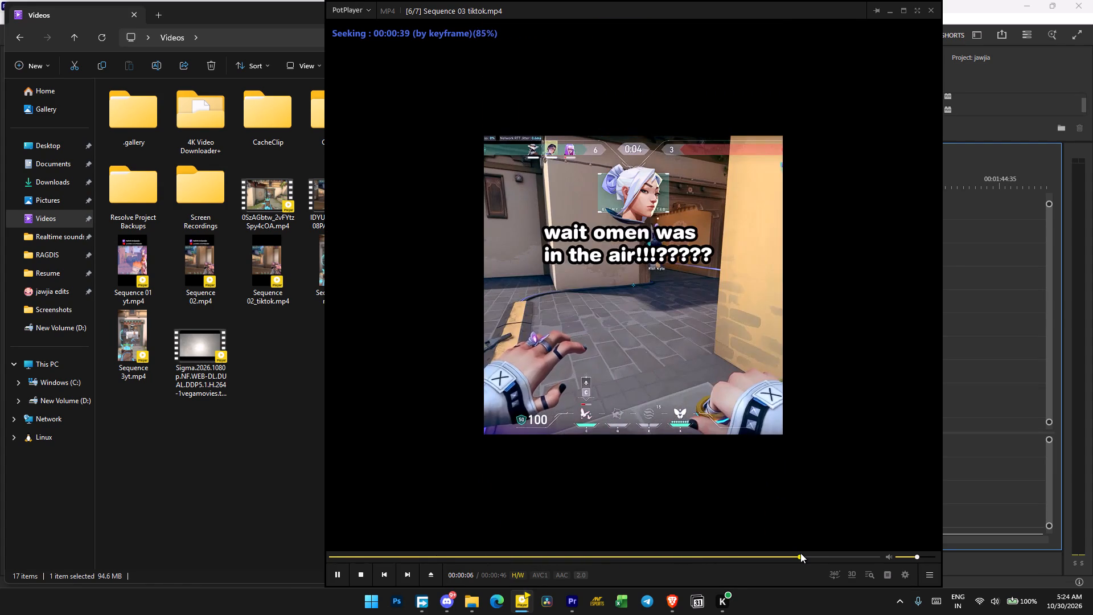
left_click(815, 554)
left_click(844, 554)
left_click(862, 554)
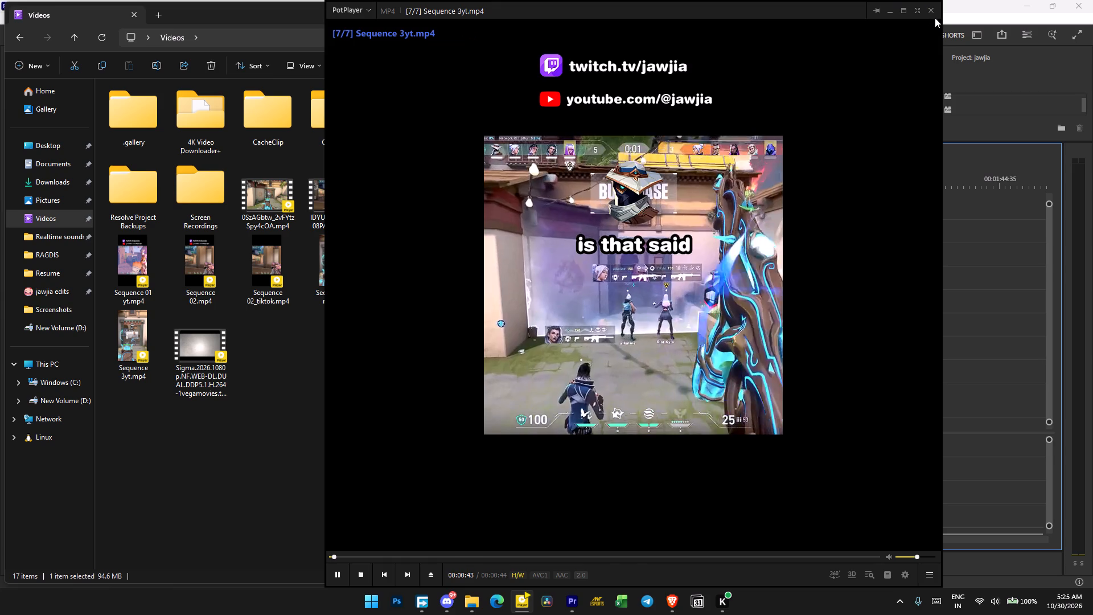
left_click(934, 17)
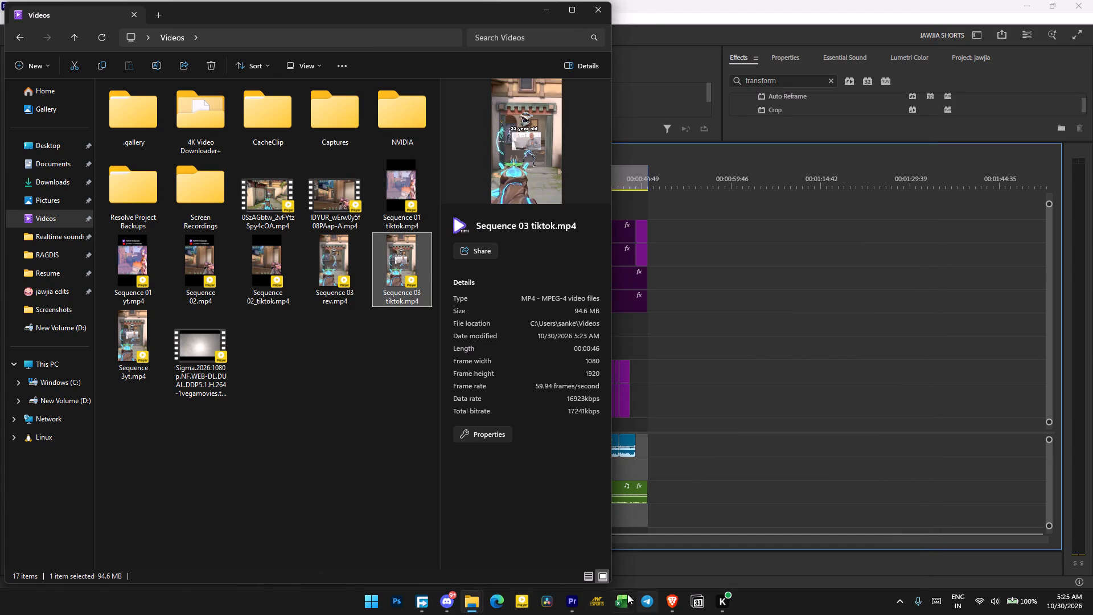
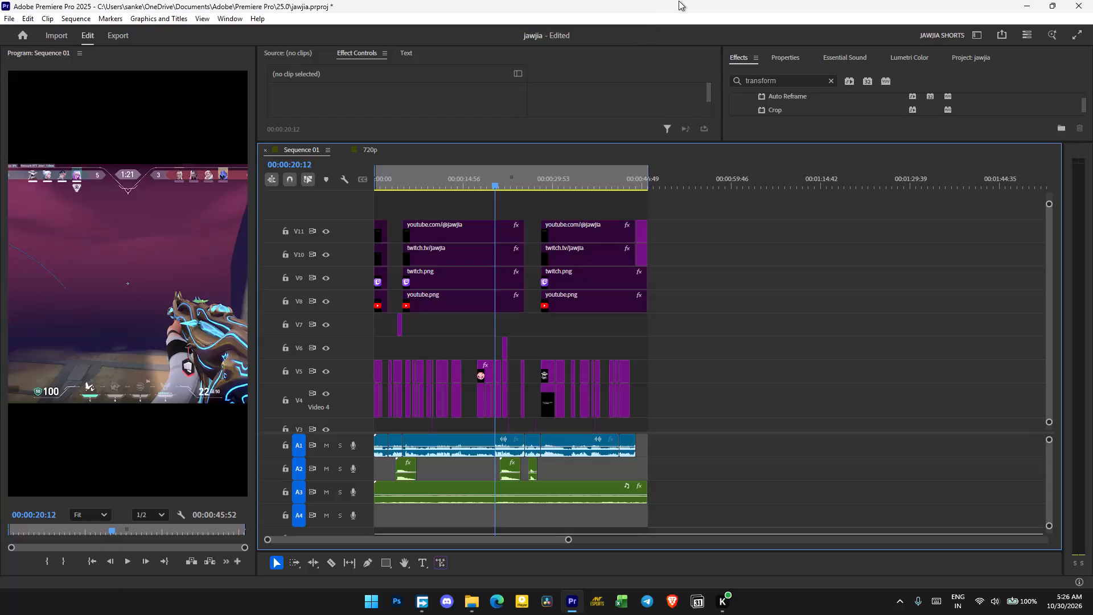
Save the jawjia project in Premiere Pro.
key("ctrl+s")
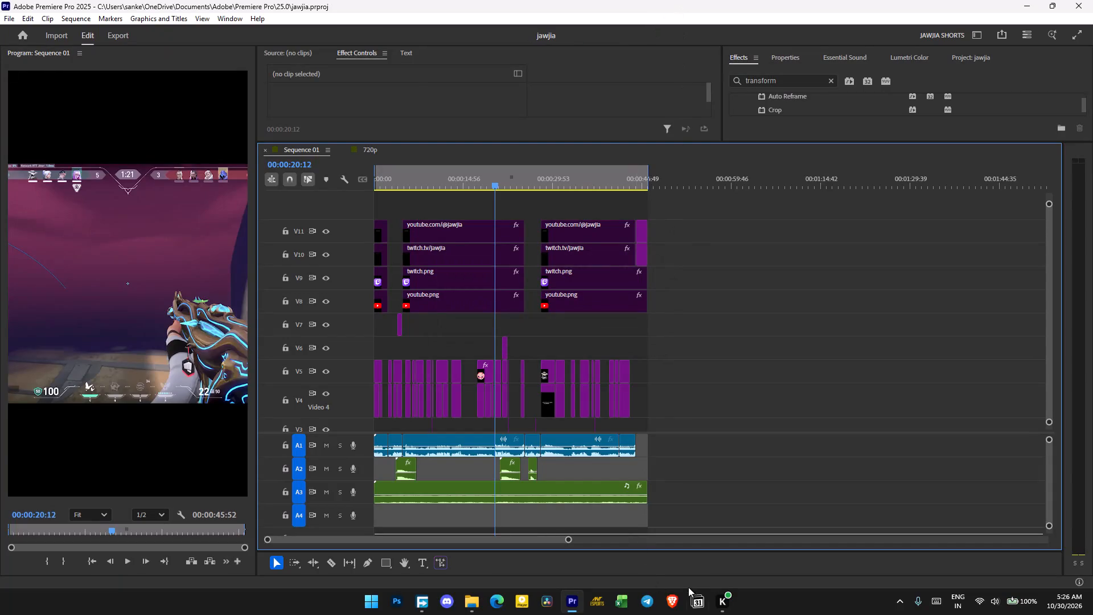